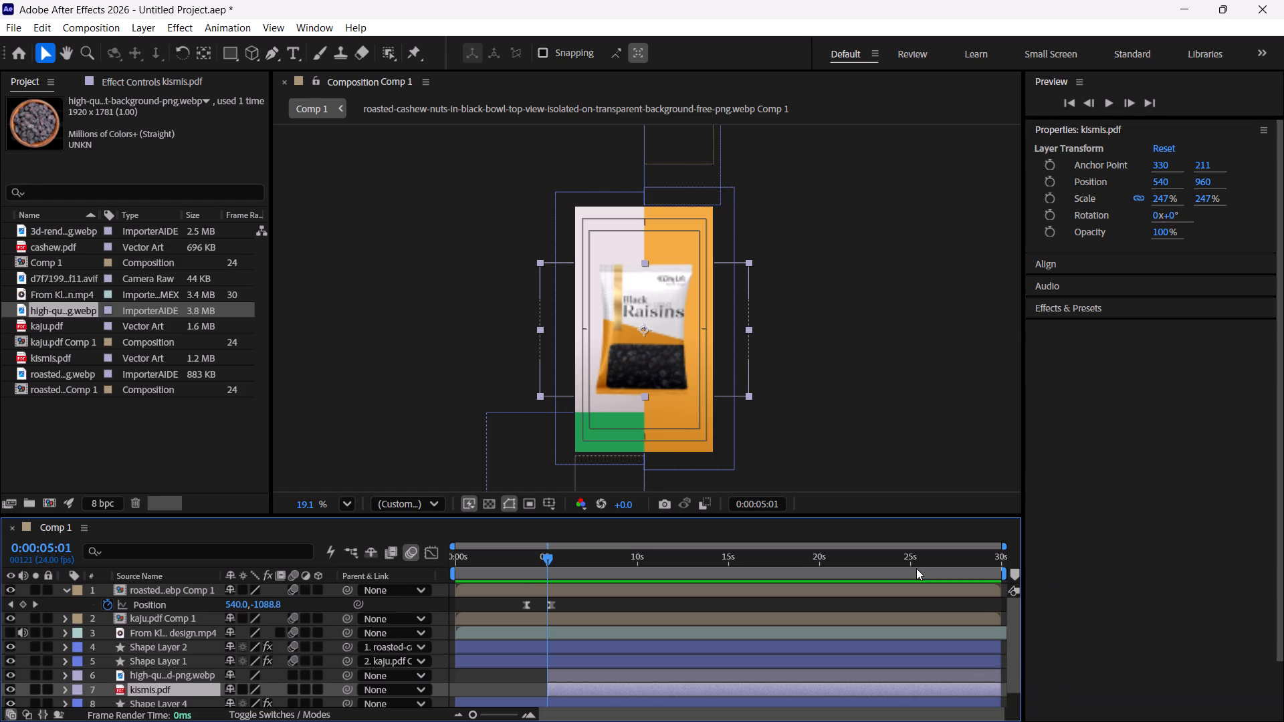
Play the composition from the start and scrub through the cashew-to-raisins transition around the 5-second mark.
{"action": "left_click", "coordinate": [65, 590]}
{"action": "scroll", "coordinate": [326, 633], "scroll_direction": "down", "scroll_amount": 7}
{"action": "scroll", "coordinate": [310, 636], "scroll_direction": "up", "scroll_amount": 3}
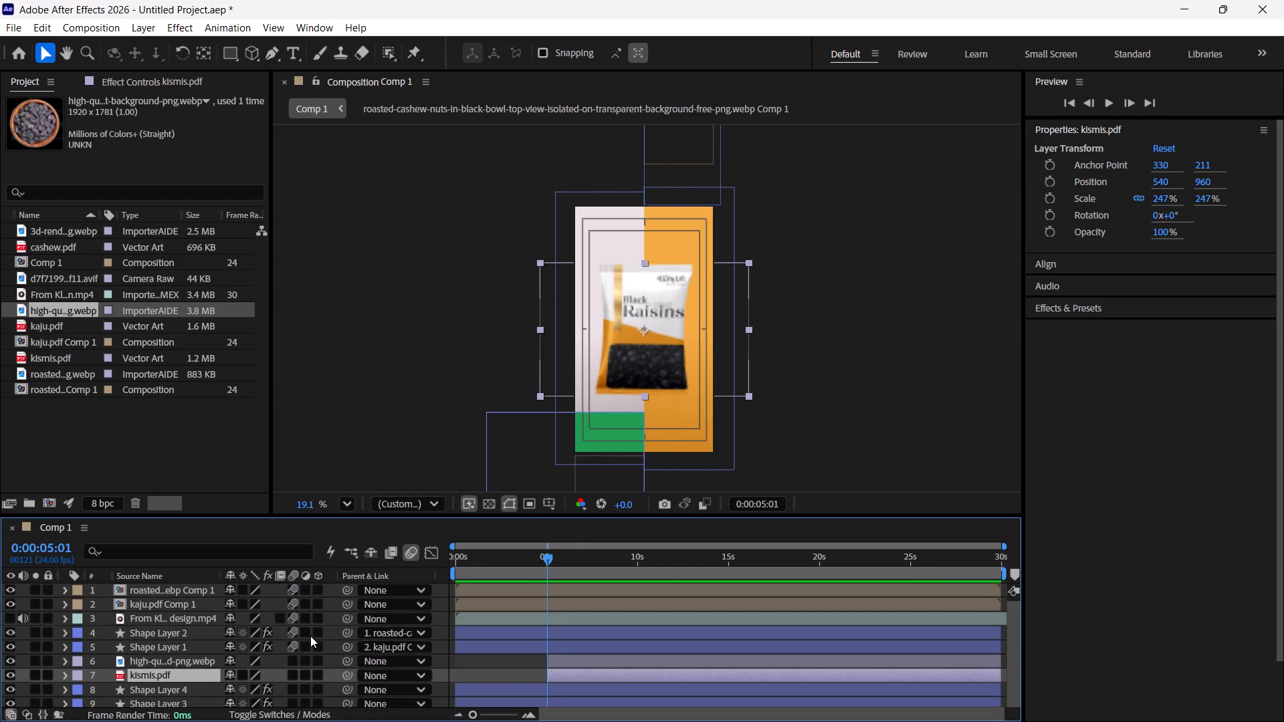
{"action": "left_click_drag", "start_coordinate": [548, 559], "coordinate": [405, 598]}
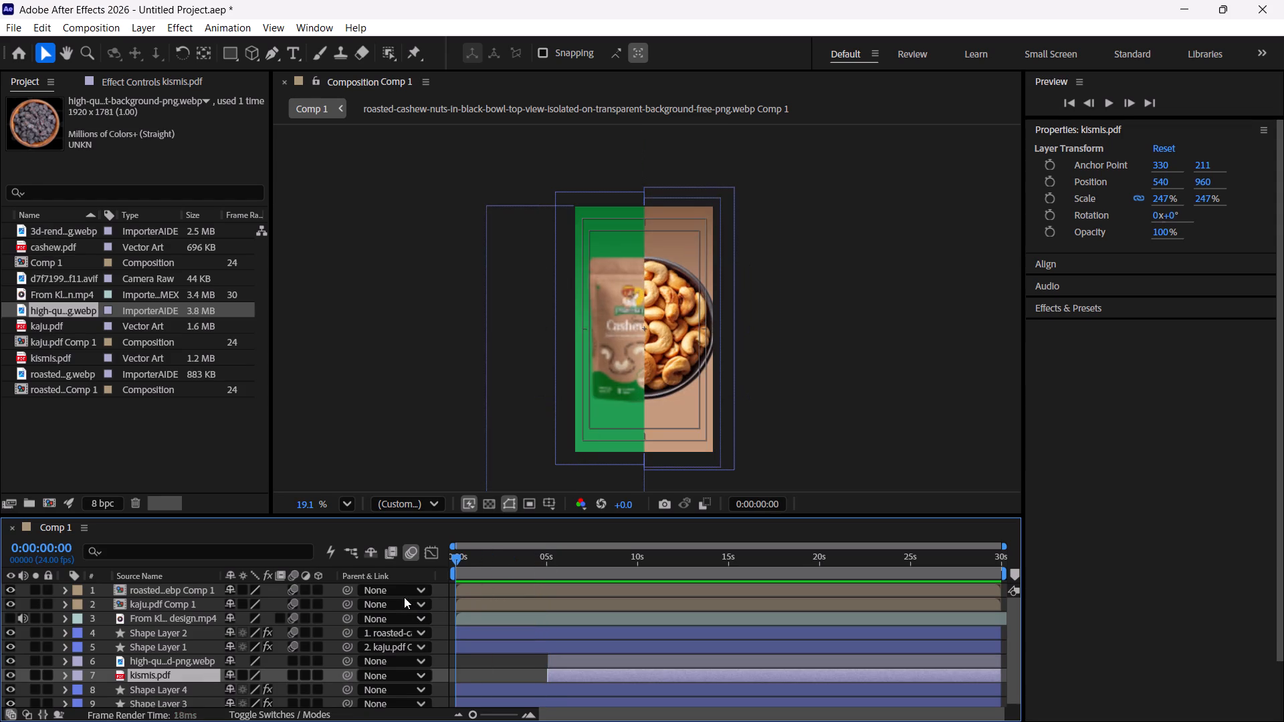
{"action": "key", "text": "space"}
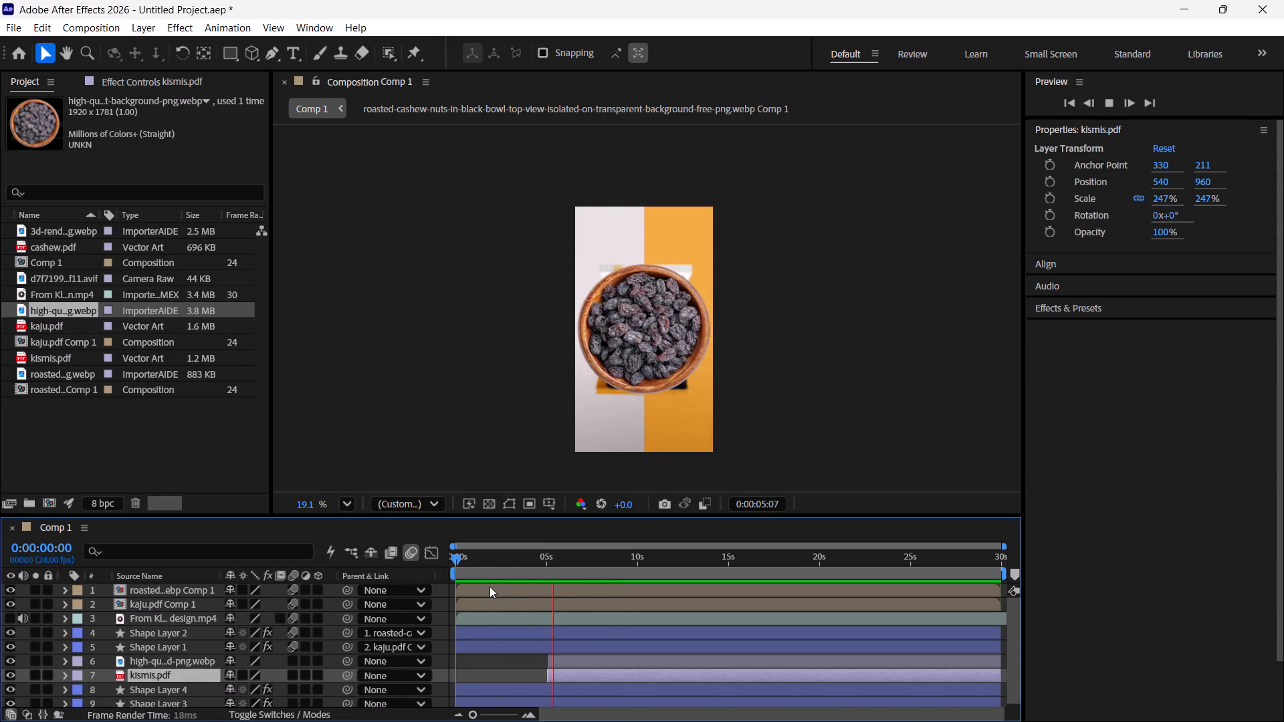
{"action": "key", "text": "space"}
{"action": "left_click_drag", "start_coordinate": [565, 560], "coordinate": [560, 571]}
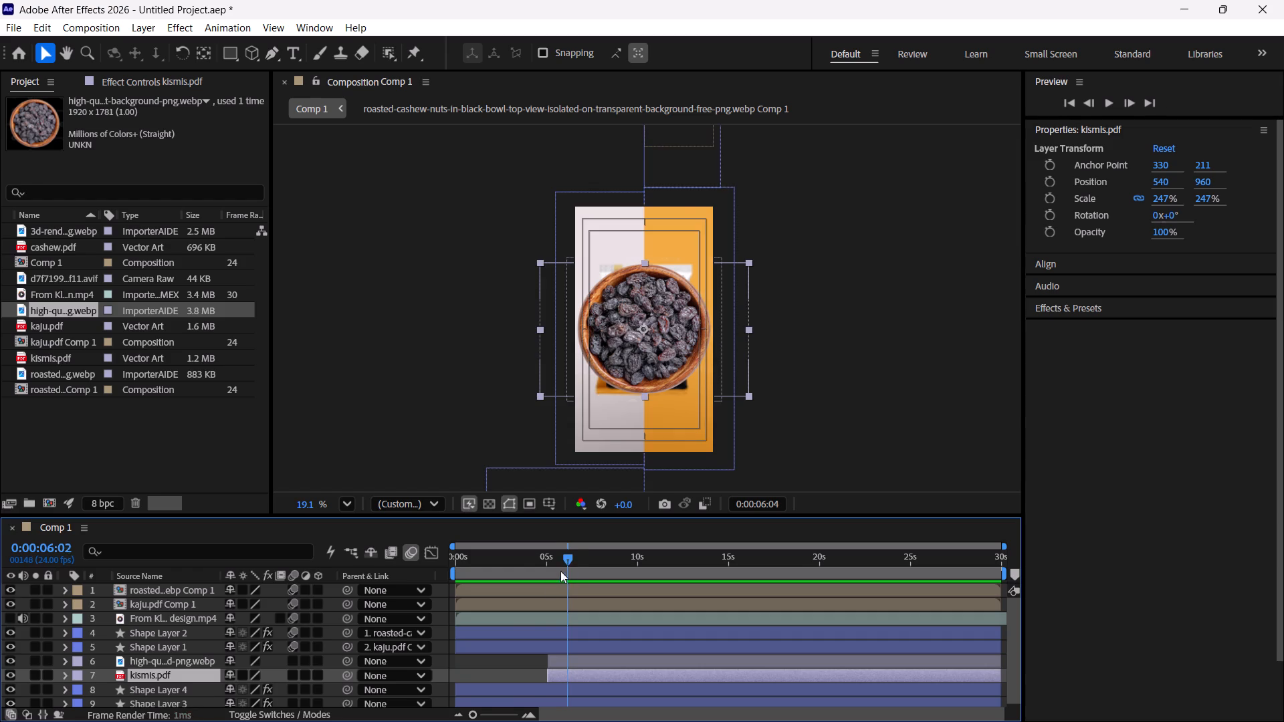
{"action": "left_click_drag", "start_coordinate": [560, 571], "coordinate": [536, 600]}
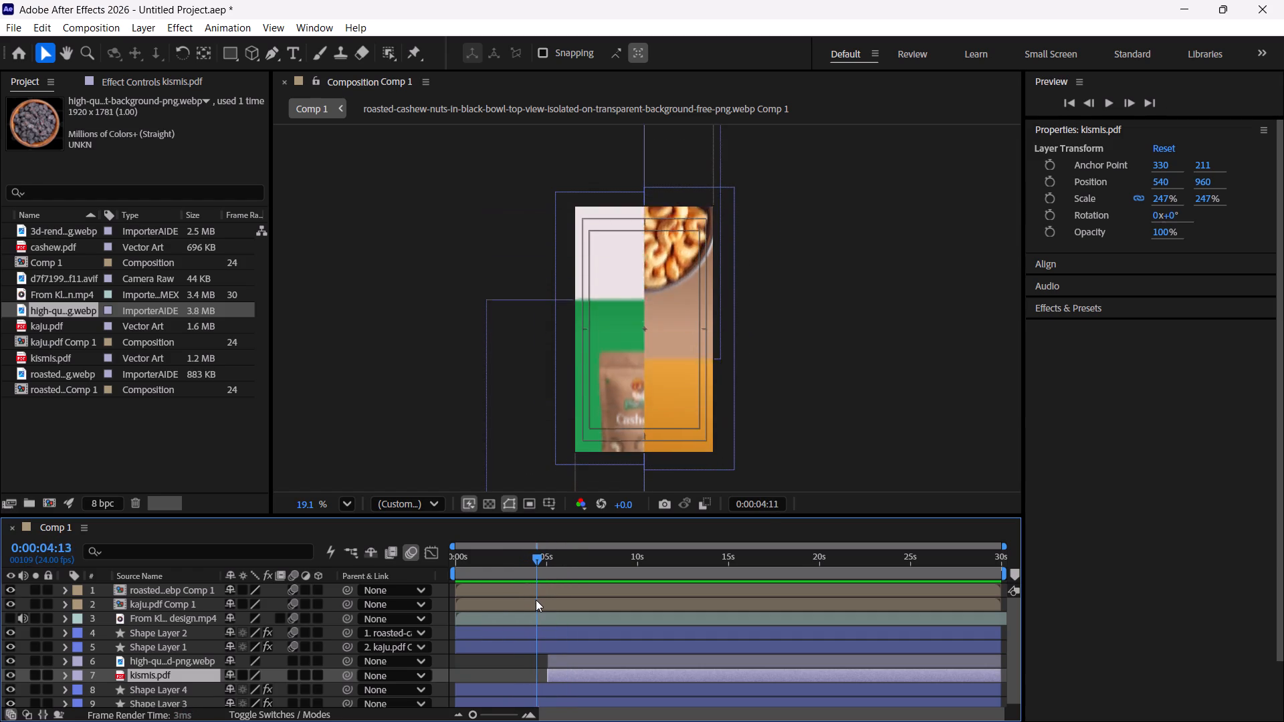
{"action": "left_click_drag", "start_coordinate": [536, 600], "coordinate": [546, 610]}
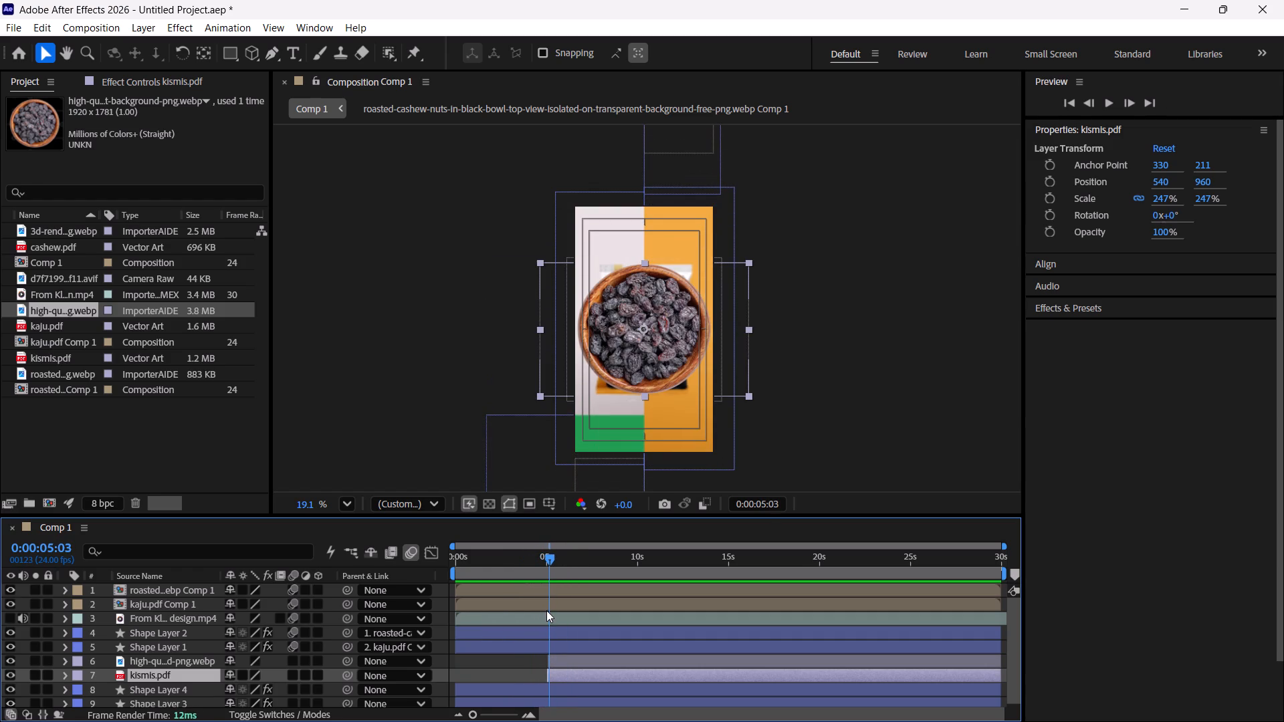
{"action": "left_click_drag", "start_coordinate": [546, 610], "coordinate": [544, 610]}
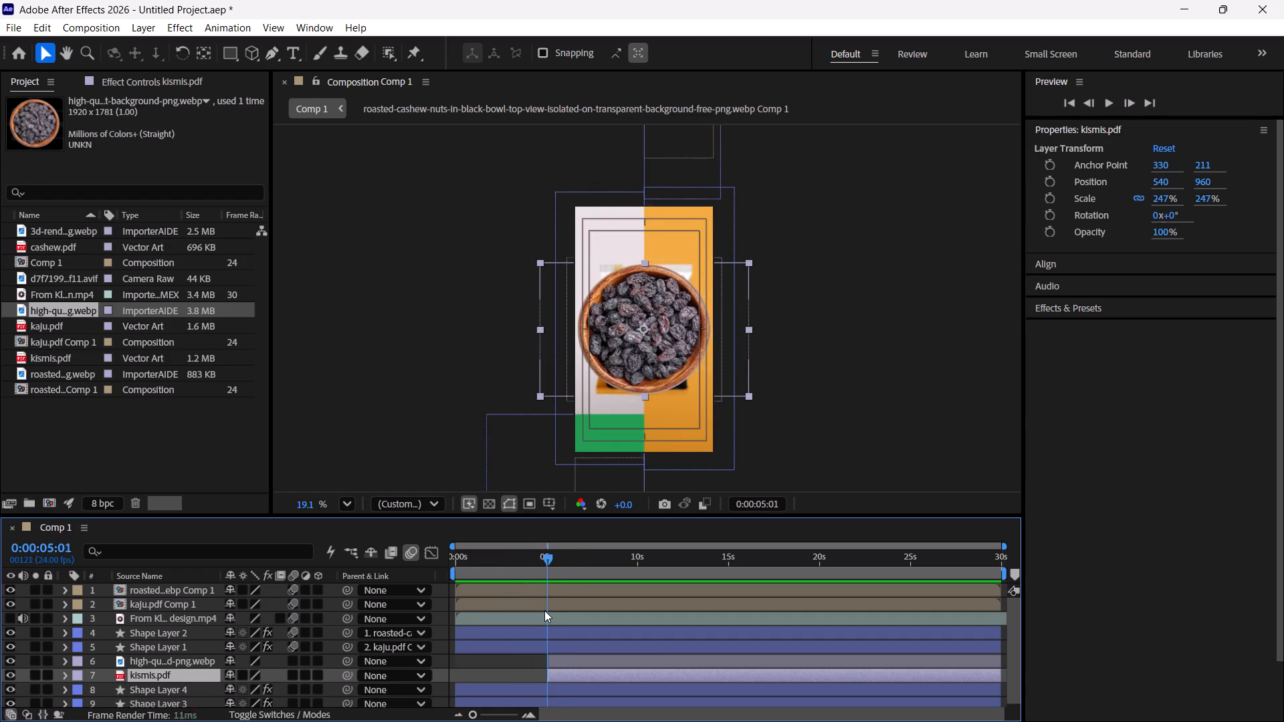
{"action": "left_click_drag", "start_coordinate": [544, 610], "coordinate": [545, 613]}
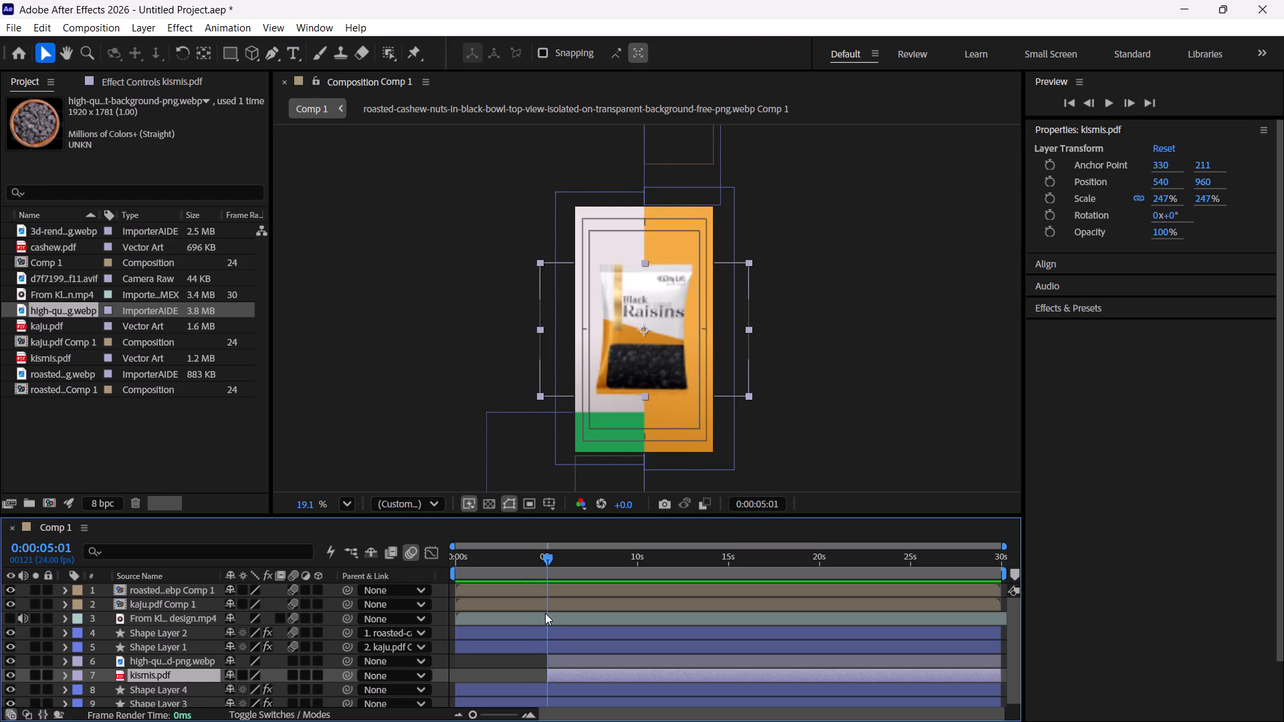
{"action": "left_click_drag", "start_coordinate": [545, 613], "coordinate": [527, 606]}
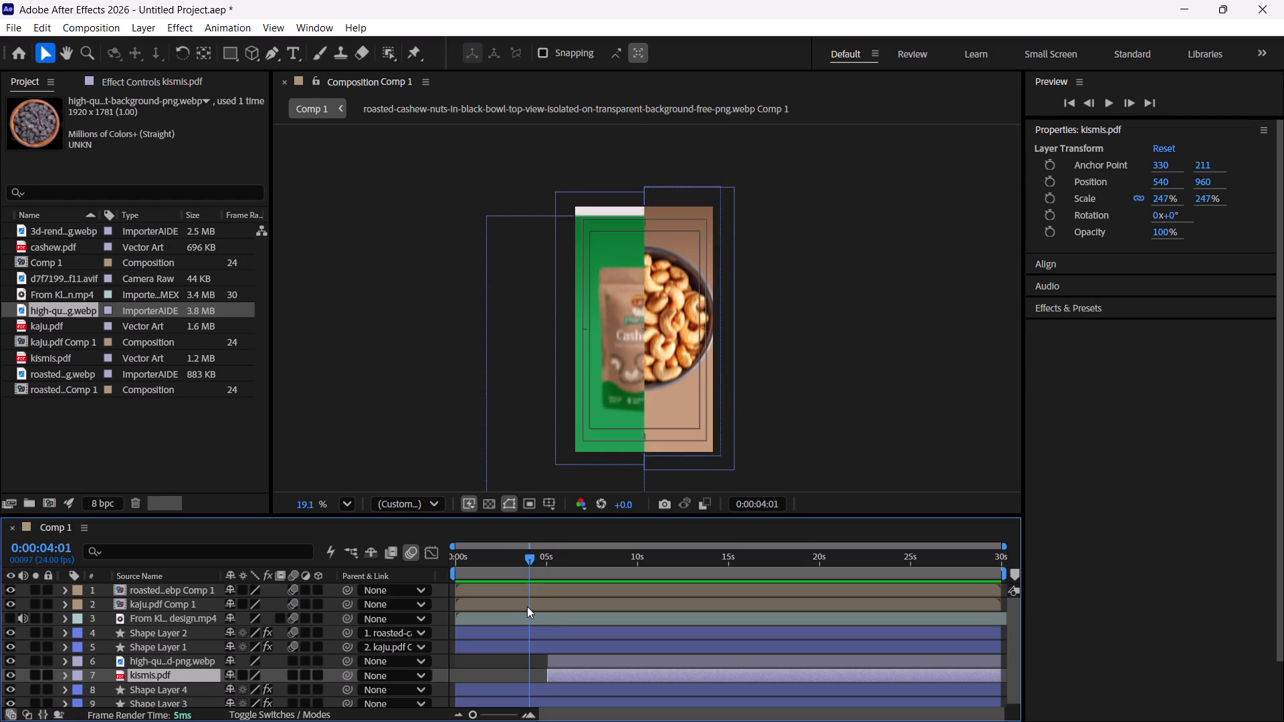
{"action": "left_click_drag", "start_coordinate": [527, 606], "coordinate": [547, 622]}
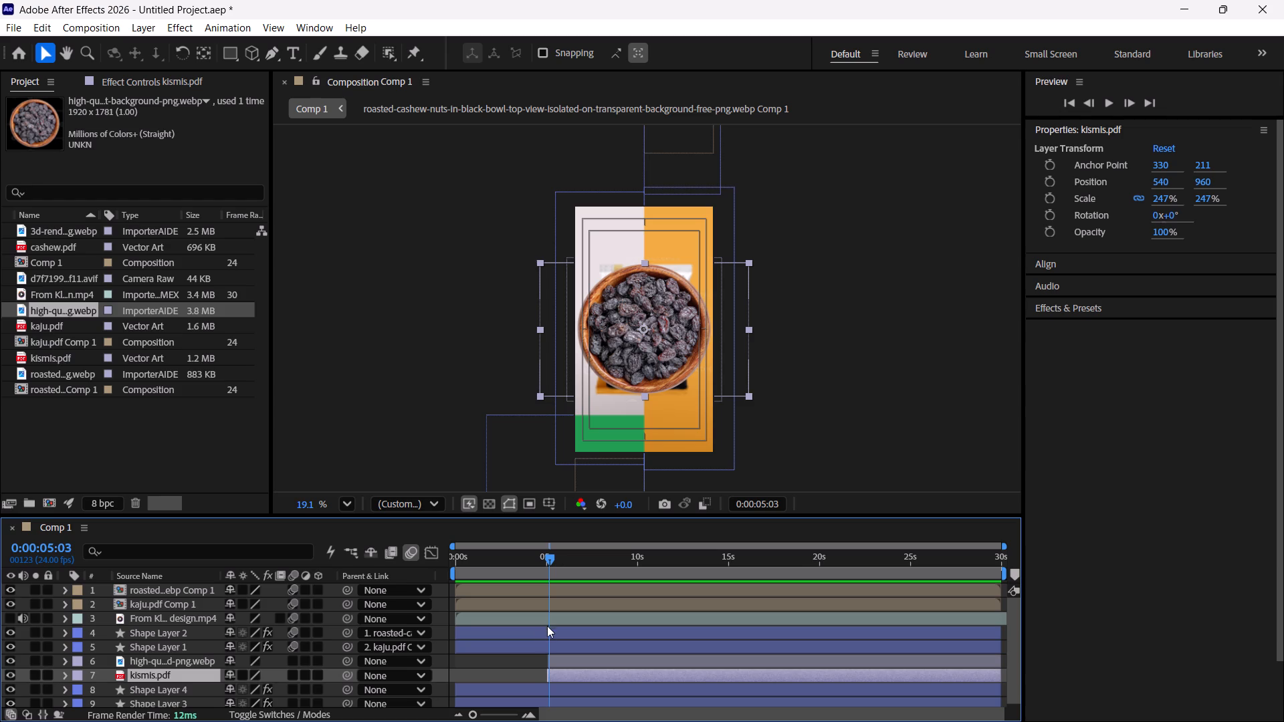
Toggle the visibility of the kismis.pdf and black raisins bowl layers off and on to inspect each one.
{"action": "scroll", "coordinate": [141, 684], "scroll_direction": "down", "scroll_amount": 1}
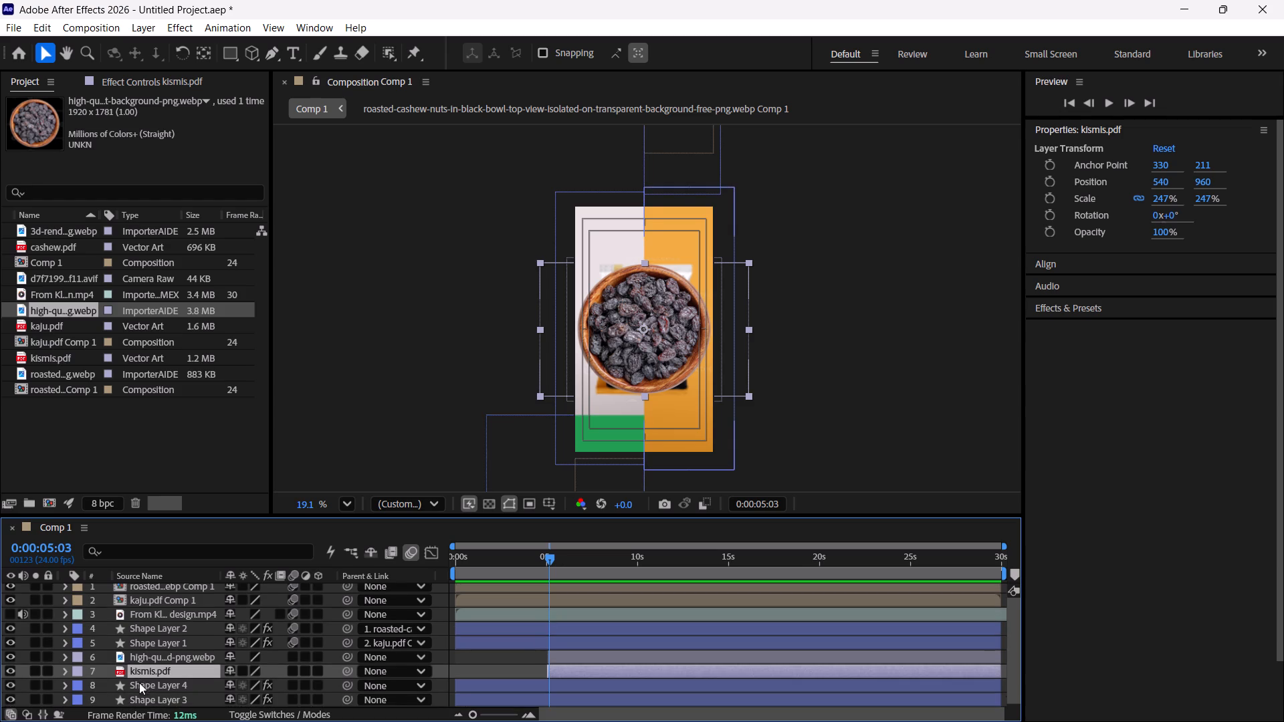
{"action": "left_click", "coordinate": [141, 671]}
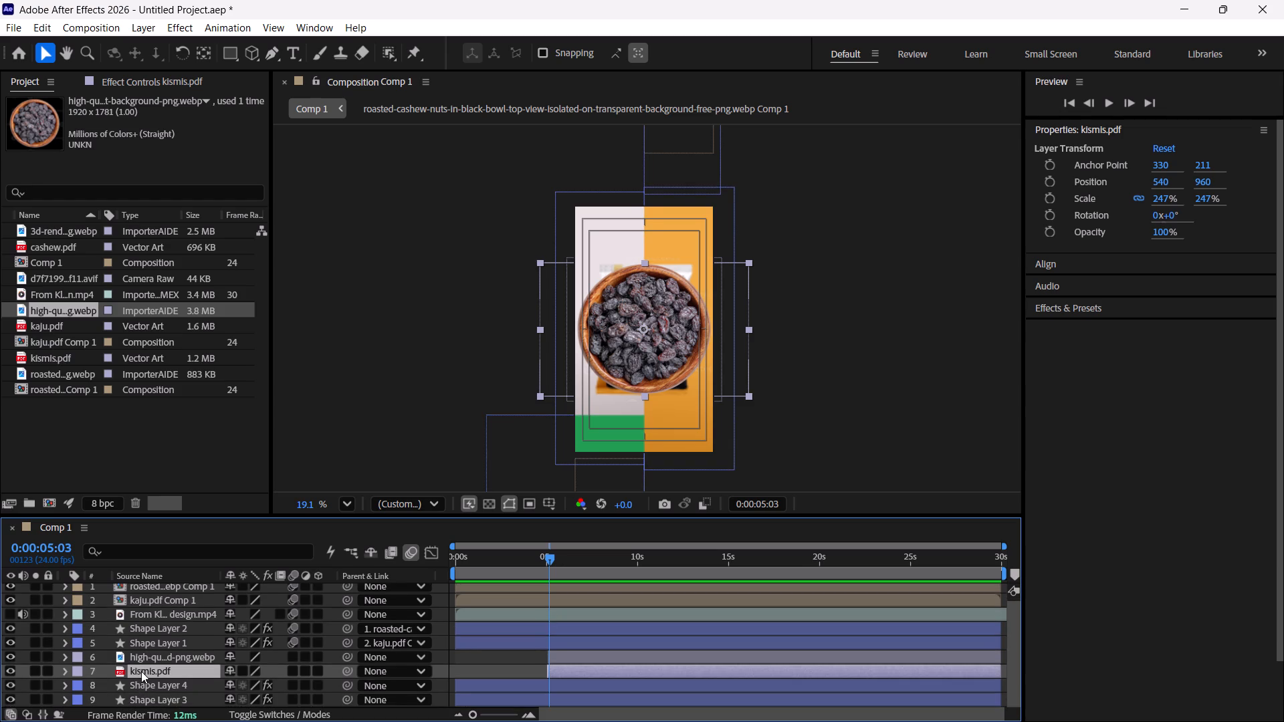
{"action": "left_click", "coordinate": [13, 671]}
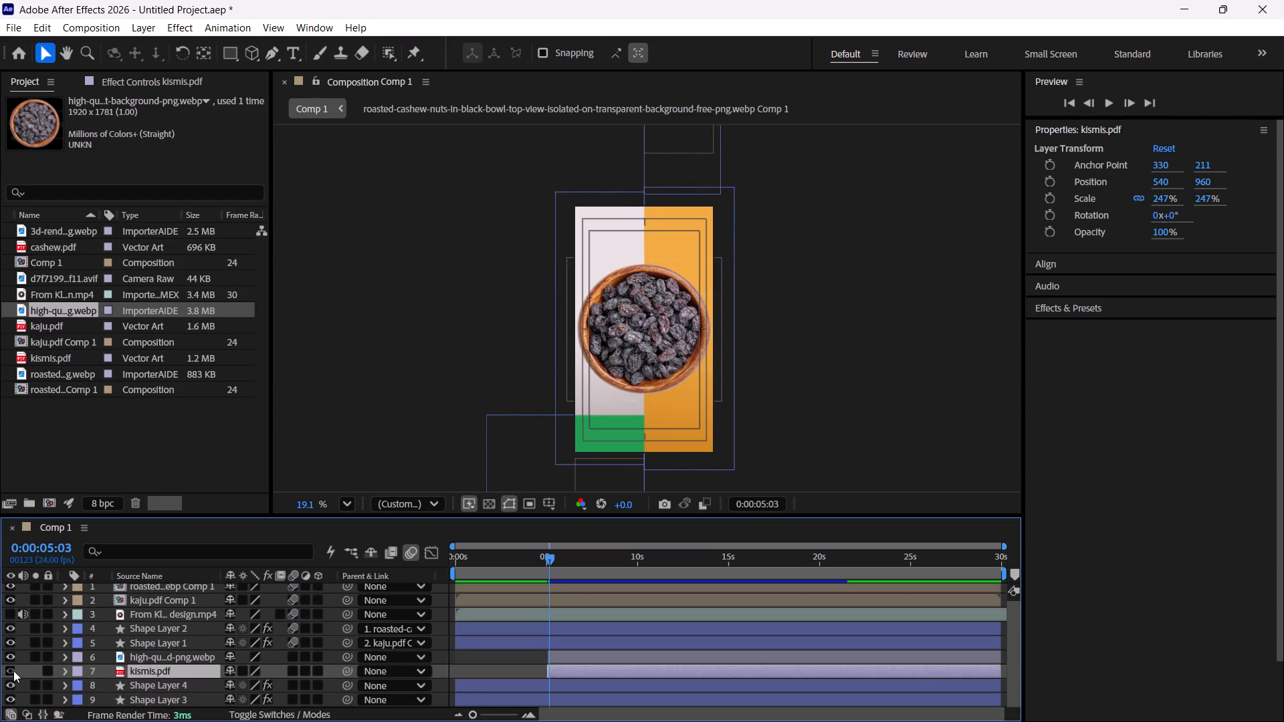
{"action": "left_click", "coordinate": [13, 671]}
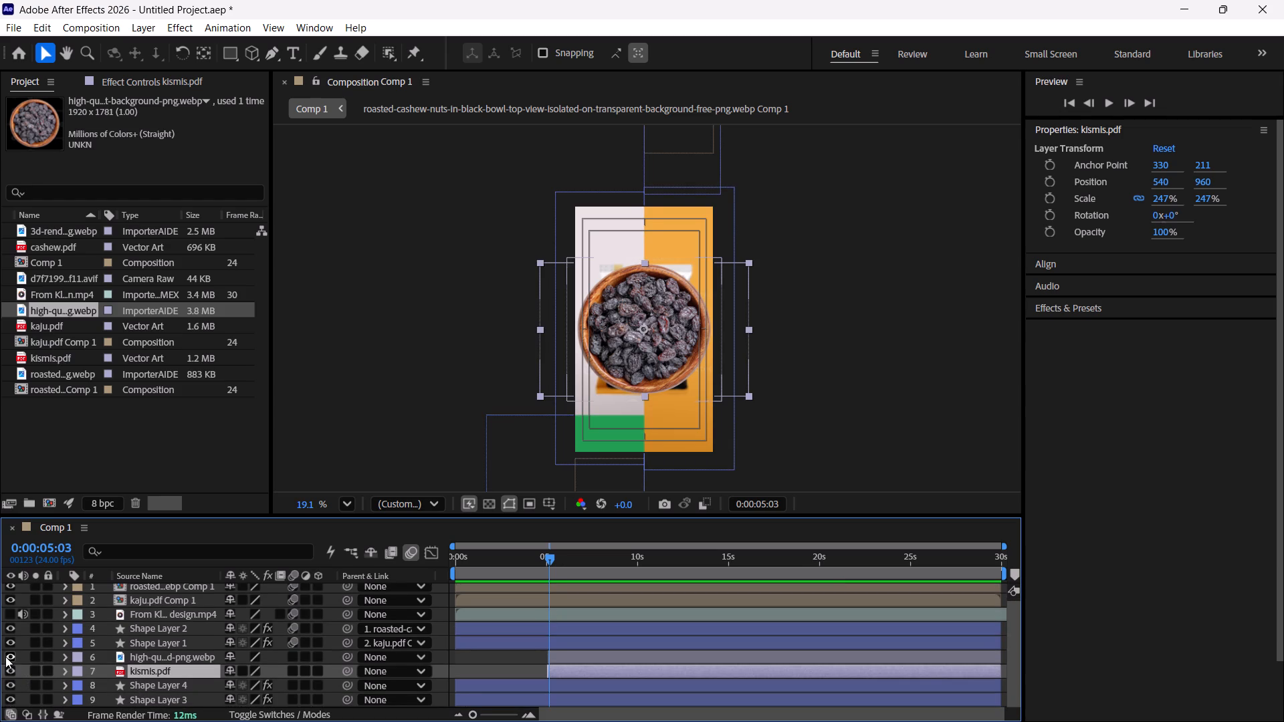
{"action": "left_click", "coordinate": [8, 654]}
{"action": "left_click", "coordinate": [12, 654]}
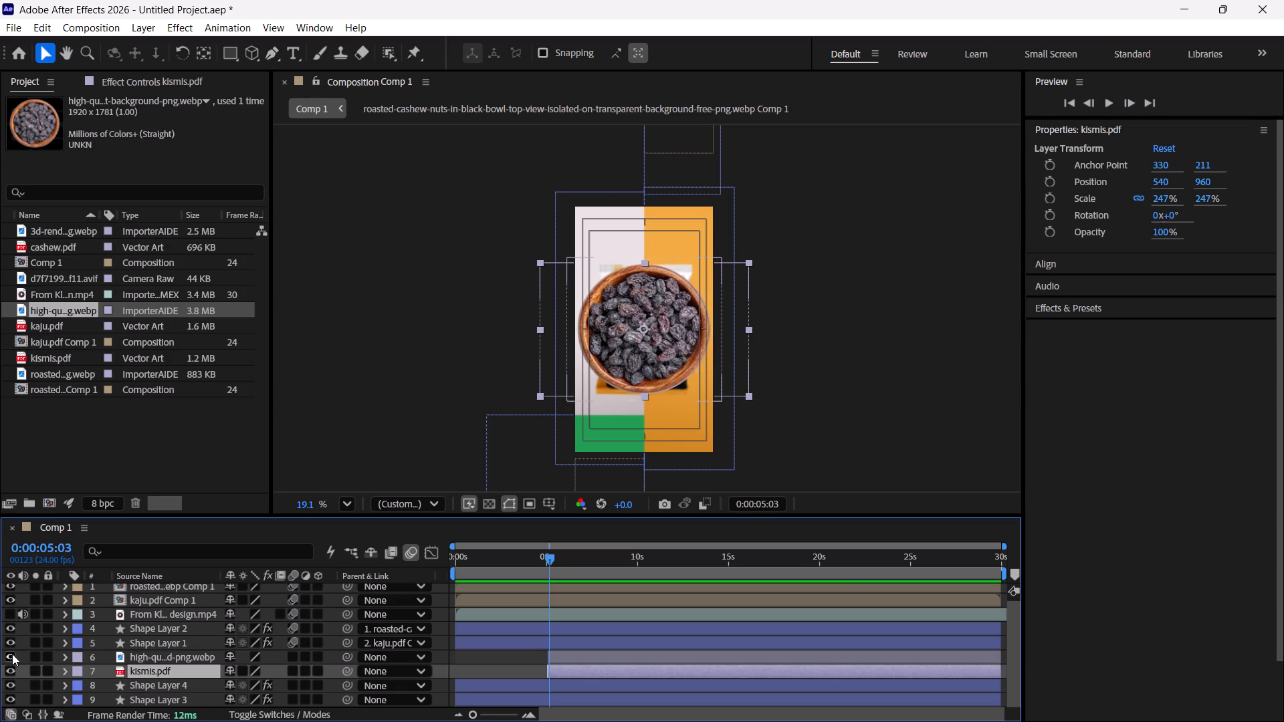
{"action": "left_click", "coordinate": [12, 654]}
{"action": "left_click", "coordinate": [12, 654]}
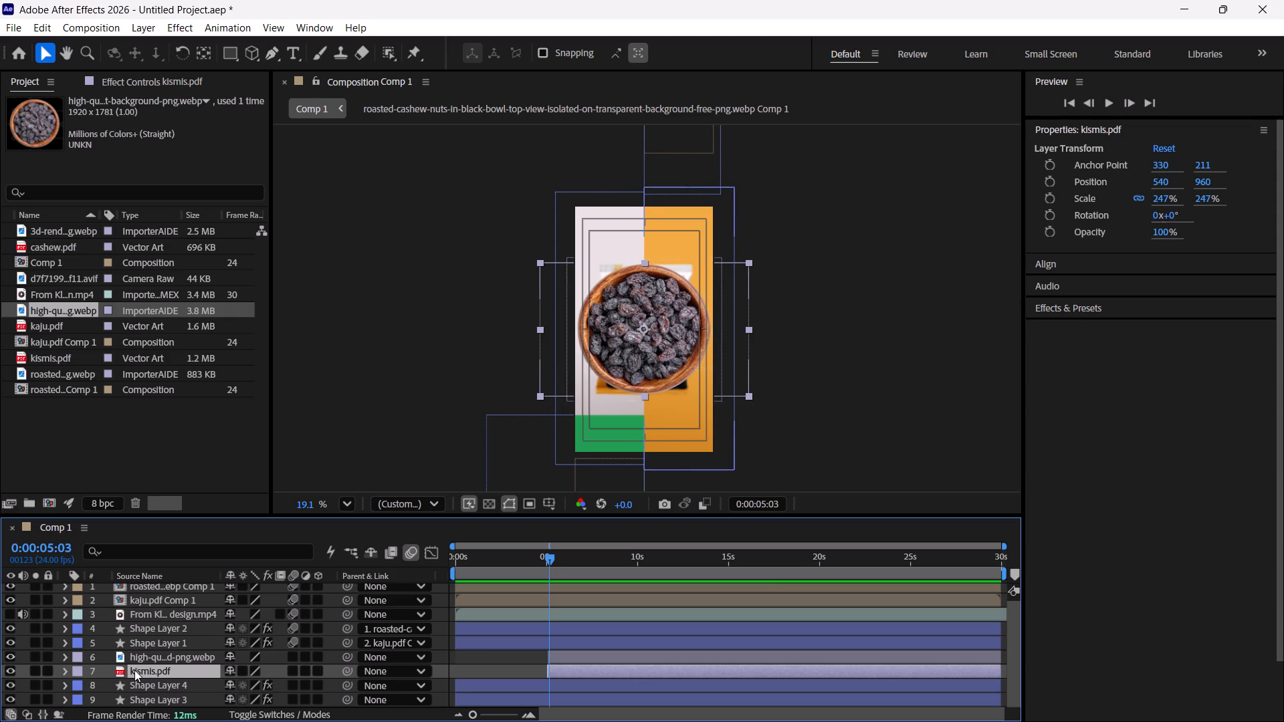
{"action": "left_click", "coordinate": [10, 658]}
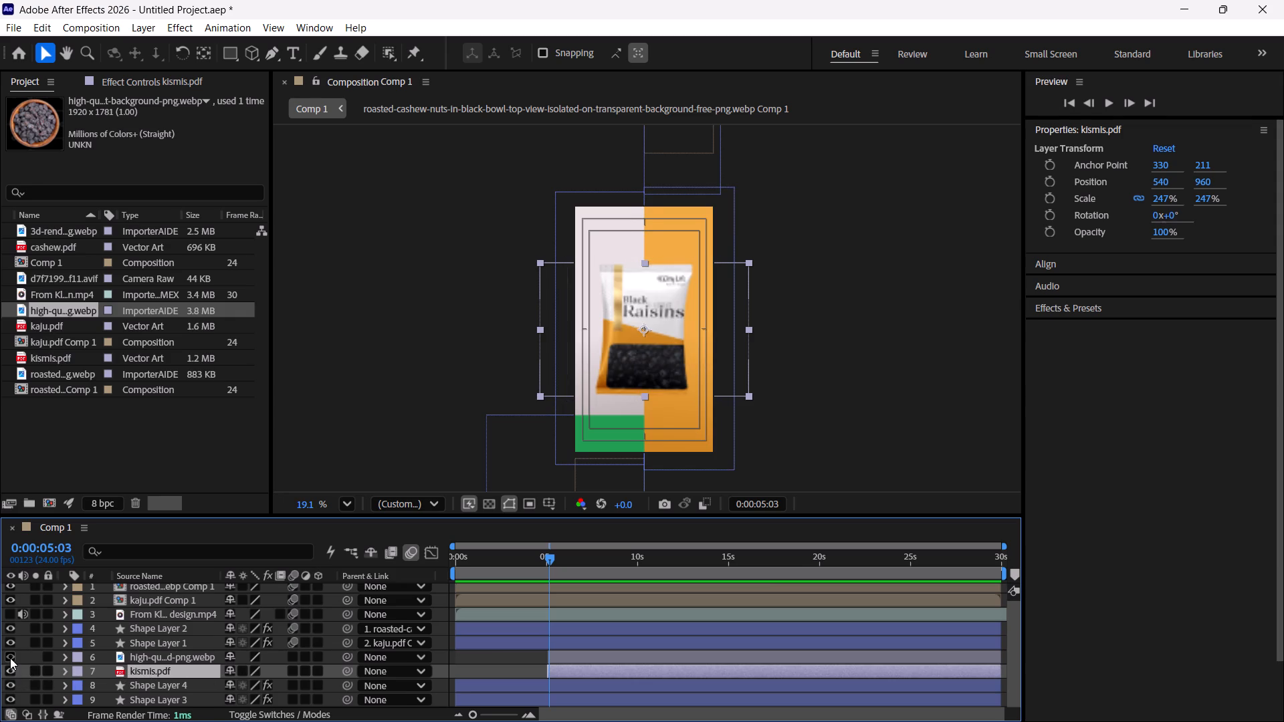
{"action": "left_click", "coordinate": [10, 658]}
Keyframe the black raisins bowl layer's rotation from 0 at 0:00:05:03 to 2 full turns at 0:00:29:23.
{"action": "left_click", "coordinate": [127, 655]}
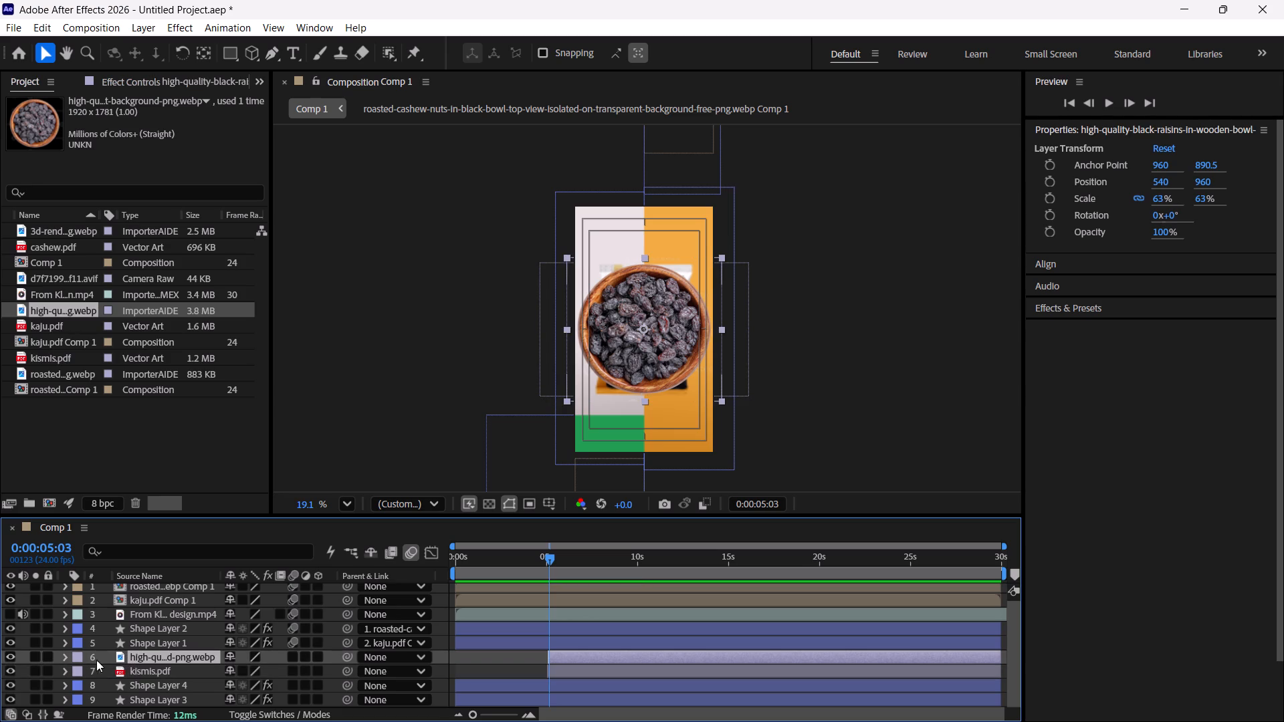
{"action": "left_click", "coordinate": [61, 656]}
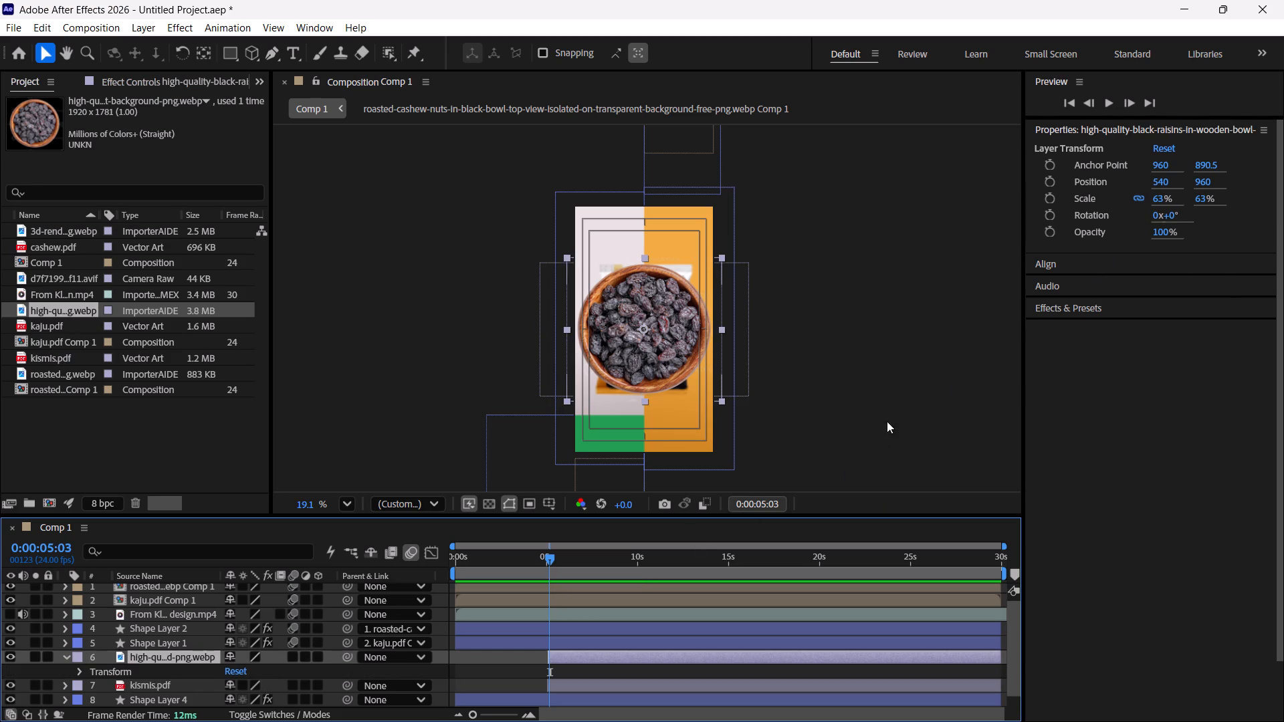
{"action": "left_click", "coordinate": [1049, 216]}
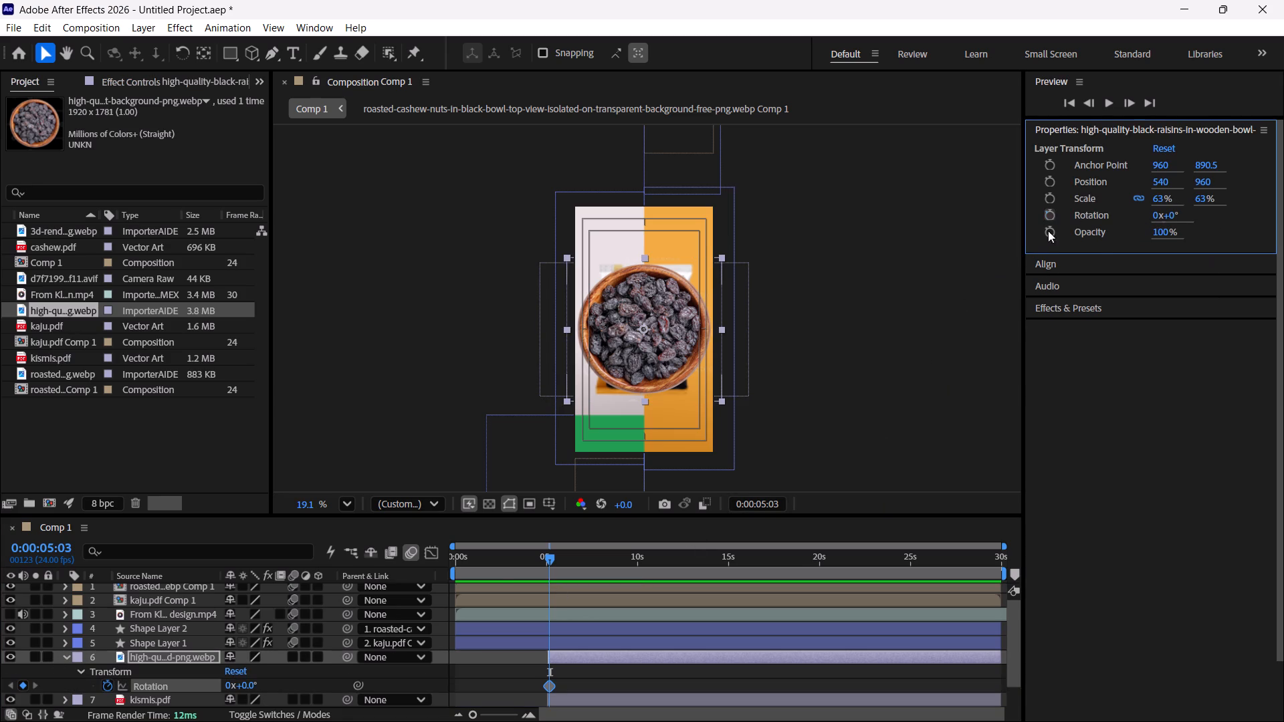
{"action": "left_click_drag", "start_coordinate": [554, 556], "coordinate": [1117, 578]}
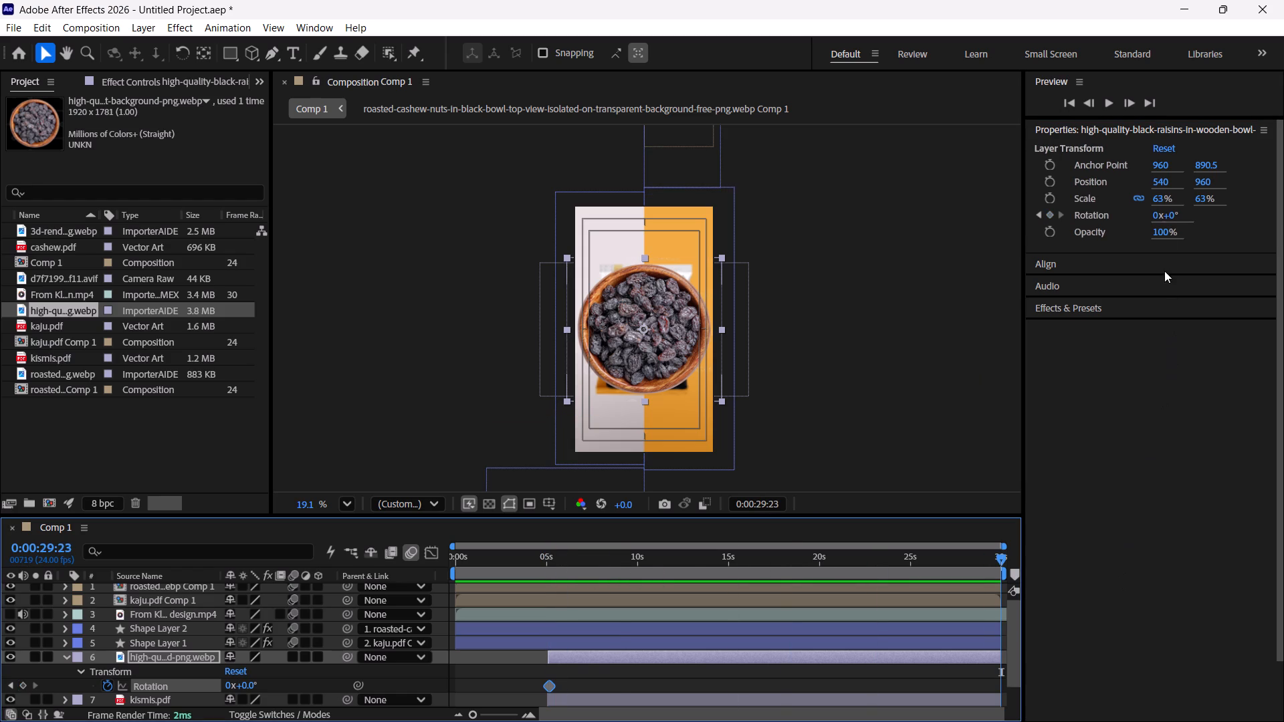
{"action": "left_click", "coordinate": [1155, 217]}
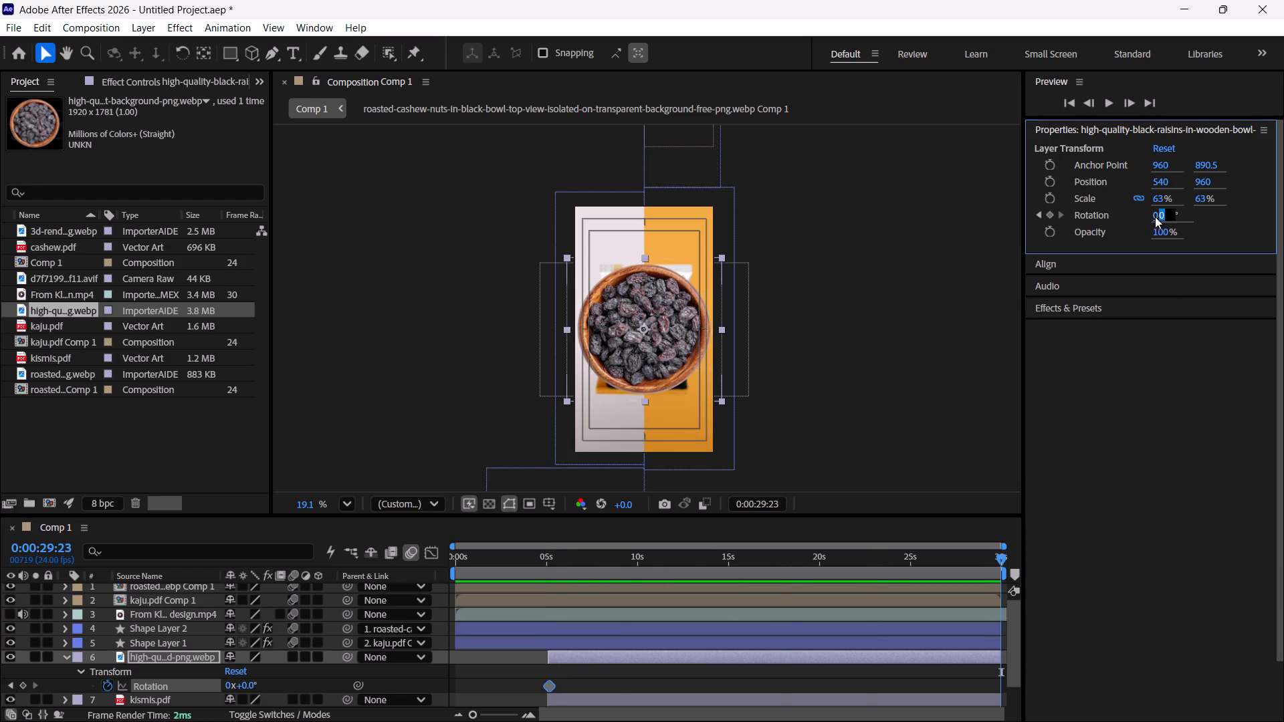
{"action": "key", "text": "2"}
{"action": "key", "text": "Return"}
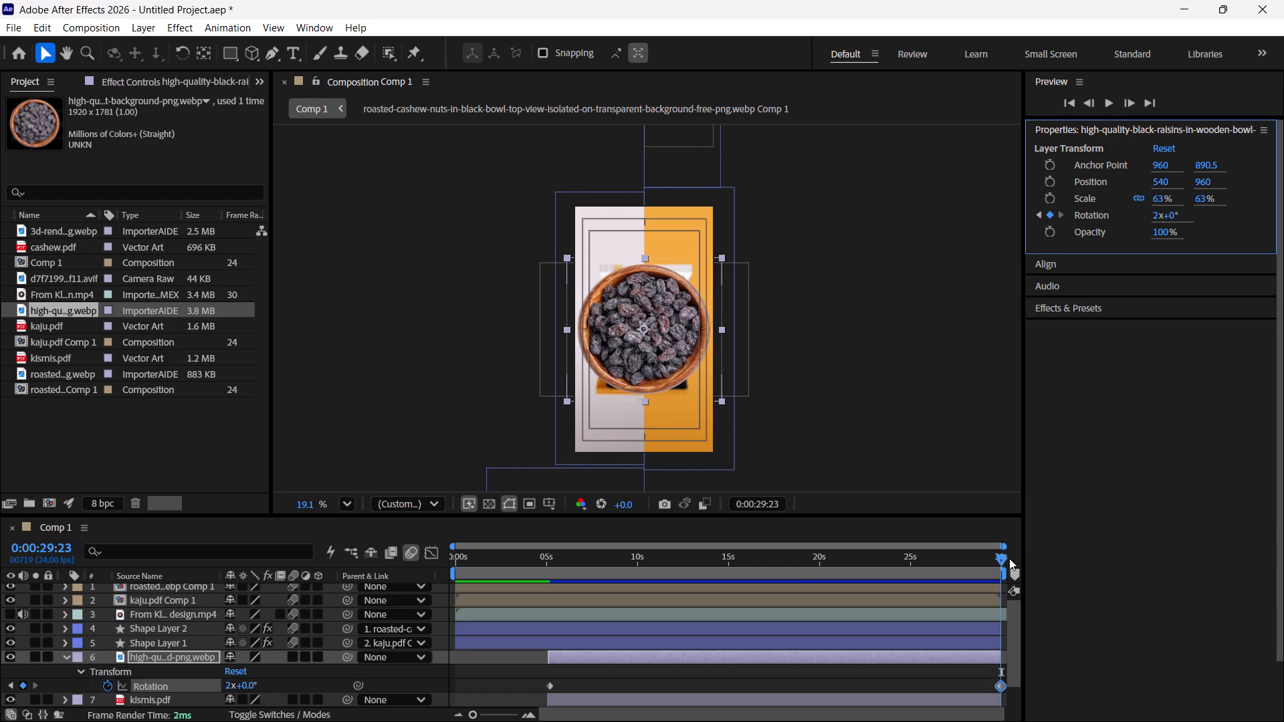
Preview the raisins bowl's rotation from just before the transition and scrub back to about 5 seconds.
{"action": "left_click_drag", "start_coordinate": [1002, 558], "coordinate": [772, 575]}
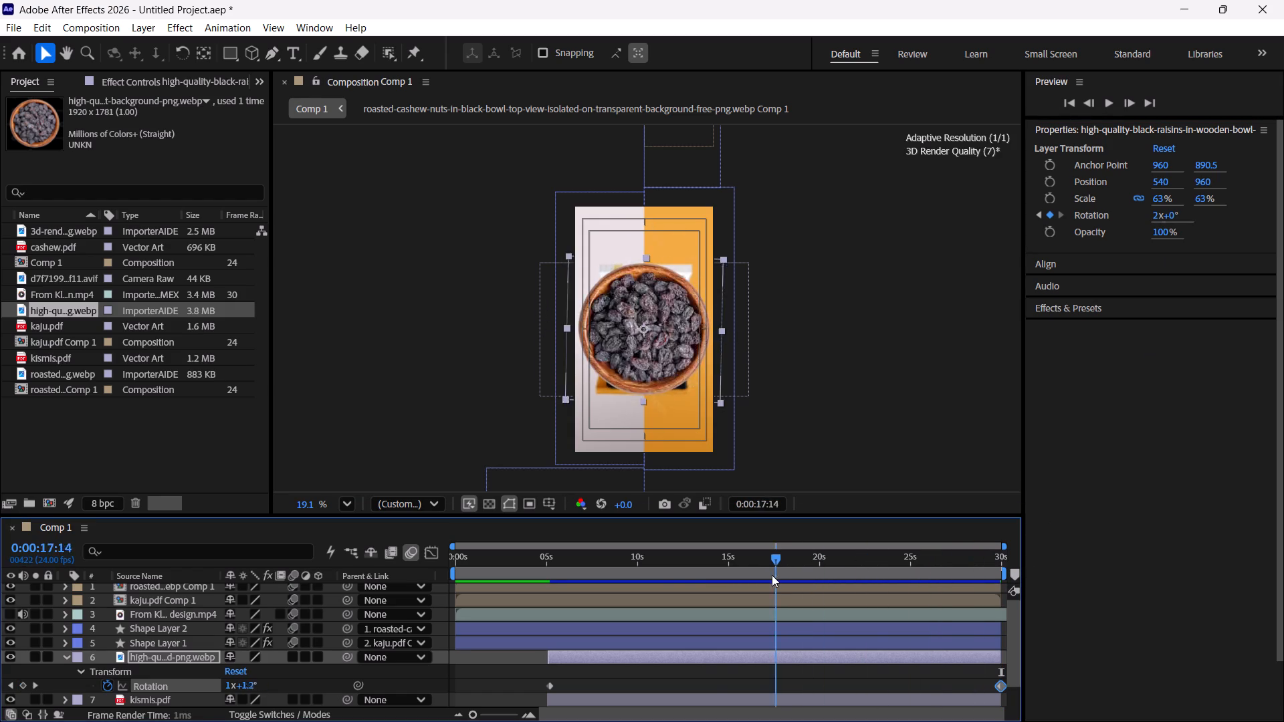
{"action": "left_click_drag", "start_coordinate": [772, 575], "coordinate": [535, 579]}
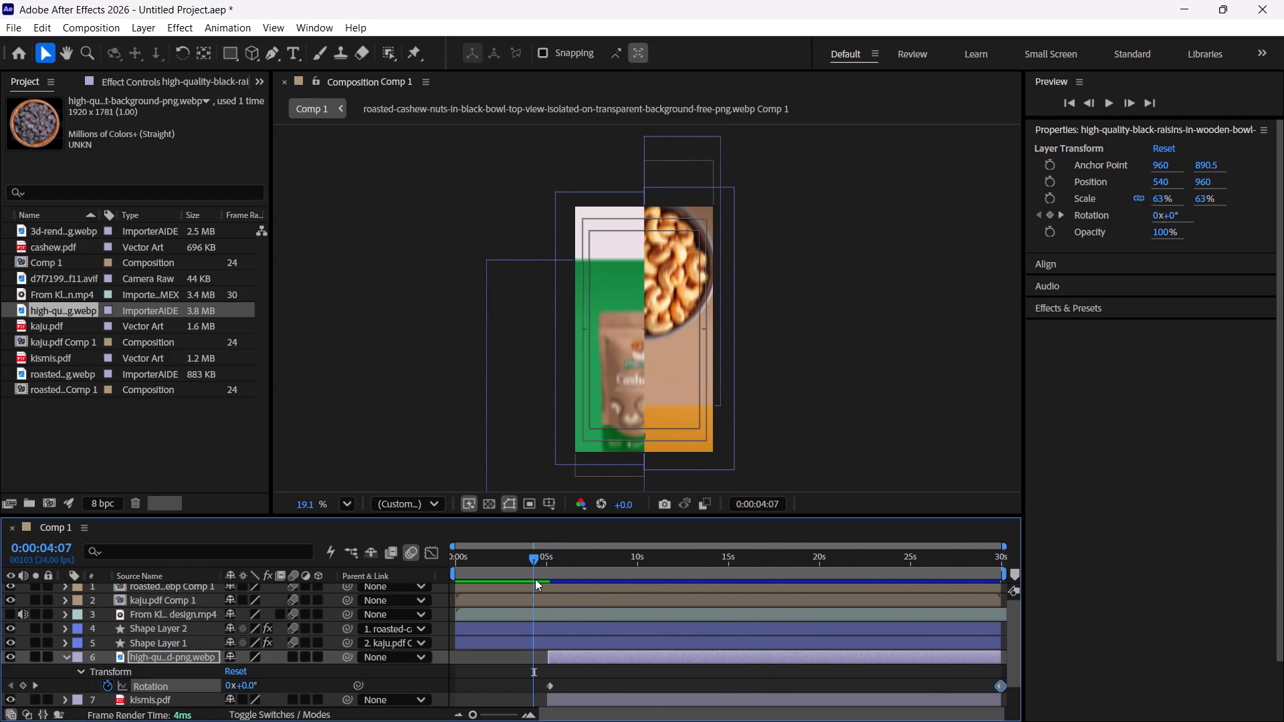
{"action": "key", "text": "space"}
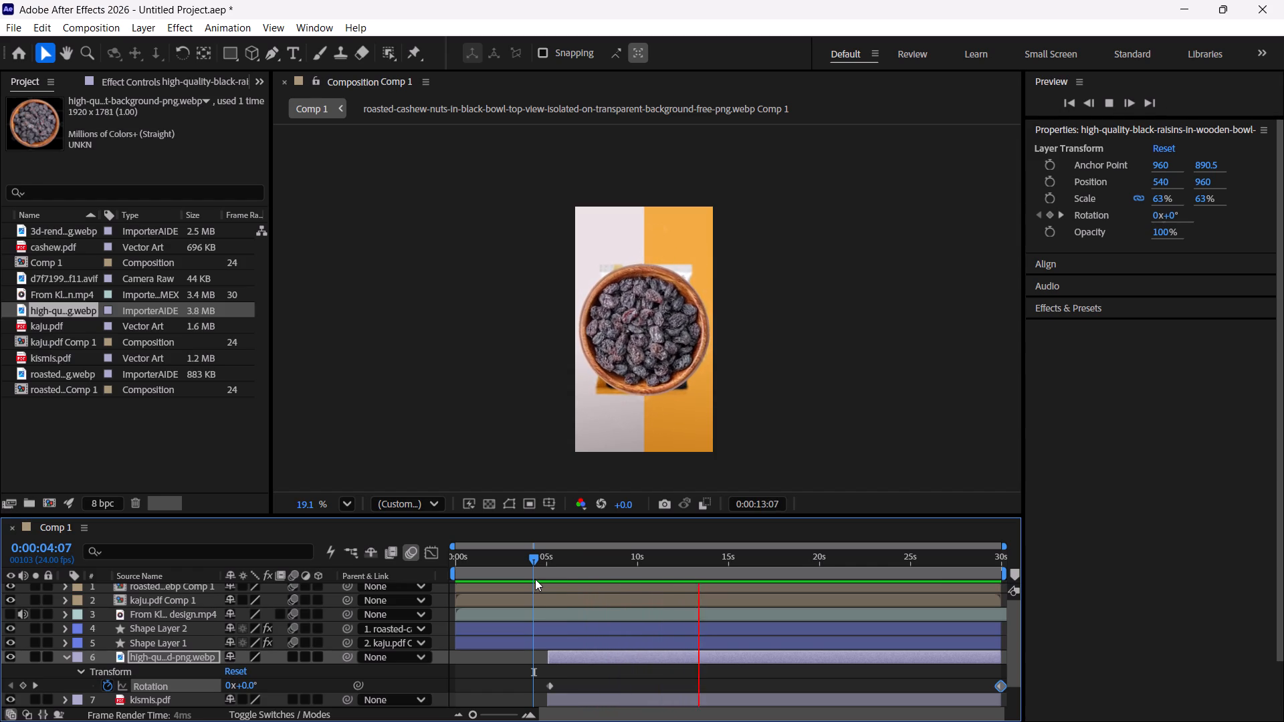
{"action": "key", "text": "space"}
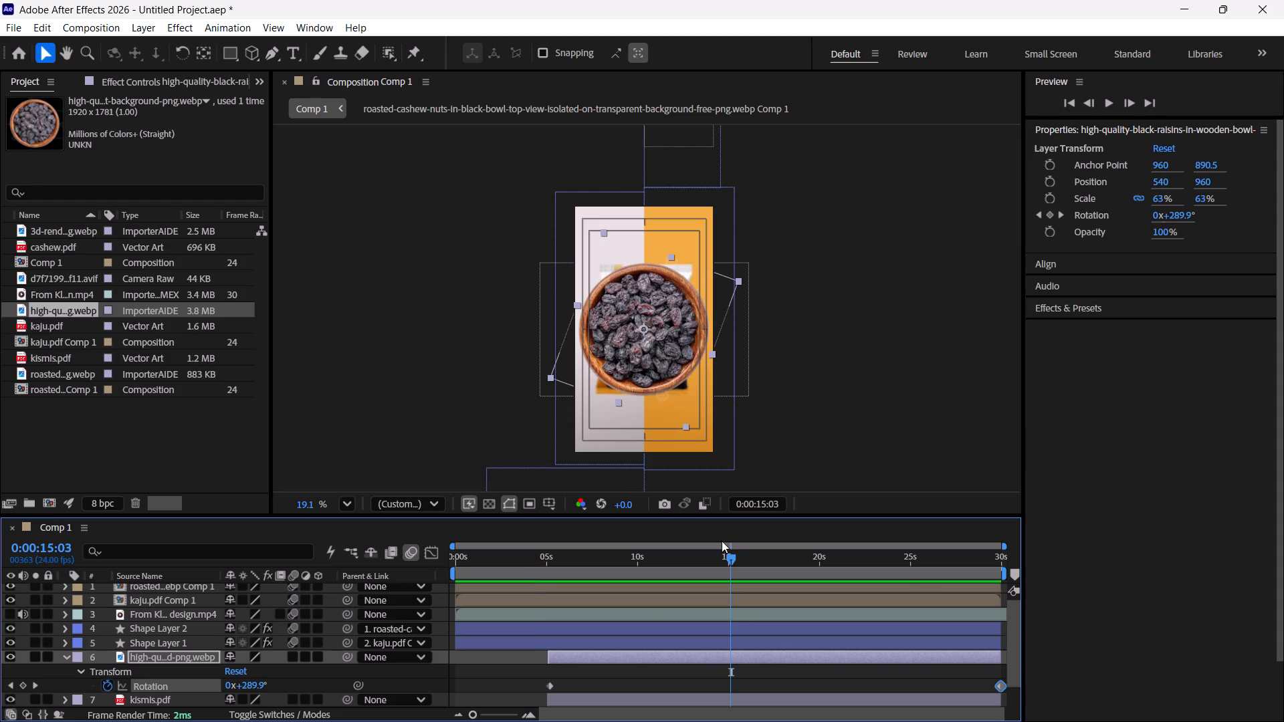
{"action": "left_click_drag", "start_coordinate": [734, 558], "coordinate": [712, 558]}
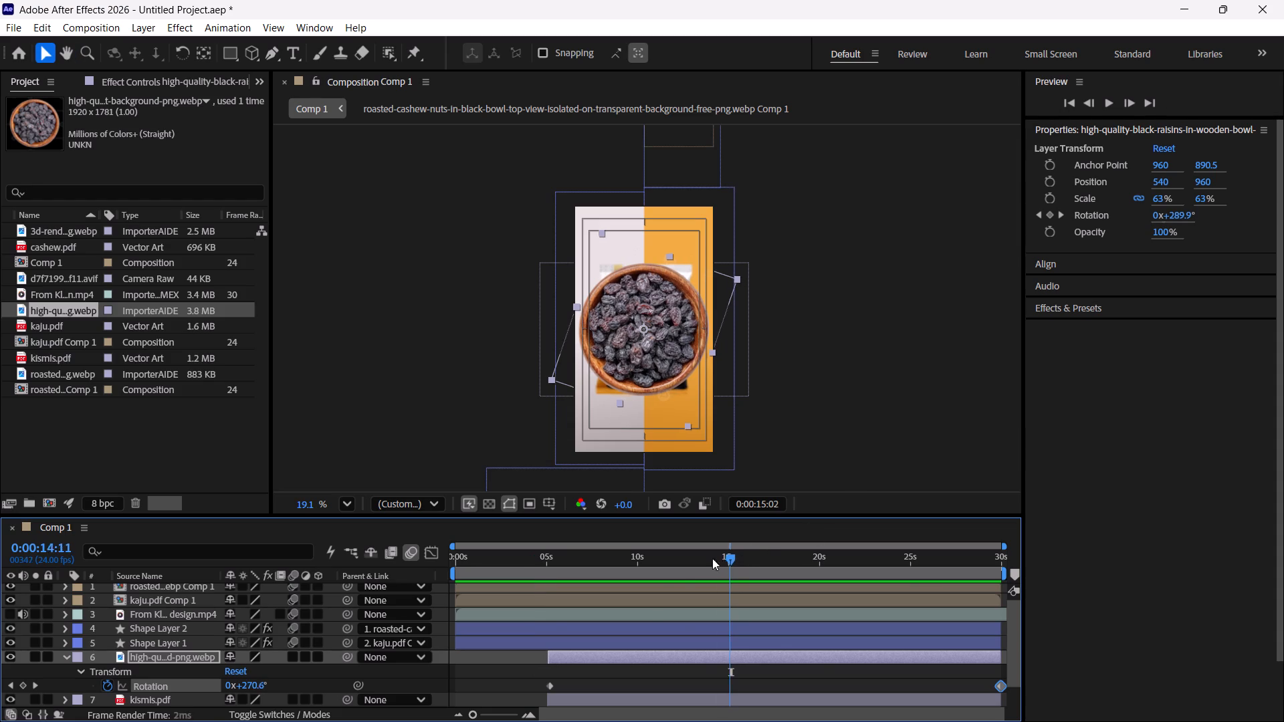
{"action": "left_click_drag", "start_coordinate": [712, 558], "coordinate": [547, 556]}
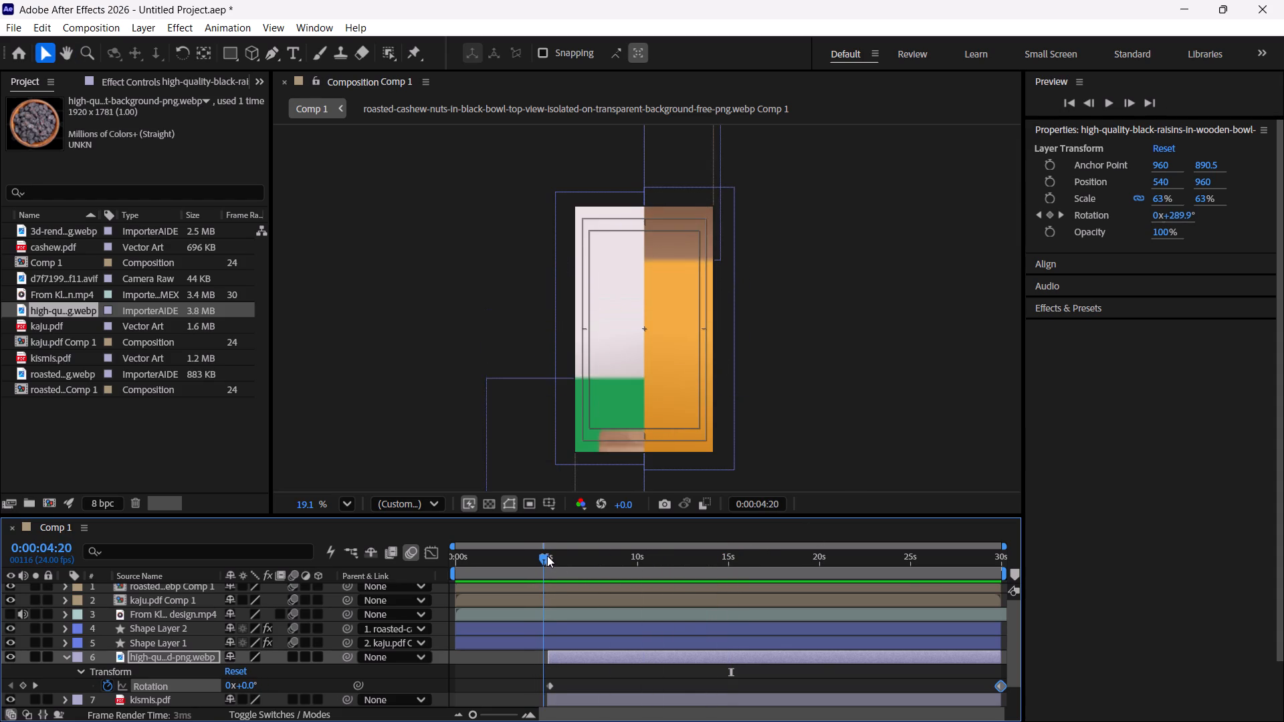
{"action": "left_click_drag", "start_coordinate": [547, 556], "coordinate": [552, 552]}
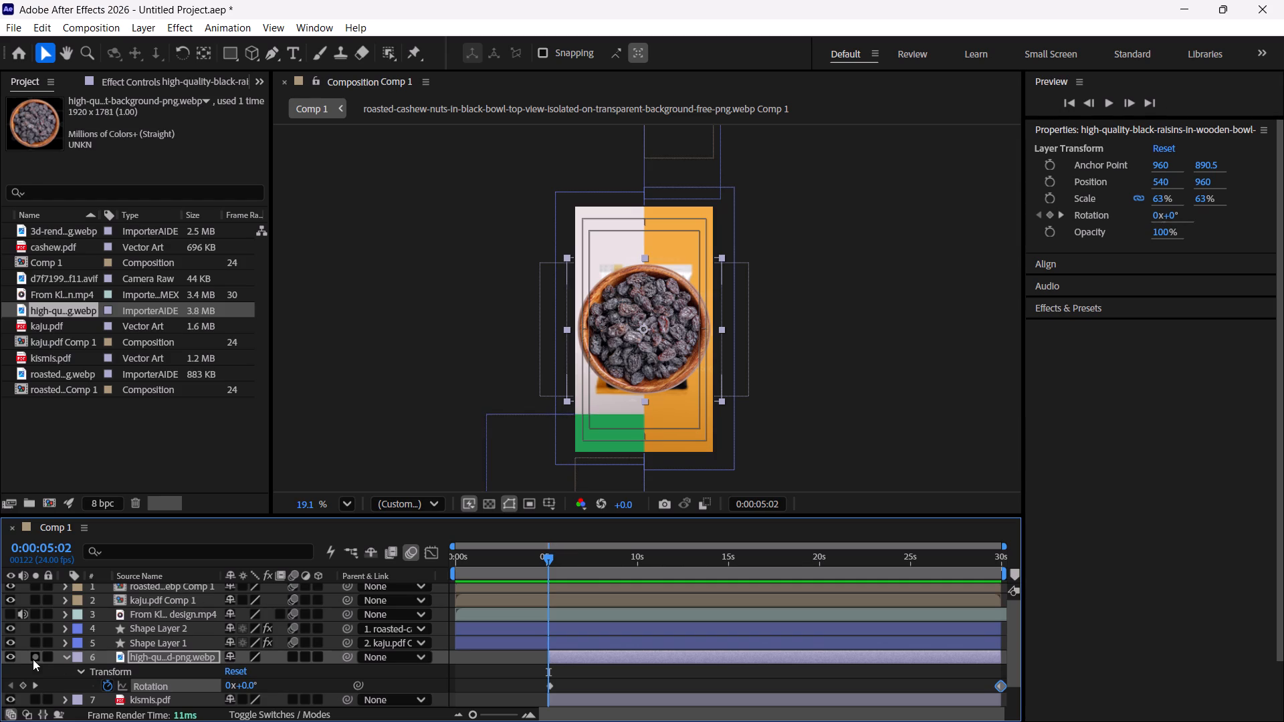
Hide the black raisins bowl layer, keeping the reference mp4 video layer hidden.
{"action": "left_click", "coordinate": [4, 614]}
{"action": "left_click", "coordinate": [9, 614]}
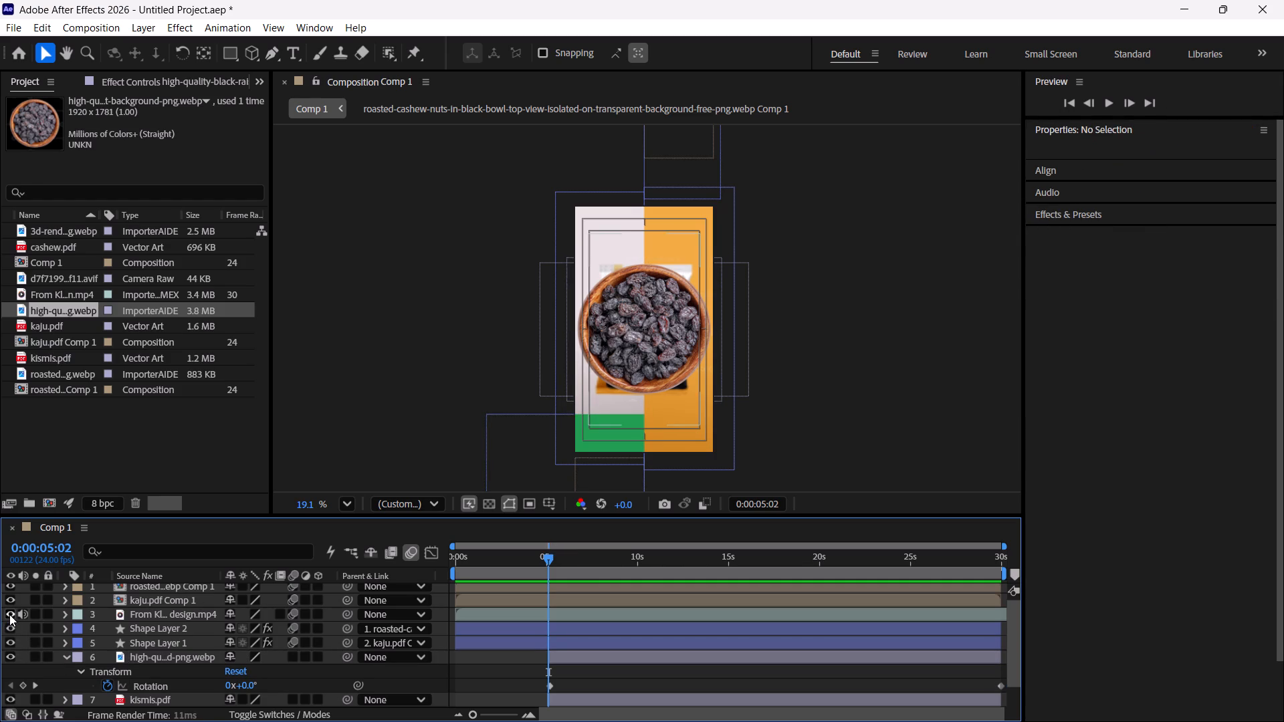
{"action": "left_click", "coordinate": [9, 614]}
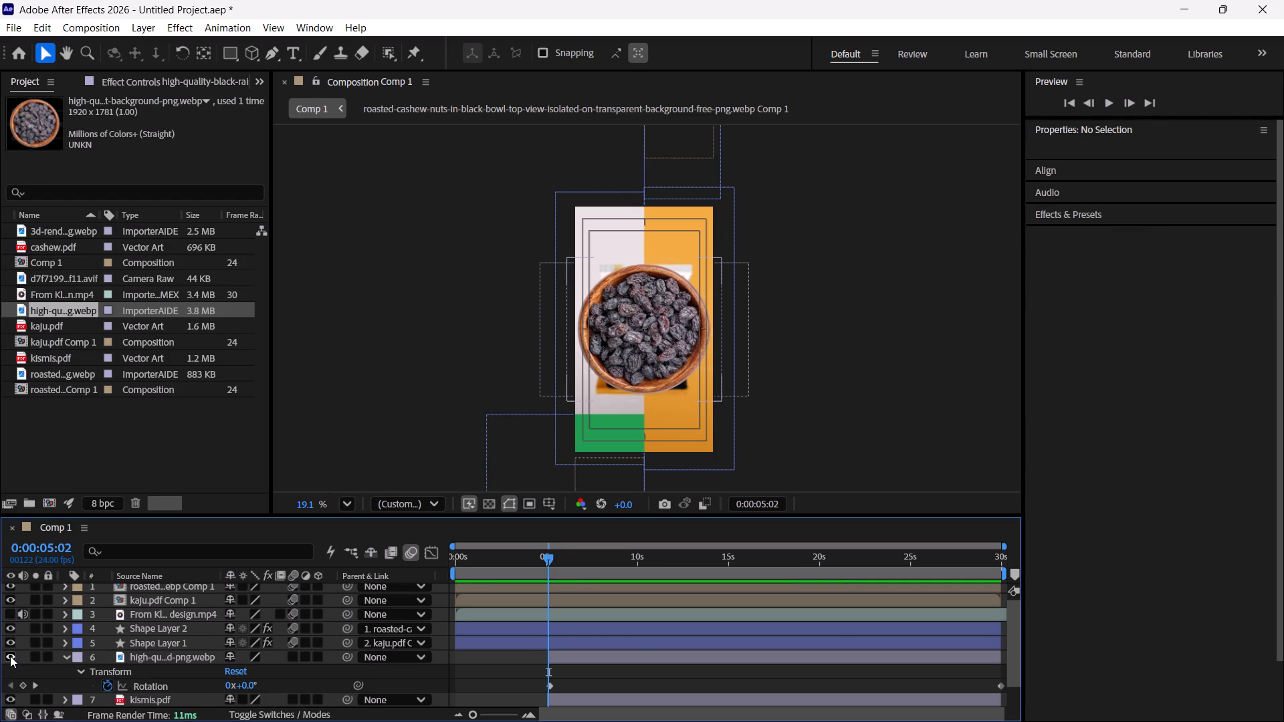
{"action": "left_click", "coordinate": [10, 656]}
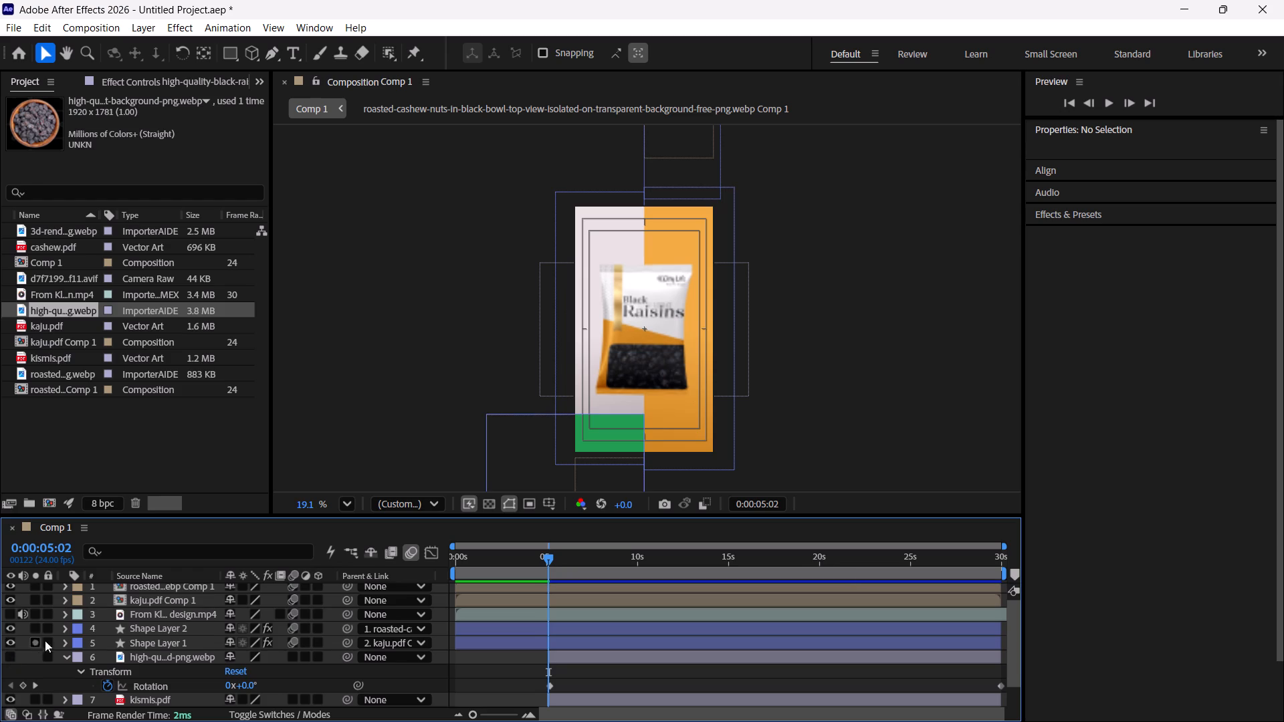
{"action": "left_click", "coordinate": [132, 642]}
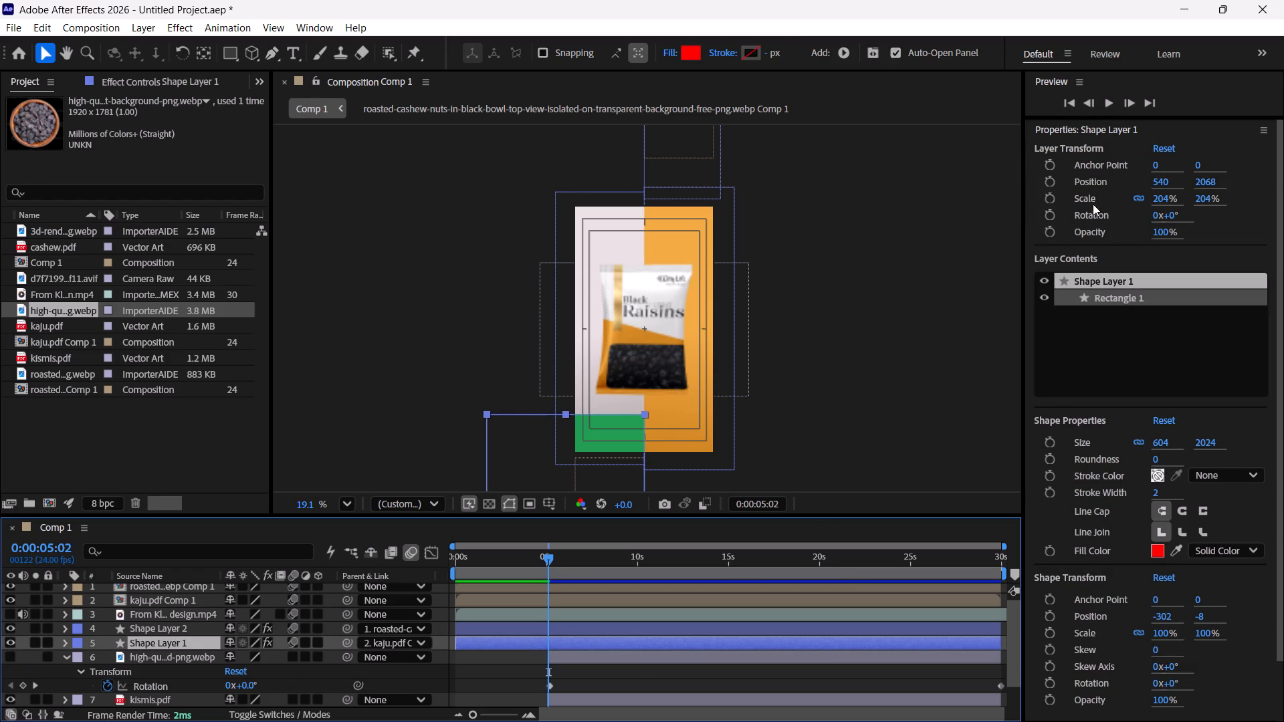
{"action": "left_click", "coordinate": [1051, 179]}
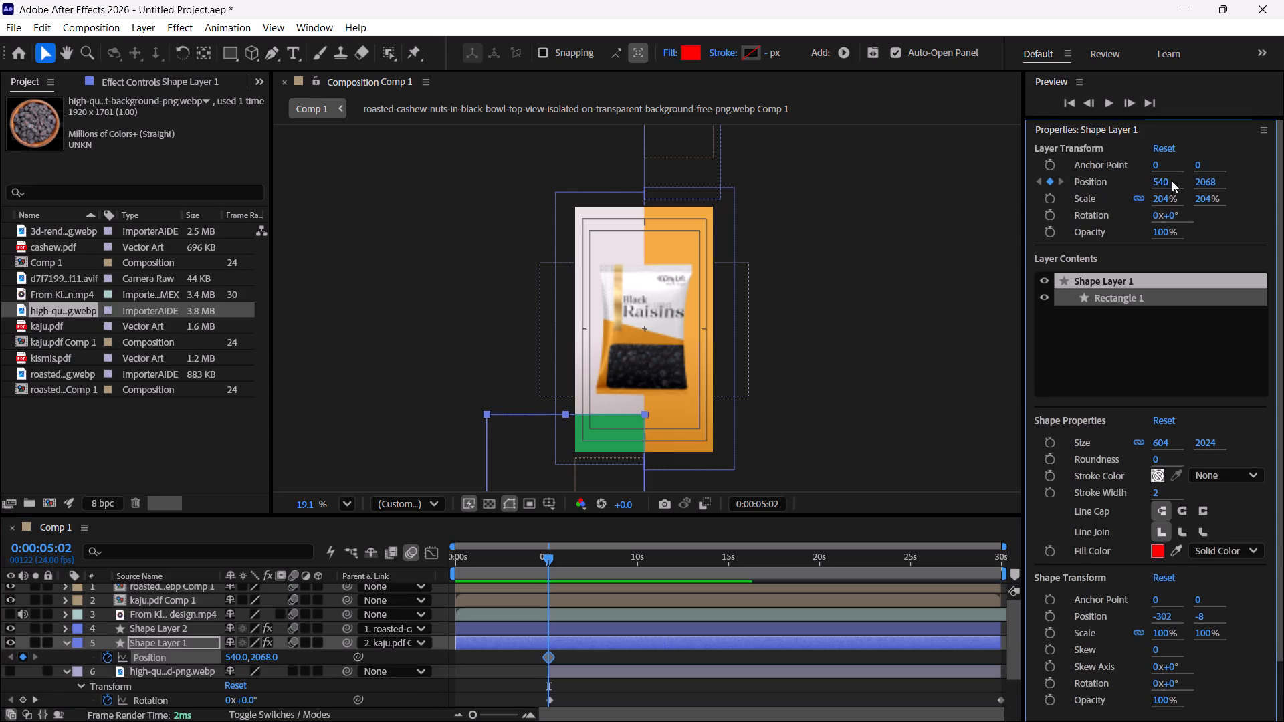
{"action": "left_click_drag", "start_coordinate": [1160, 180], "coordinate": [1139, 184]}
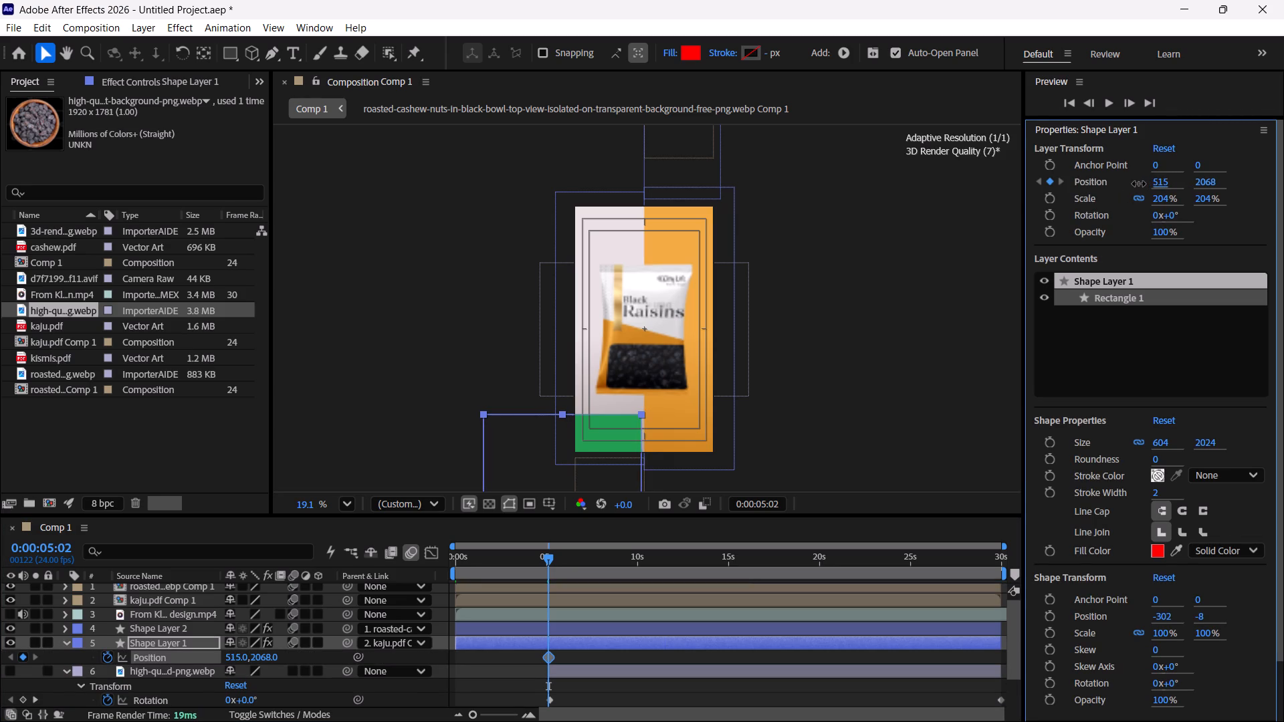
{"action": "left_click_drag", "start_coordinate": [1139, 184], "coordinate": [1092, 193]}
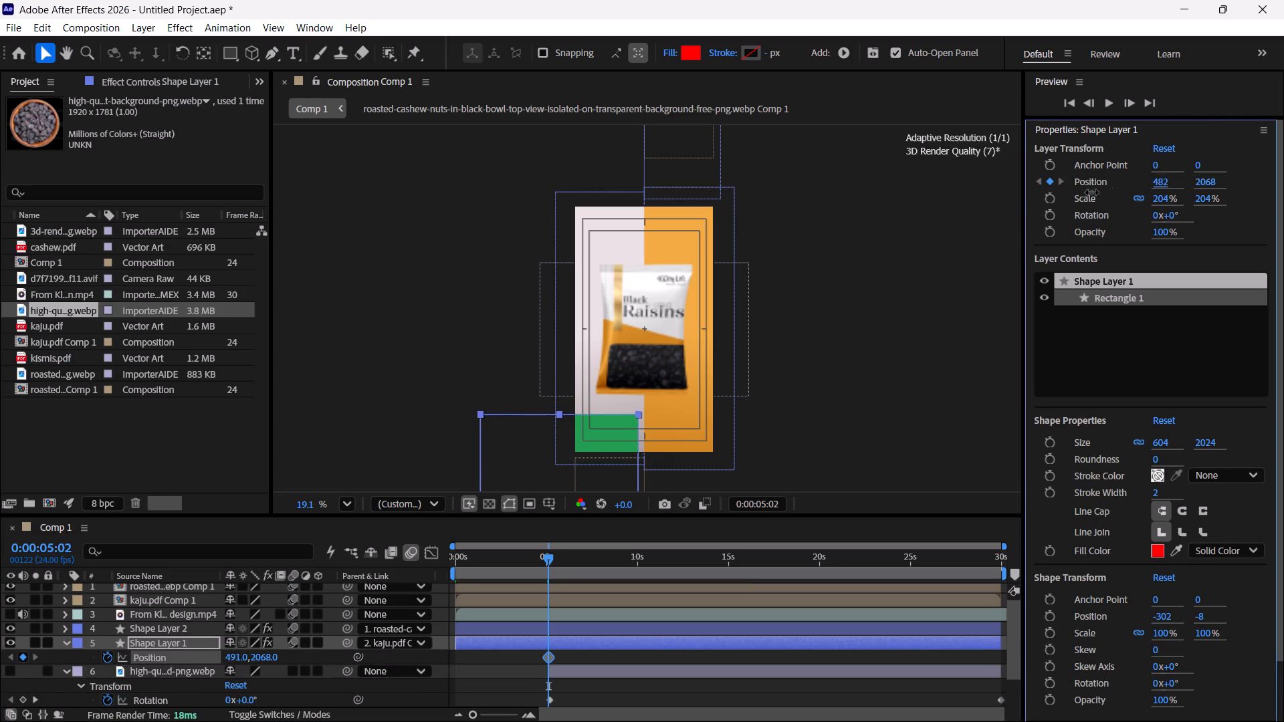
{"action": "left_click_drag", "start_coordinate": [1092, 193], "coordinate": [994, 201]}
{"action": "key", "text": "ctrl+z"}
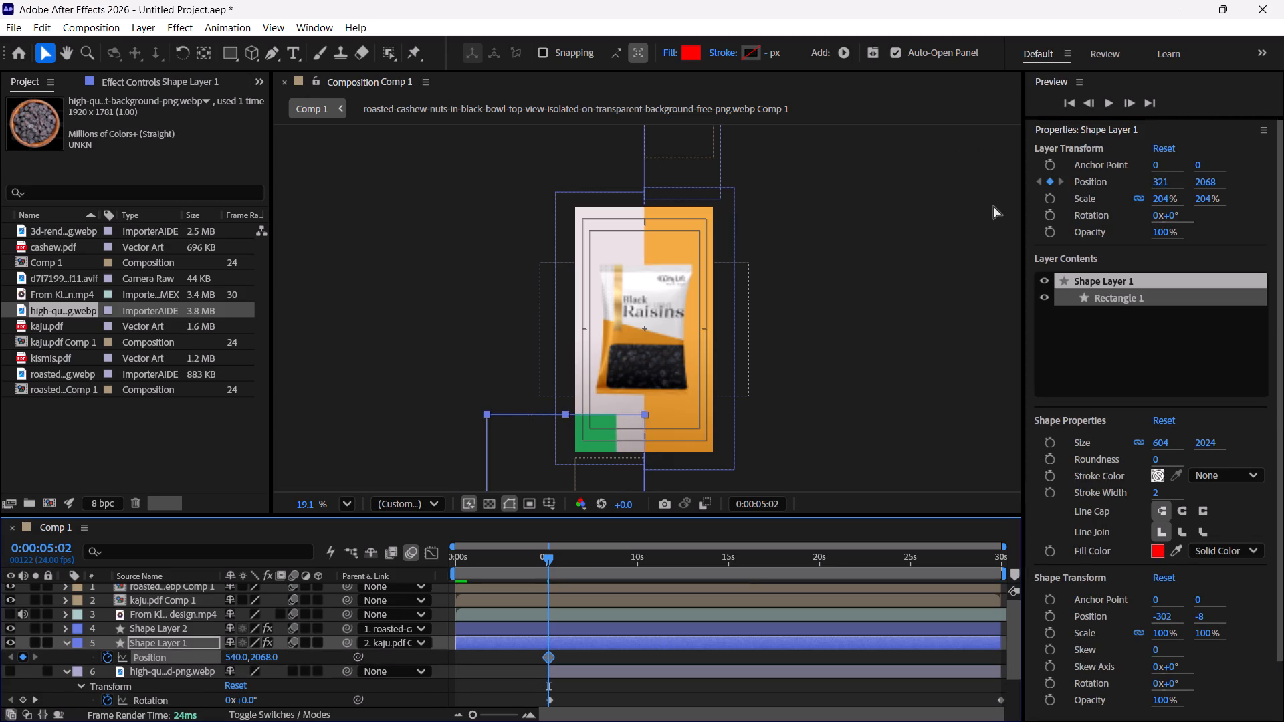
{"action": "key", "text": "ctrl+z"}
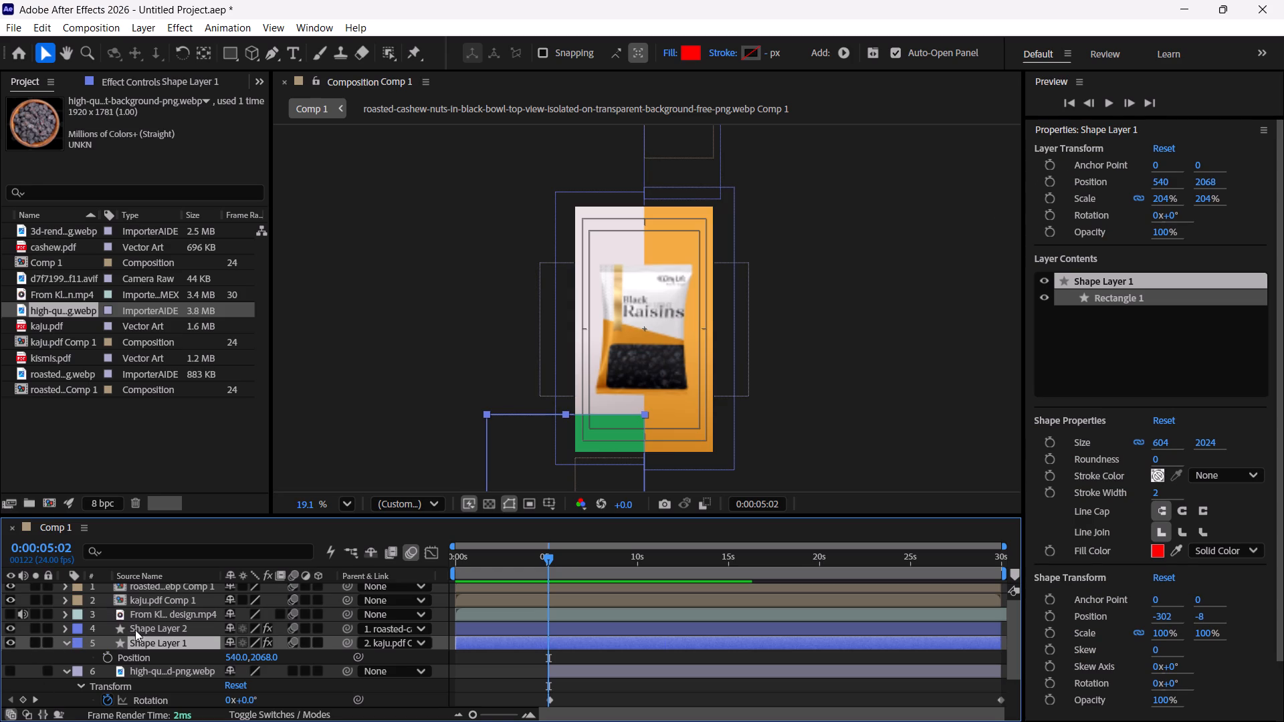
Toggle the visibility of the composition, shape, raisins bowl and kismis.pdf layers one by one to identify the raisins package layer.
{"action": "scroll", "coordinate": [138, 644], "scroll_direction": "up", "scroll_amount": 3}
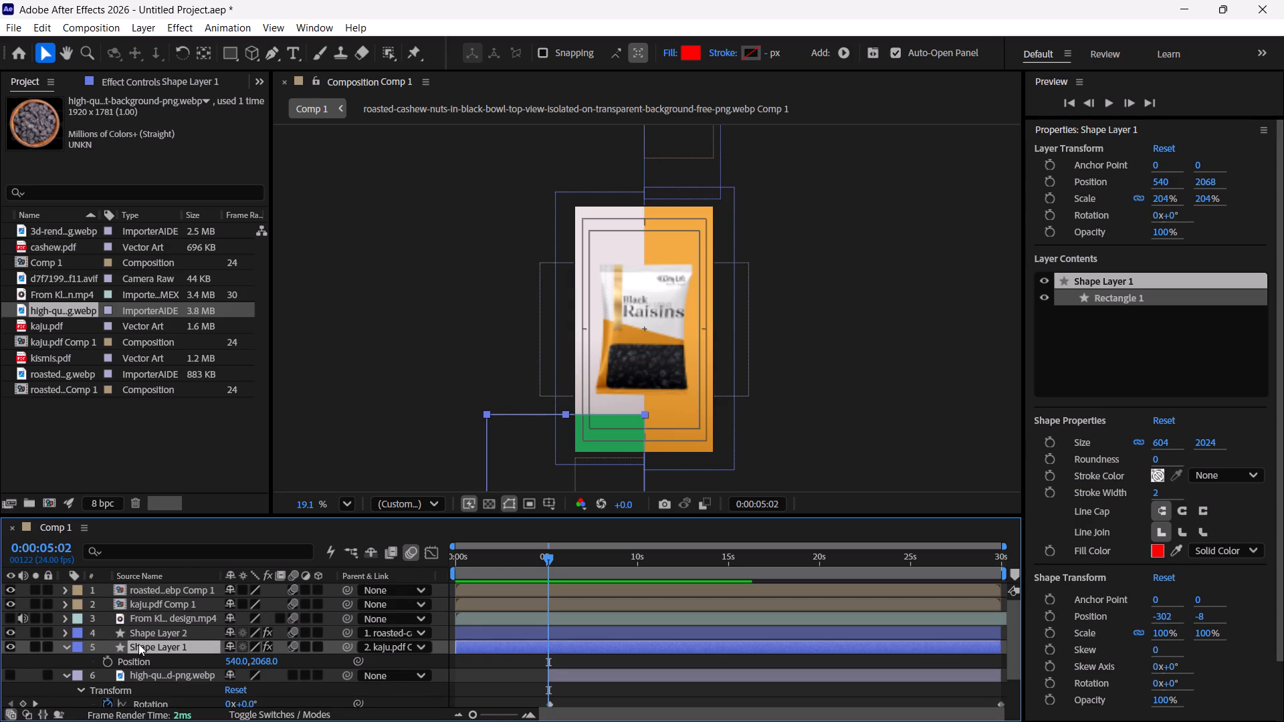
{"action": "scroll", "coordinate": [138, 644], "scroll_direction": "up", "scroll_amount": 3}
{"action": "left_click", "coordinate": [9, 594]}
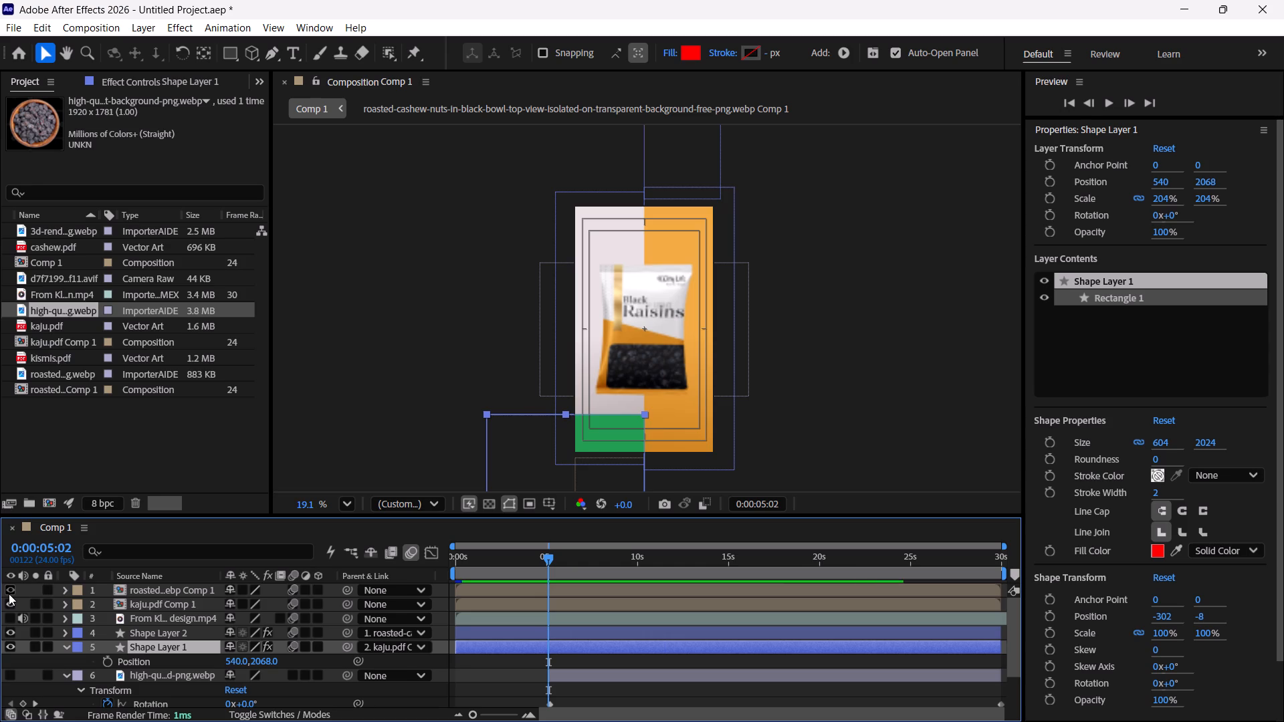
{"action": "left_click", "coordinate": [9, 594]}
{"action": "left_click", "coordinate": [11, 604]}
{"action": "left_click", "coordinate": [11, 604]}
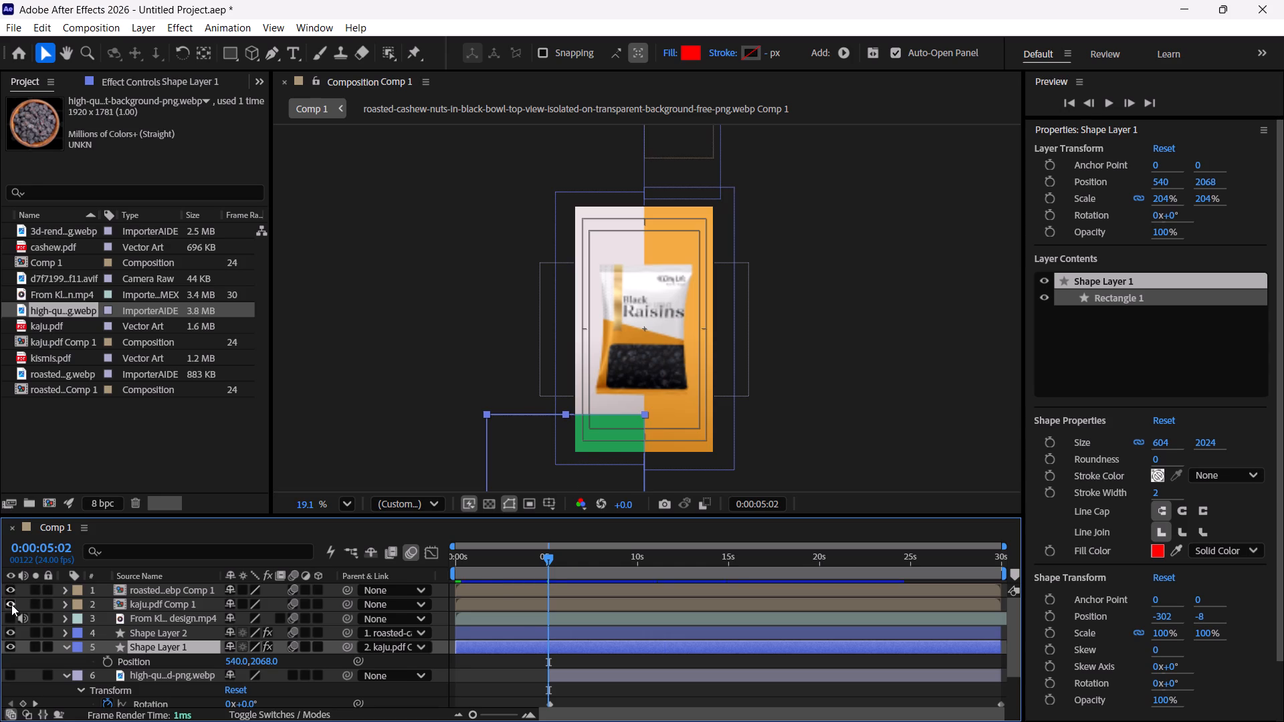
{"action": "left_click", "coordinate": [13, 634]}
{"action": "left_click", "coordinate": [13, 634]}
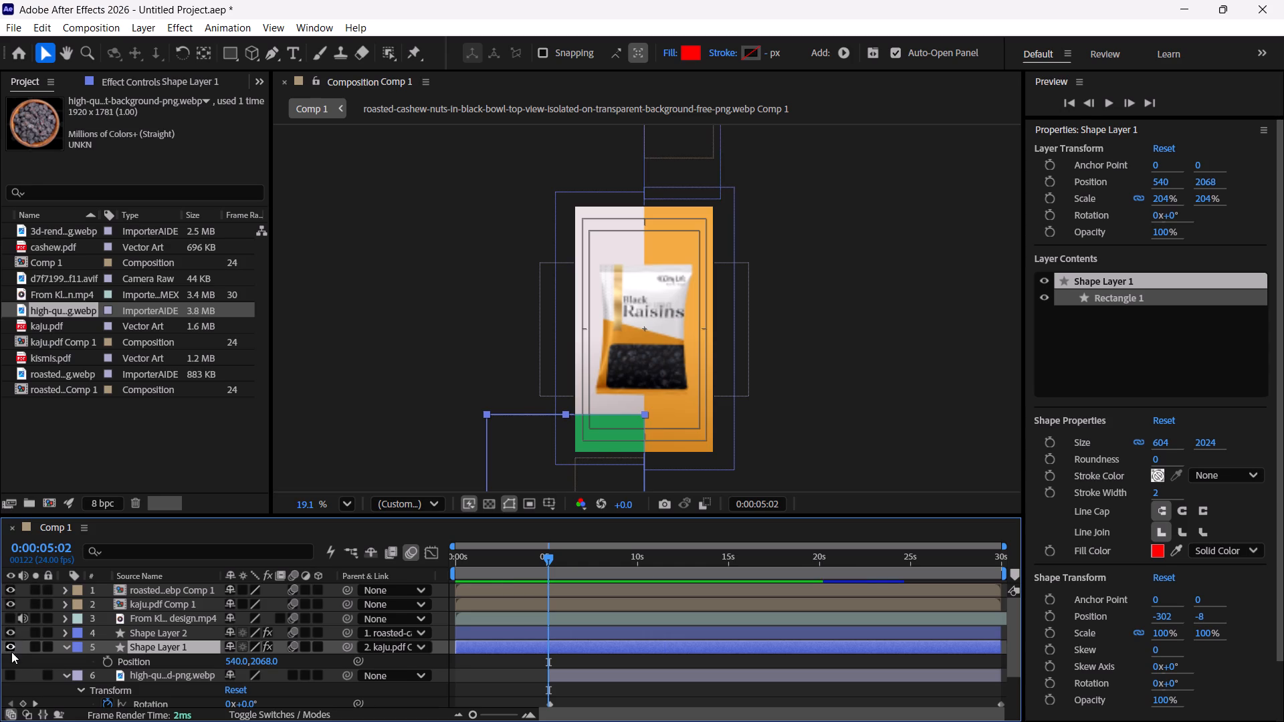
{"action": "left_click", "coordinate": [10, 652]}
{"action": "left_click", "coordinate": [10, 652]}
{"action": "scroll", "coordinate": [116, 668], "scroll_direction": "down", "scroll_amount": 3}
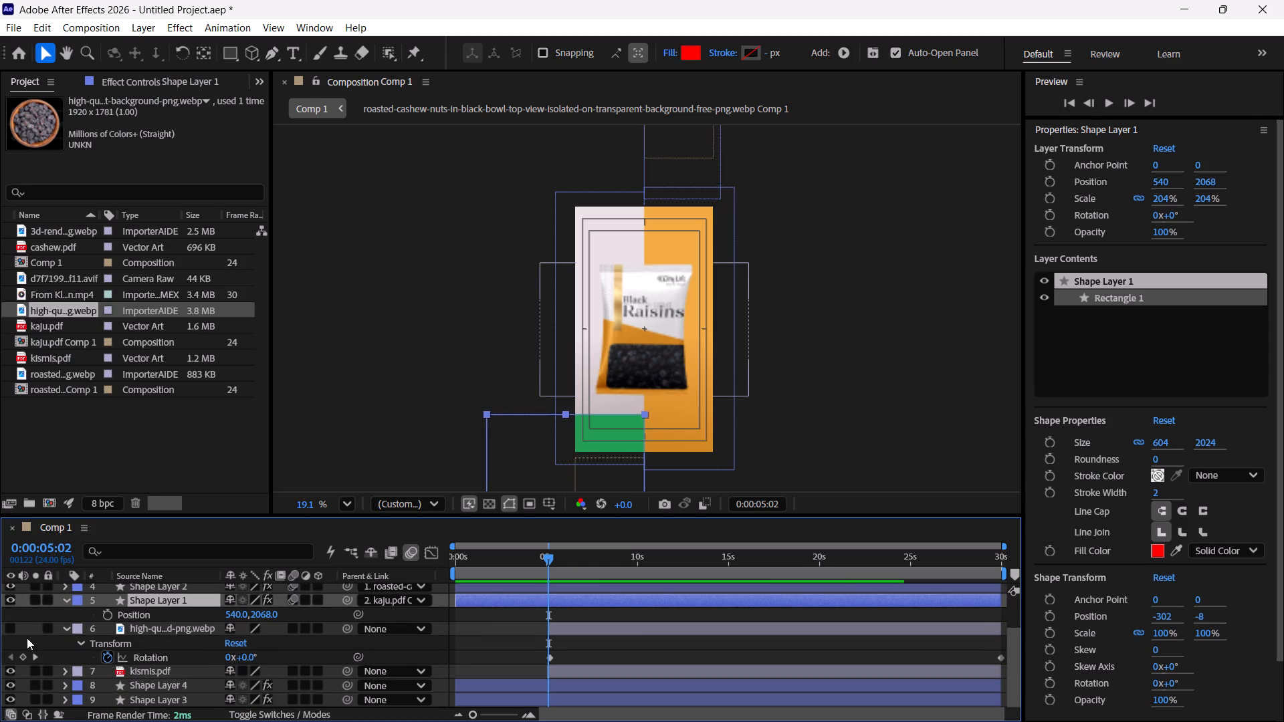
{"action": "left_click", "coordinate": [9, 627]}
{"action": "left_click", "coordinate": [9, 627]}
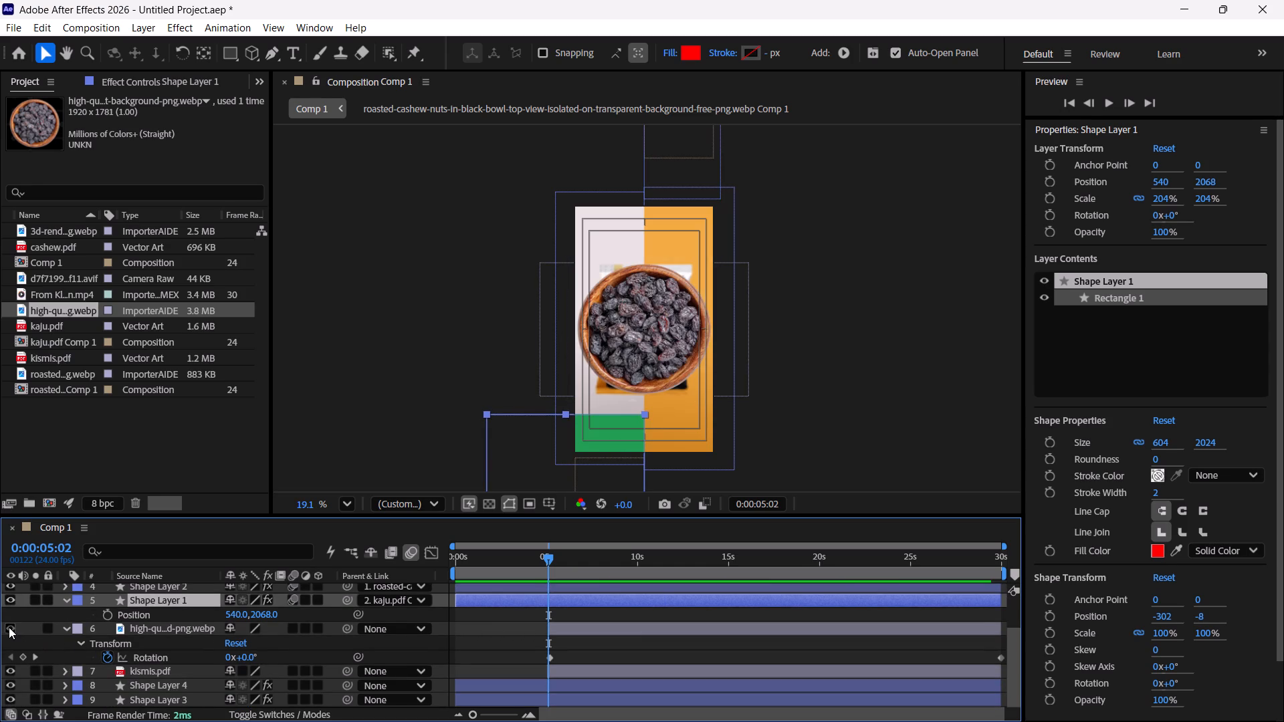
{"action": "left_click", "coordinate": [69, 602]}
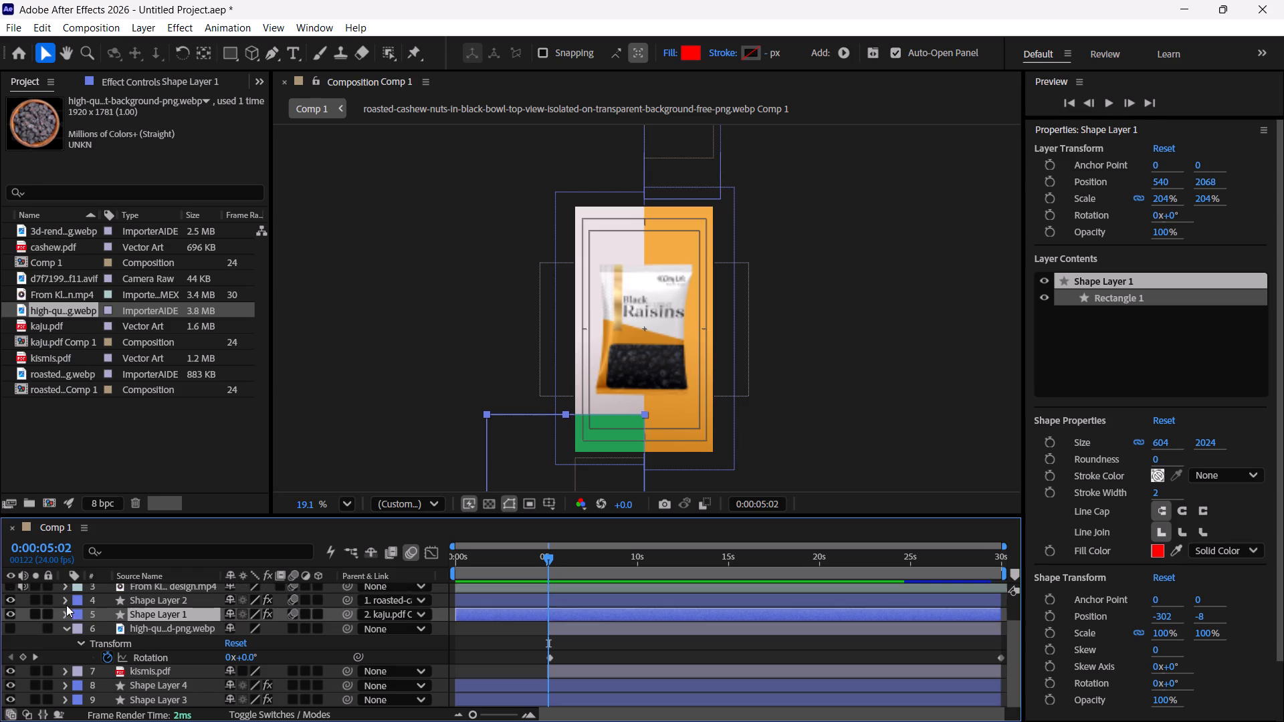
{"action": "left_click", "coordinate": [66, 626]}
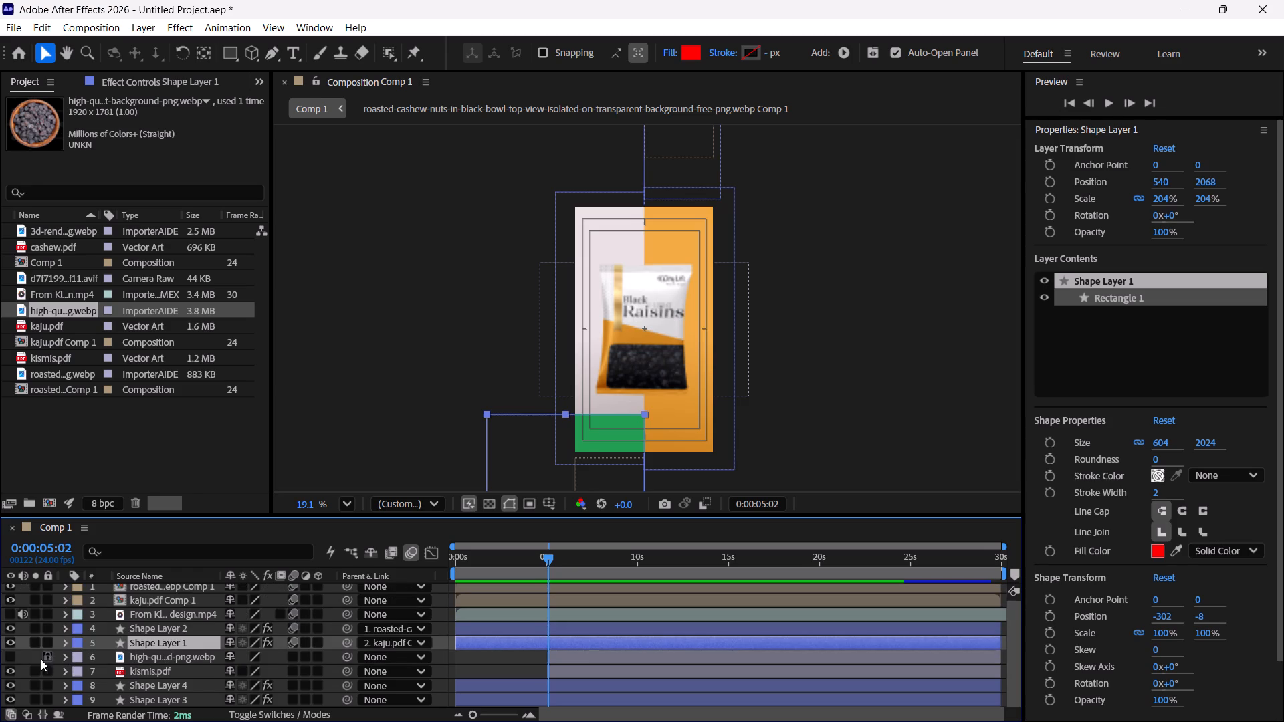
{"action": "left_click", "coordinate": [10, 659]}
{"action": "left_click", "coordinate": [10, 659]}
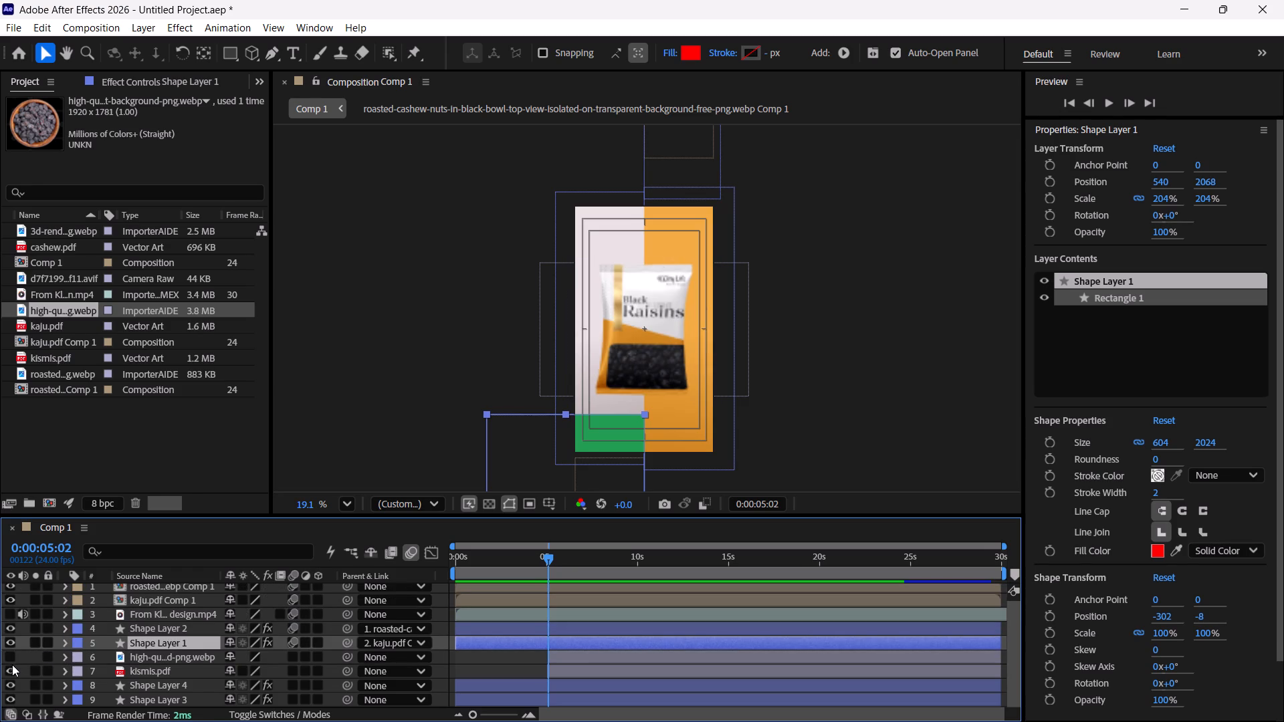
{"action": "left_click", "coordinate": [10, 669]}
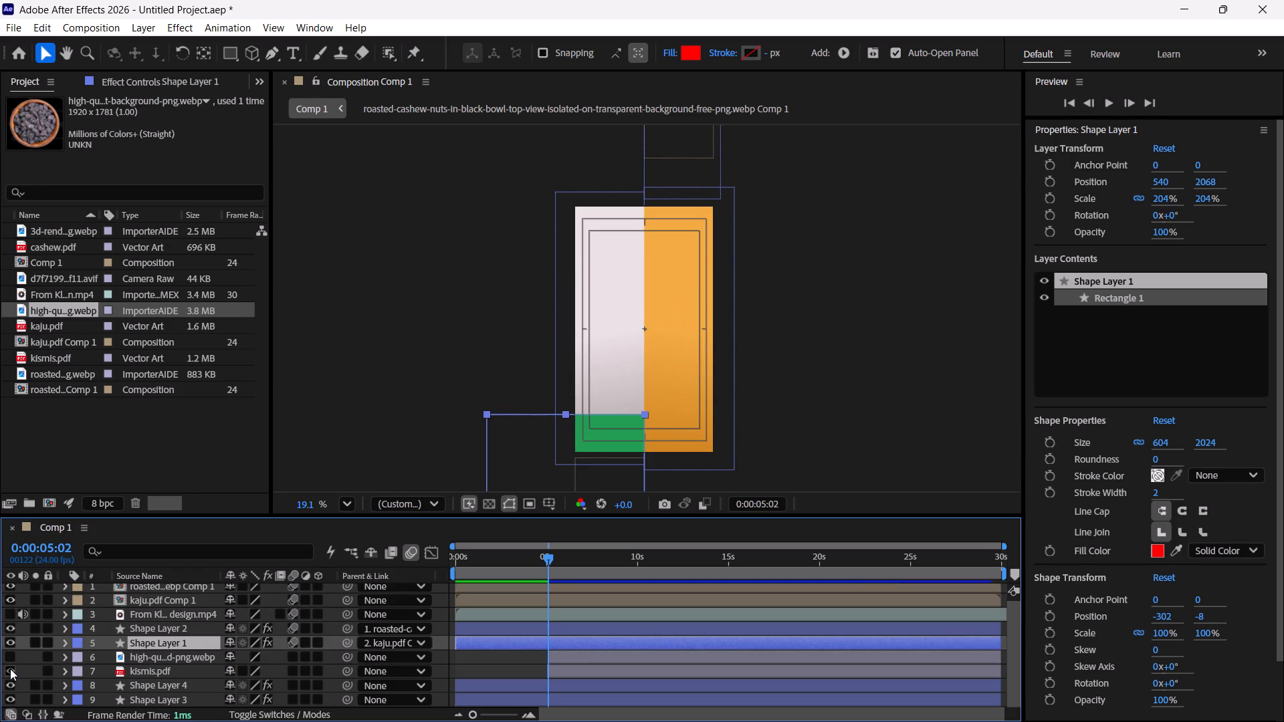
{"action": "left_click", "coordinate": [10, 669]}
Keyframe the kismis.pdf layer's position at 520, 960 at 0:00:05:02 and 579, 960 at 0:00:06:08.
{"action": "left_click", "coordinate": [126, 673]}
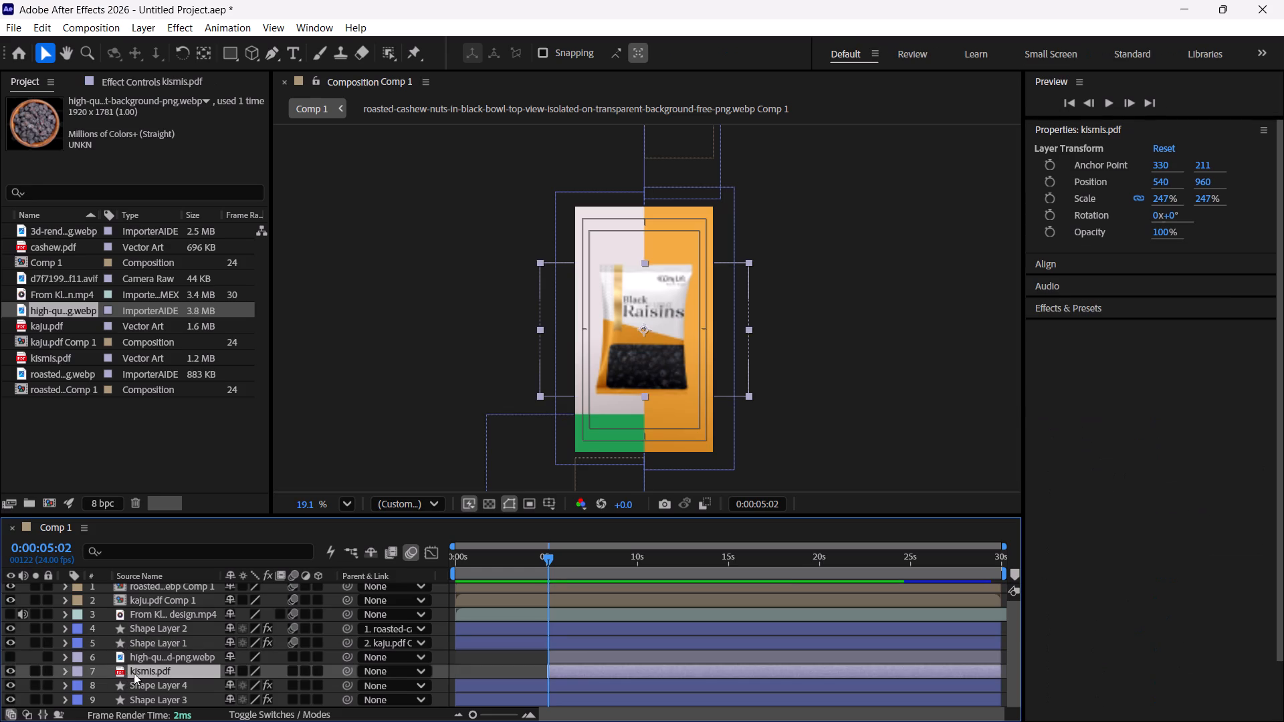
{"action": "left_click", "coordinate": [1051, 183]}
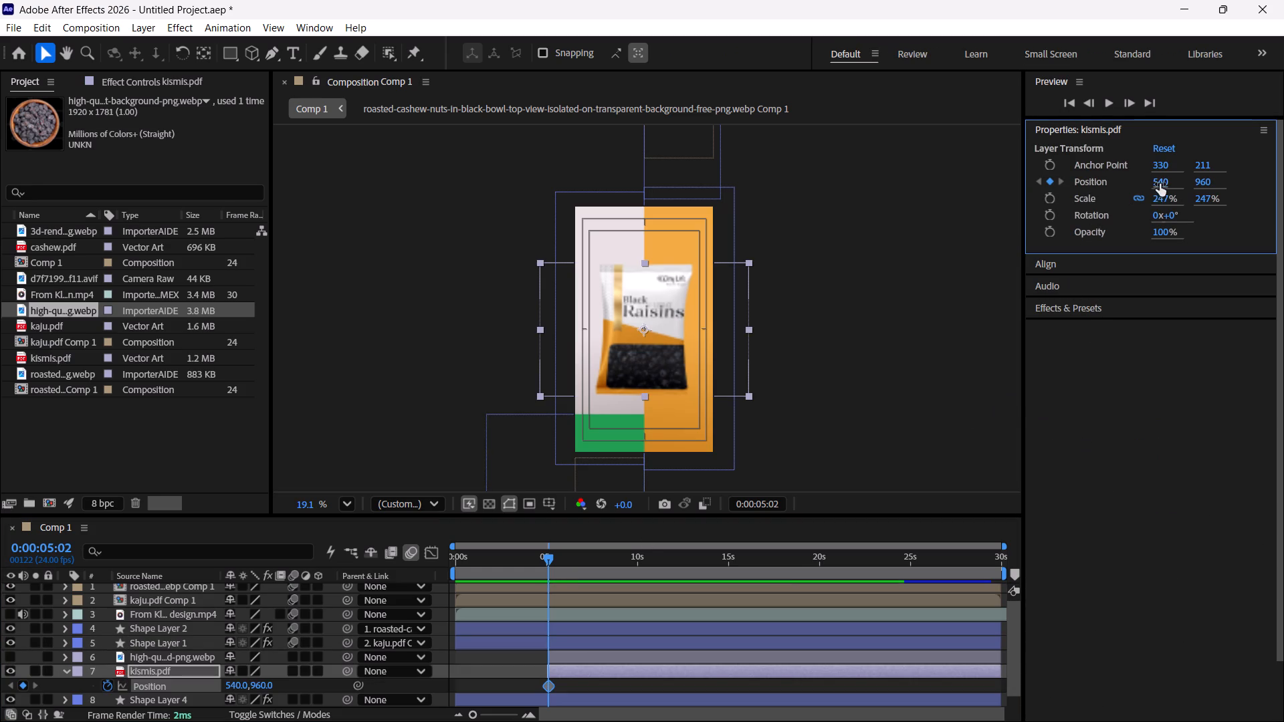
{"action": "left_click_drag", "start_coordinate": [1160, 182], "coordinate": [1142, 181]}
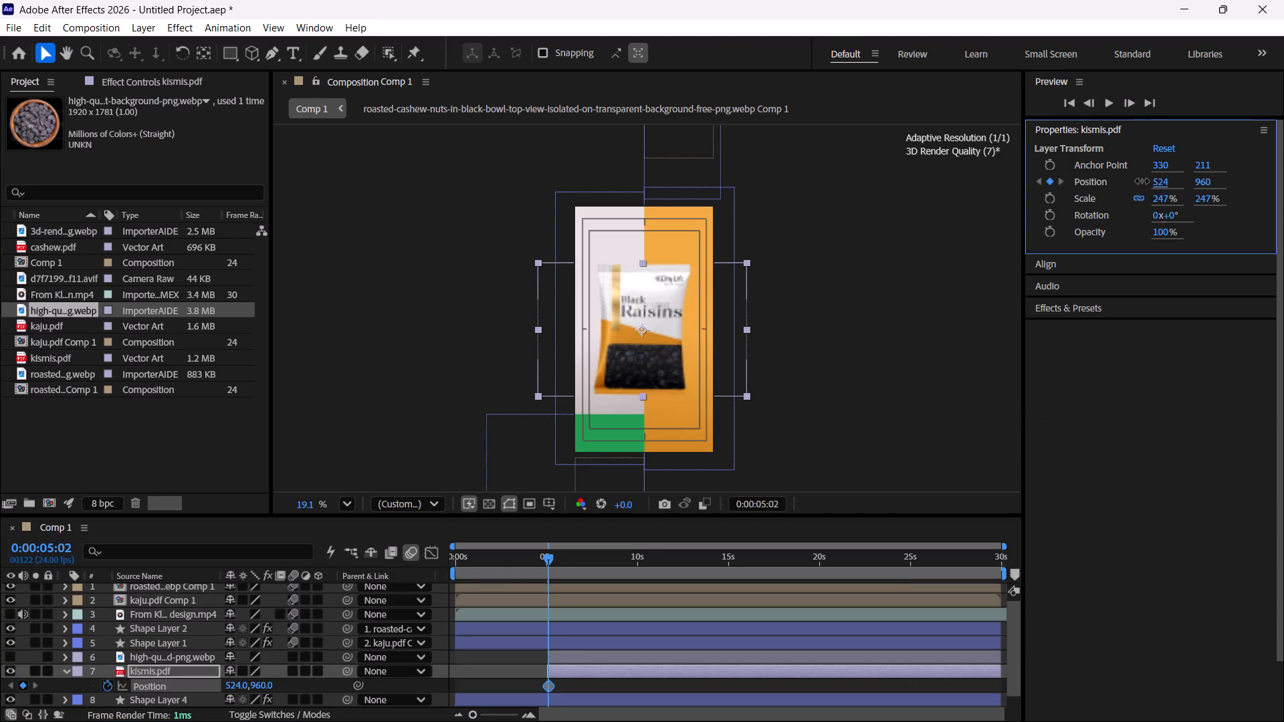
{"action": "left_click_drag", "start_coordinate": [1142, 181], "coordinate": [1140, 181]}
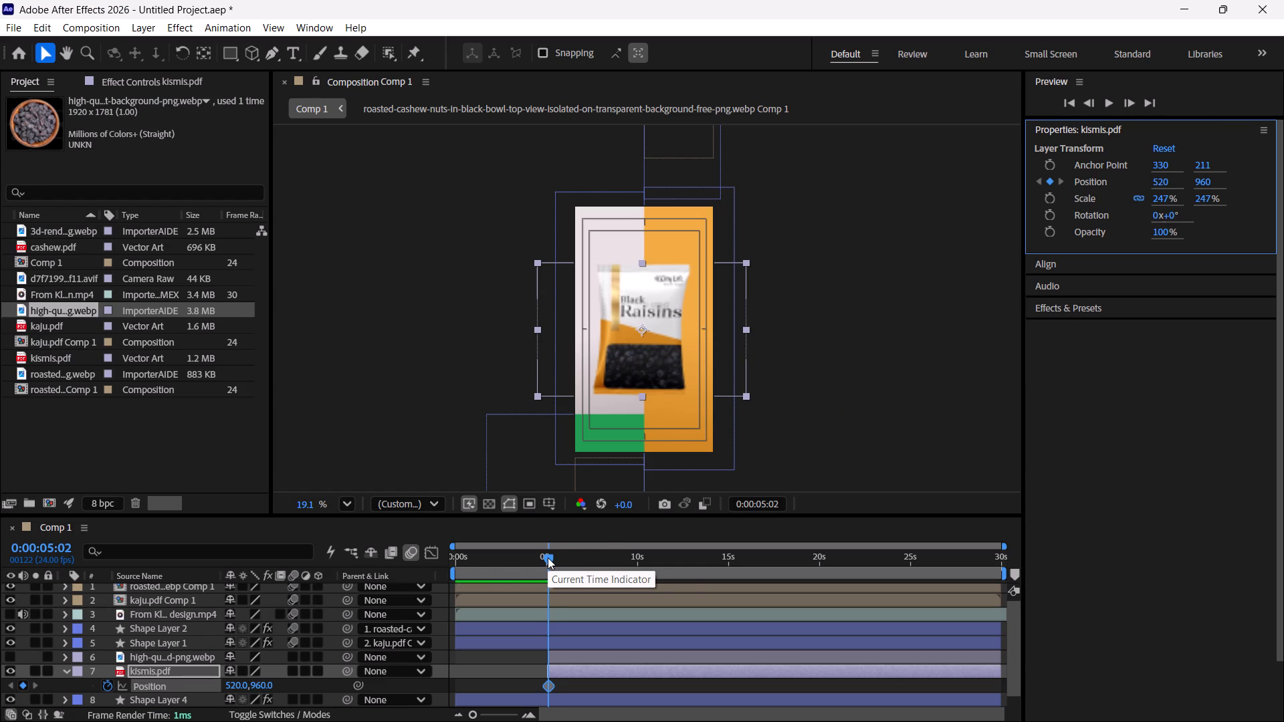
{"action": "key", "text": "ctrl+shift+Right"}
{"action": "key", "text": "ctrl+shift+Right"}
{"action": "key", "text": "ctrl+shift+Right"}
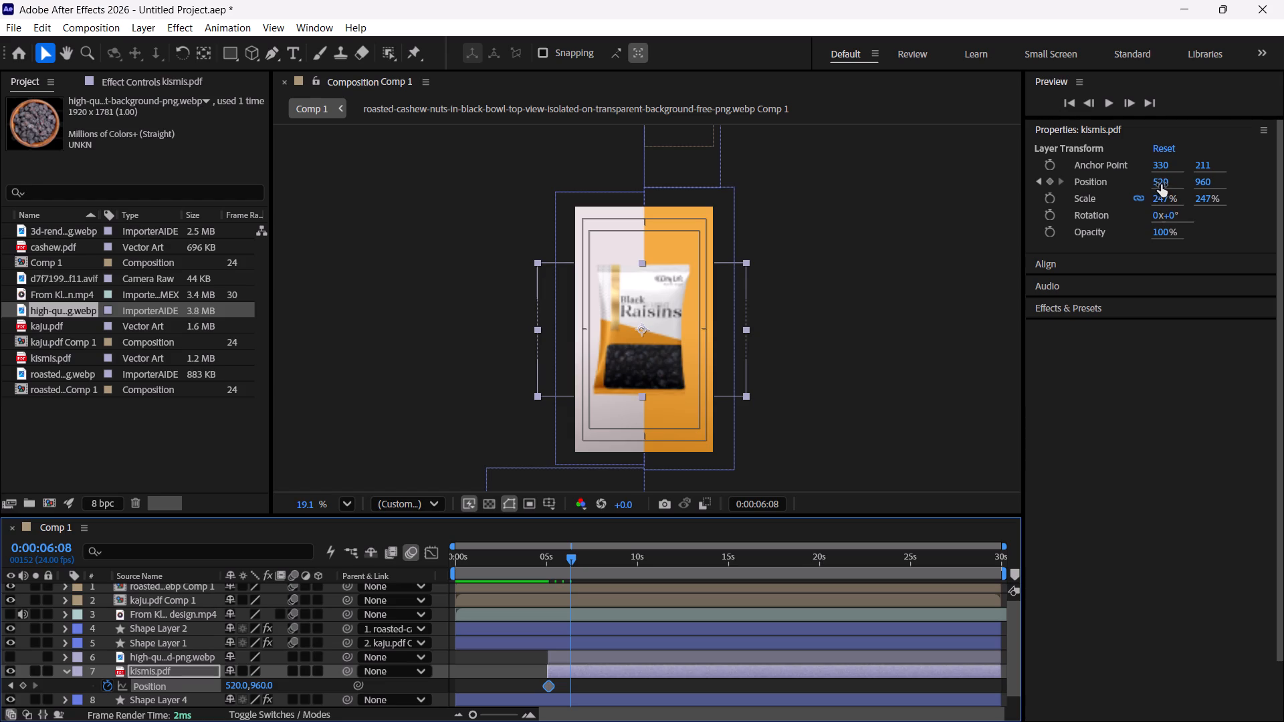
{"action": "left_click_drag", "start_coordinate": [1161, 185], "coordinate": [1202, 183]}
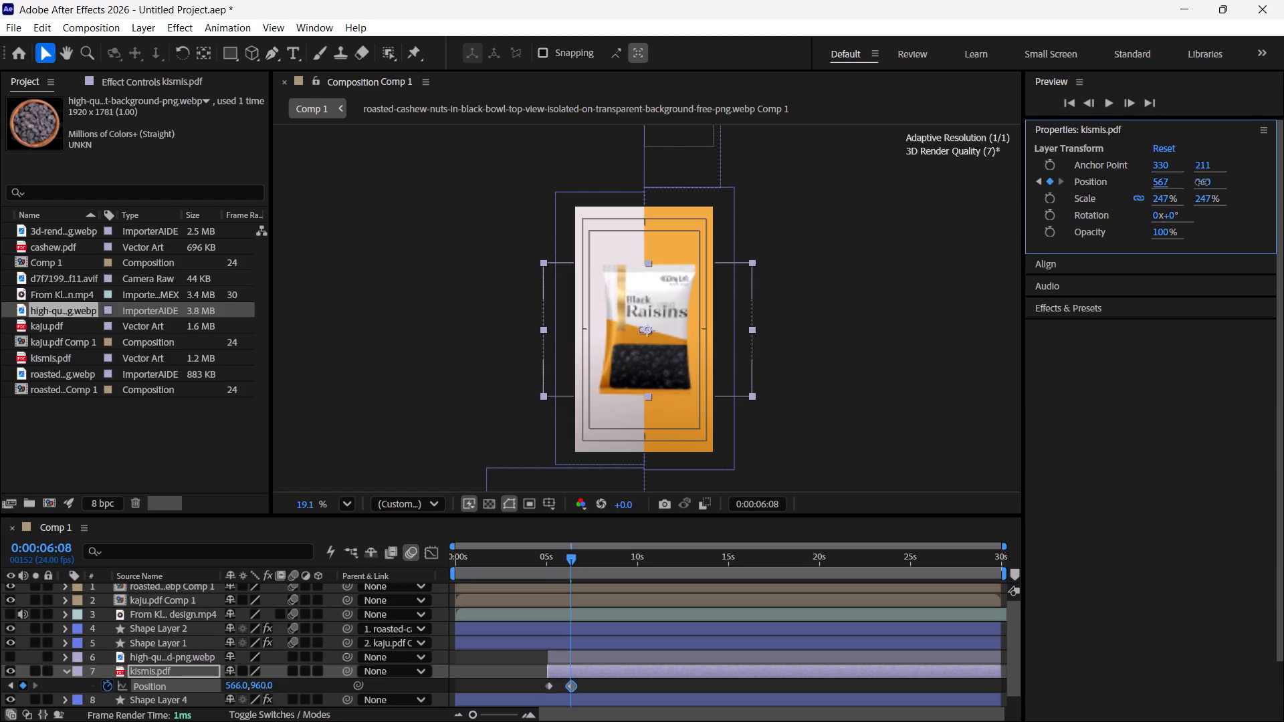
{"action": "left_click_drag", "start_coordinate": [1202, 183], "coordinate": [1212, 182]}
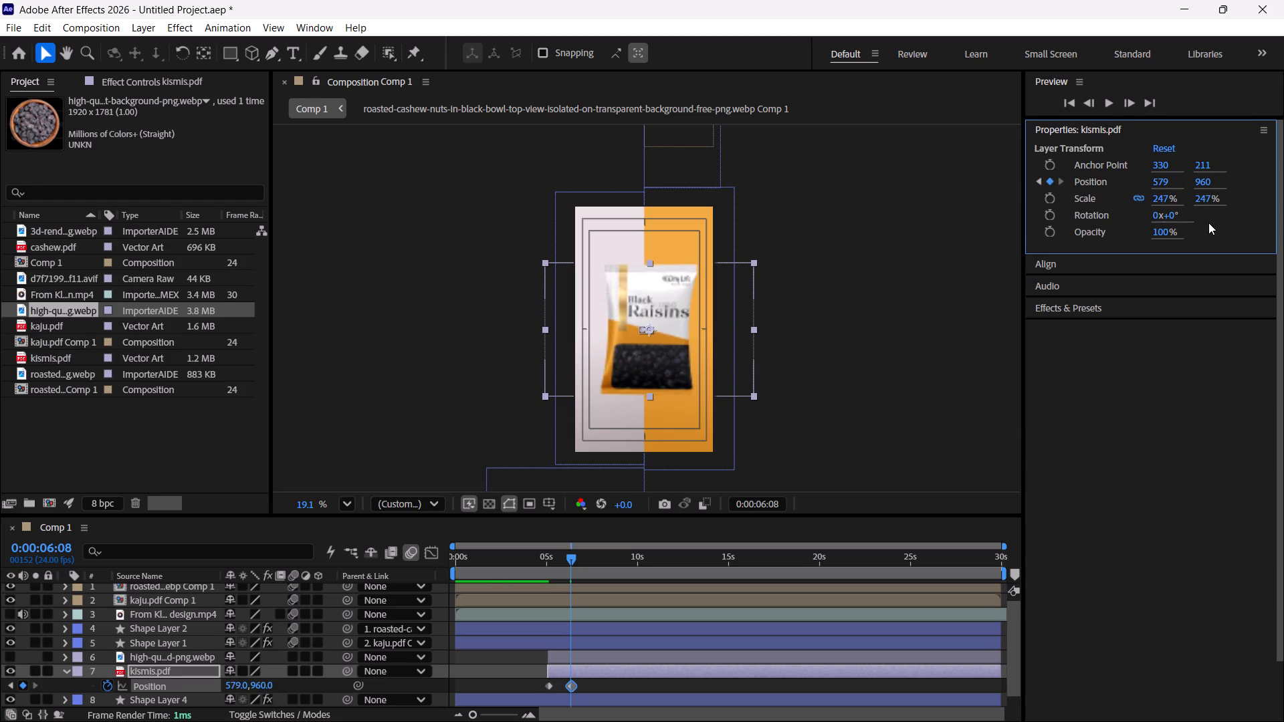
Continue the kismis.pdf layer's sideways sway with position keyframes of 539, 960 at 0:00:07:14 and 592, 960 at 0:00:08:20.
{"action": "key", "text": "ctrl+shift+Right"}
{"action": "key", "text": "ctrl+shift+Right"}
{"action": "key", "text": "ctrl+shift+Right"}
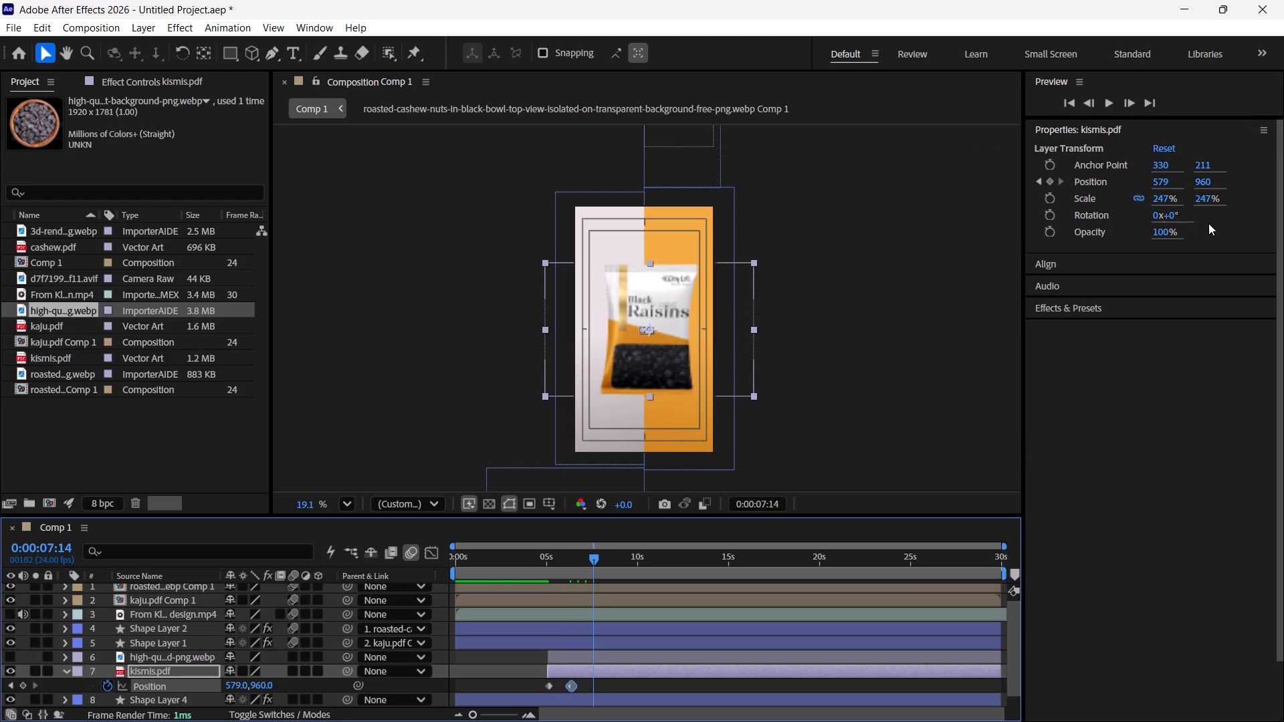
{"action": "left_click_drag", "start_coordinate": [1157, 178], "coordinate": [1148, 182]}
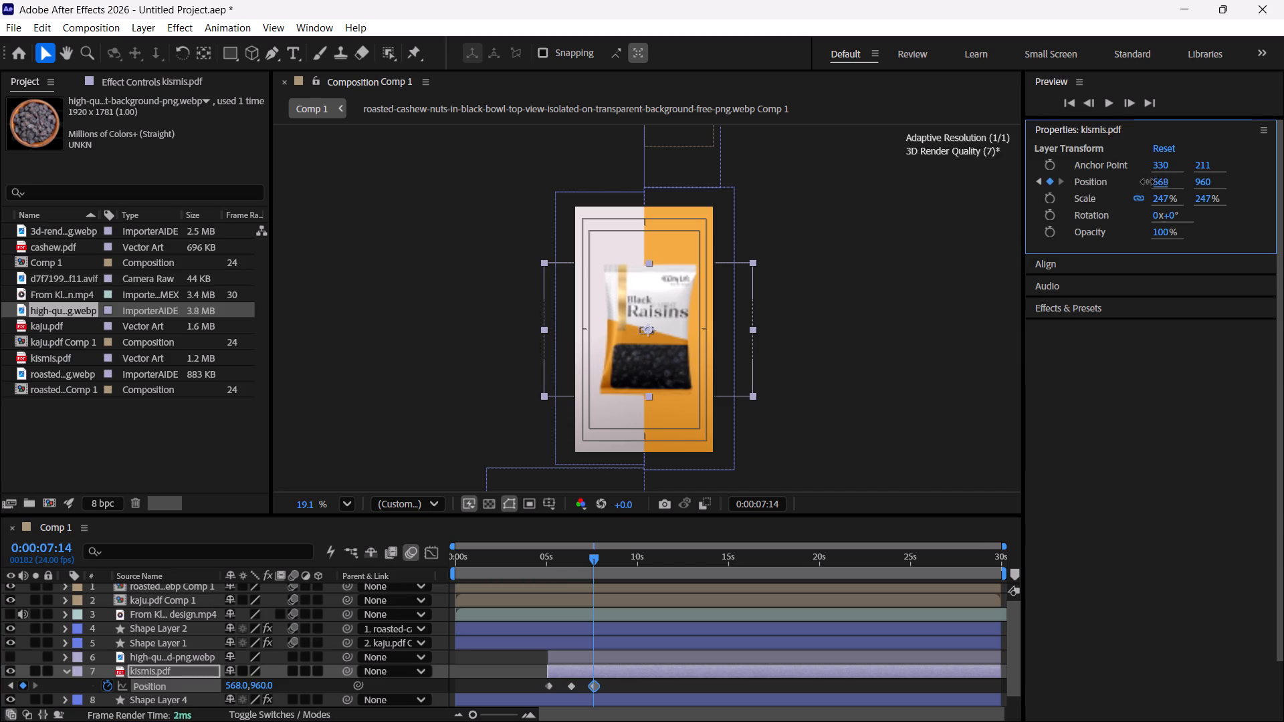
{"action": "left_click_drag", "start_coordinate": [1148, 182], "coordinate": [1128, 186]}
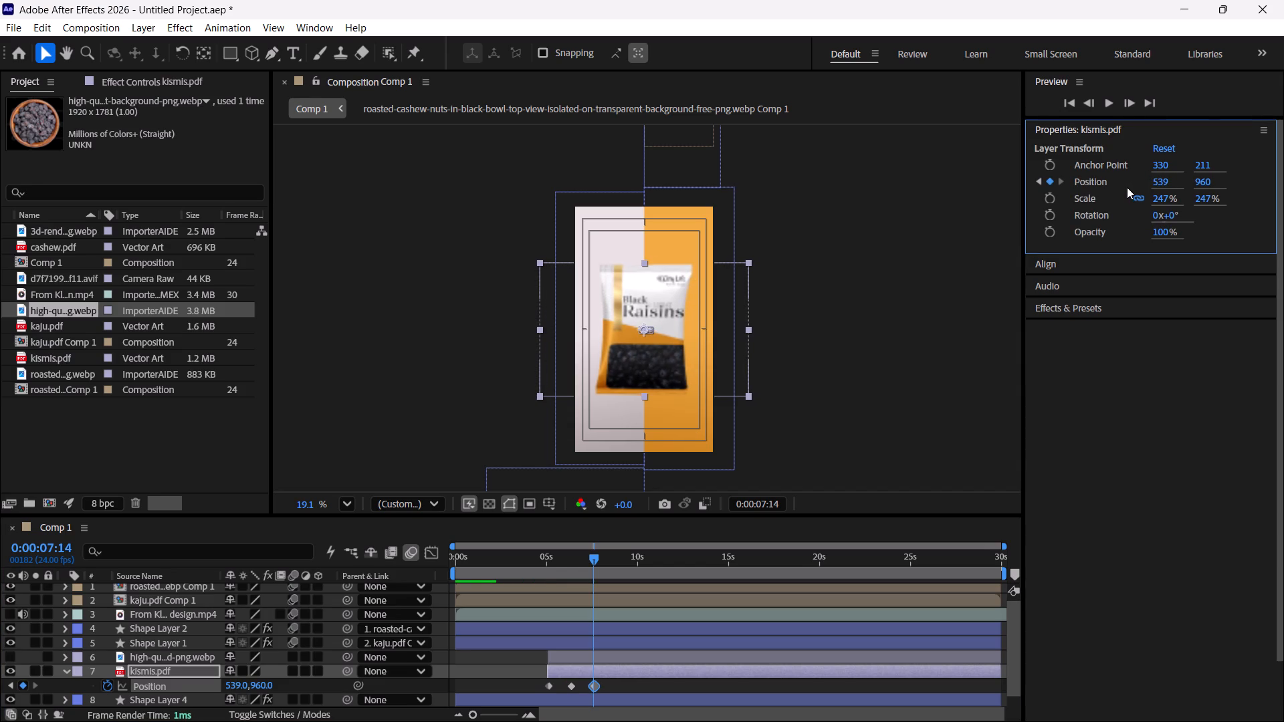
{"action": "key", "text": "ctrl+shift+Right"}
{"action": "key", "text": "ctrl+shift+Right"}
{"action": "key", "text": "ctrl+shift+Right"}
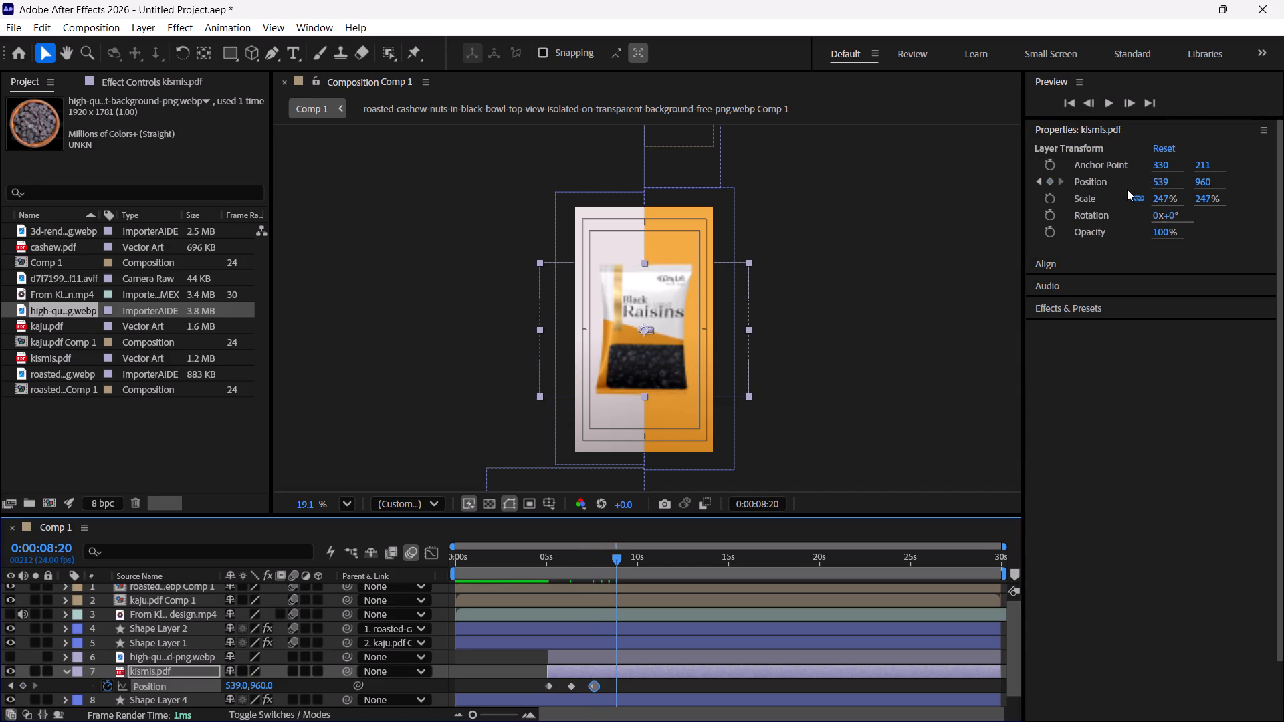
{"action": "left_click_drag", "start_coordinate": [1159, 181], "coordinate": [1178, 184]}
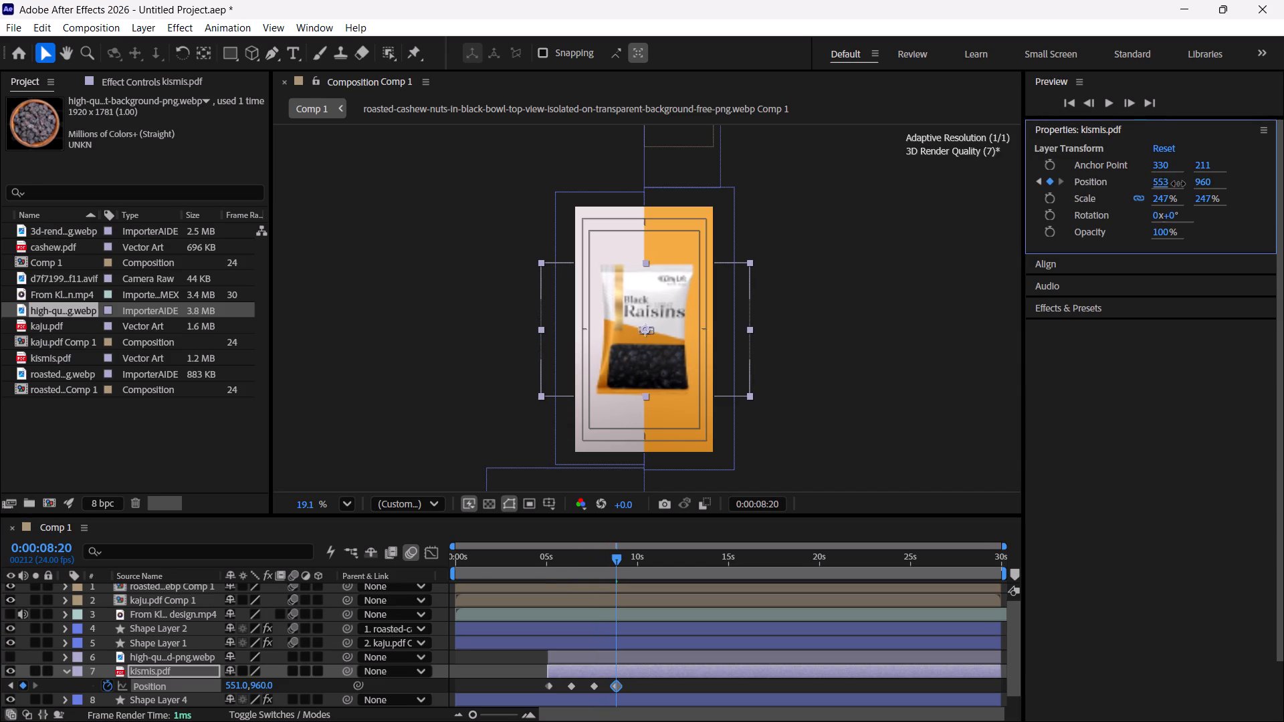
{"action": "left_click_drag", "start_coordinate": [1178, 184], "coordinate": [1212, 187]}
Apply Easy Ease to all four position keyframes of the kismis.pdf layer.
{"action": "left_click_drag", "start_coordinate": [637, 686], "coordinate": [592, 689]}
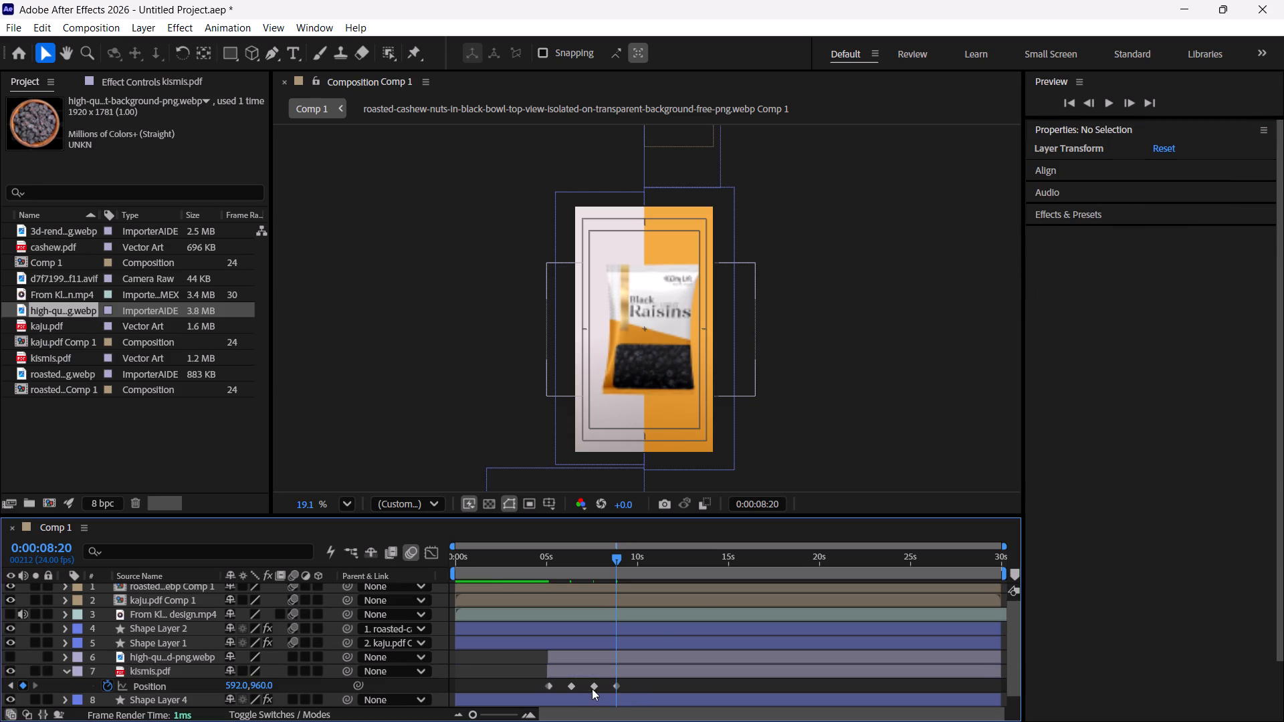
{"action": "left_click_drag", "start_coordinate": [592, 689], "coordinate": [544, 691]}
{"action": "key", "text": "F9"}
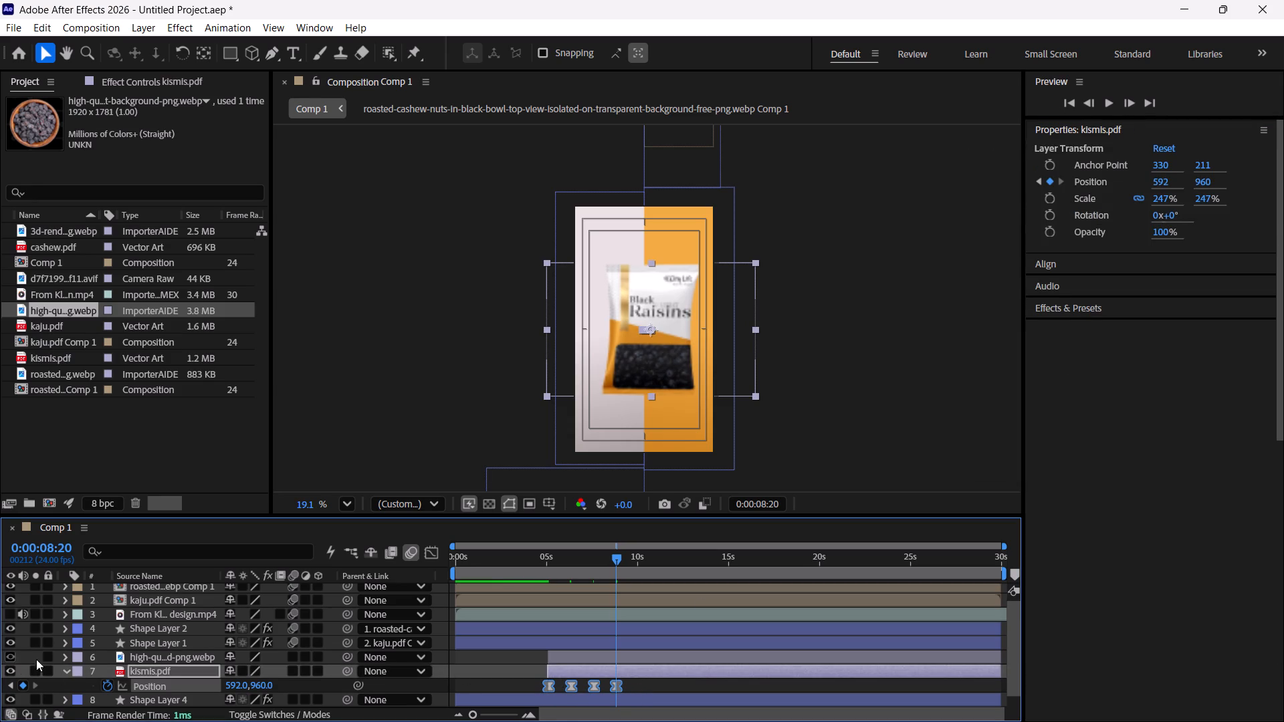
Show the black raisins bowl layer again and apply Easy Ease to both of its rotation keyframes.
{"action": "left_click", "coordinate": [11, 655]}
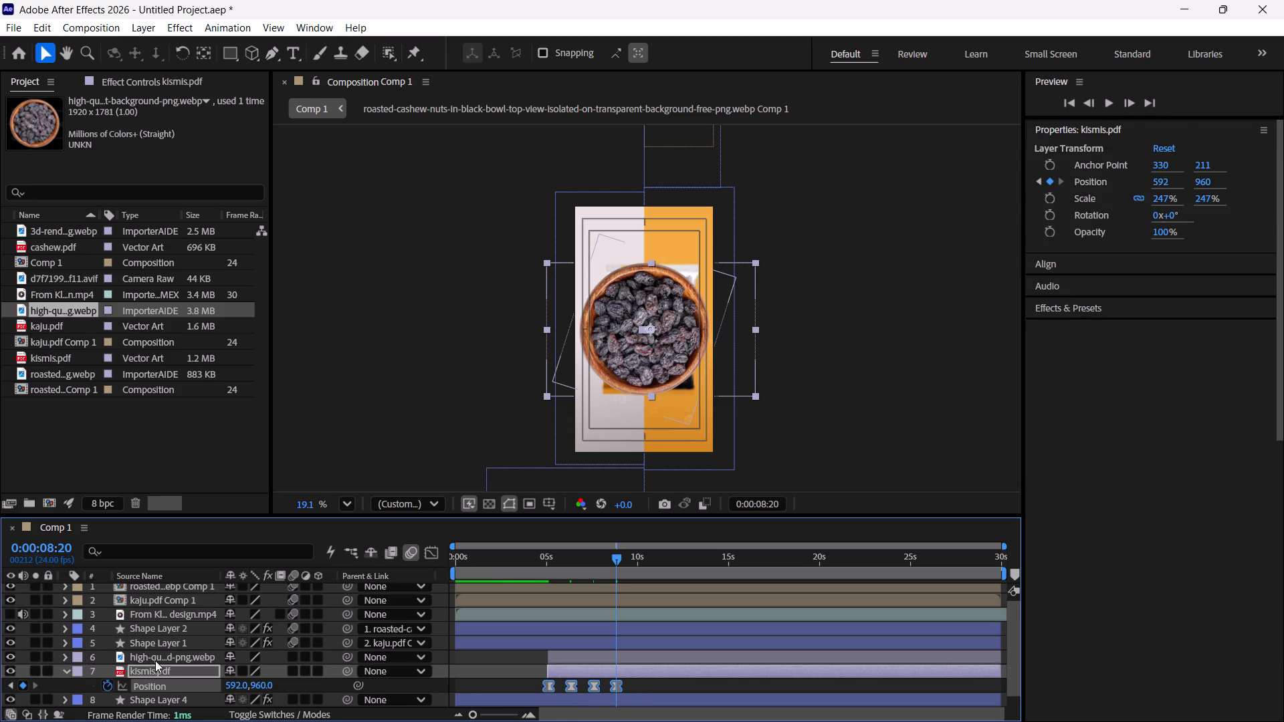
{"action": "left_click", "coordinate": [165, 660]}
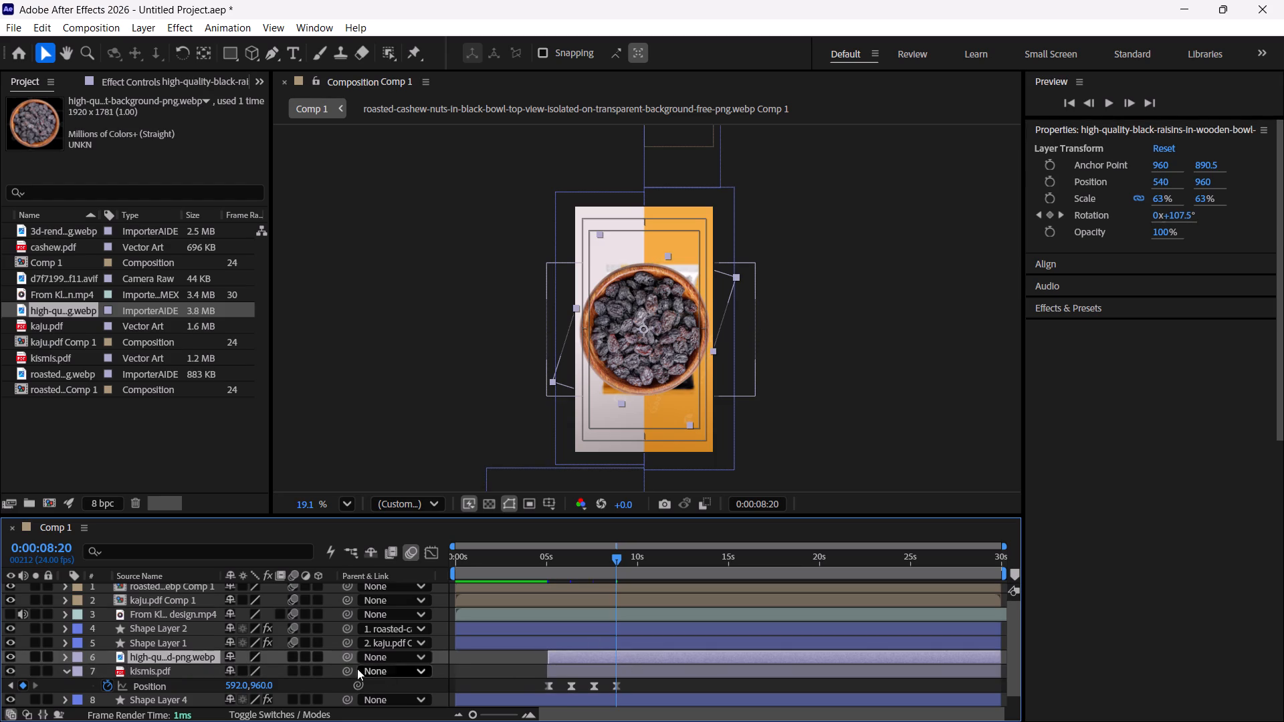
{"action": "left_click", "coordinate": [59, 654]}
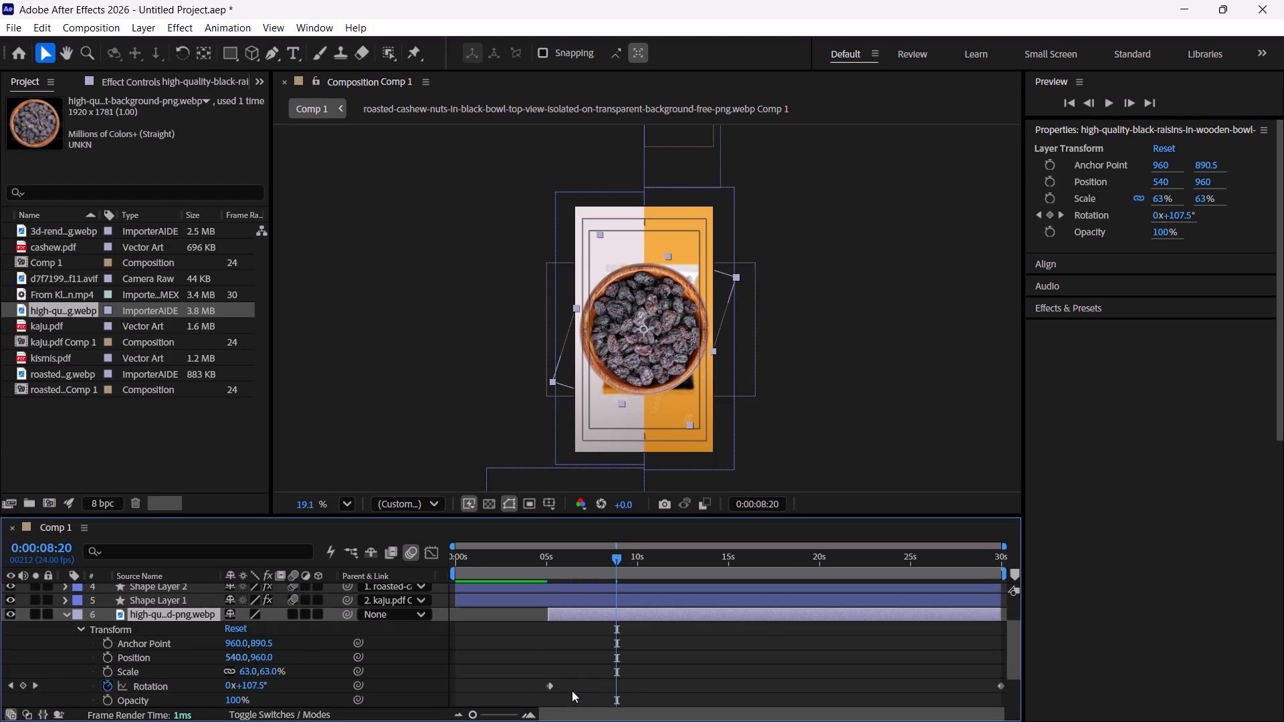
{"action": "left_click_drag", "start_coordinate": [514, 687], "coordinate": [1034, 699]}
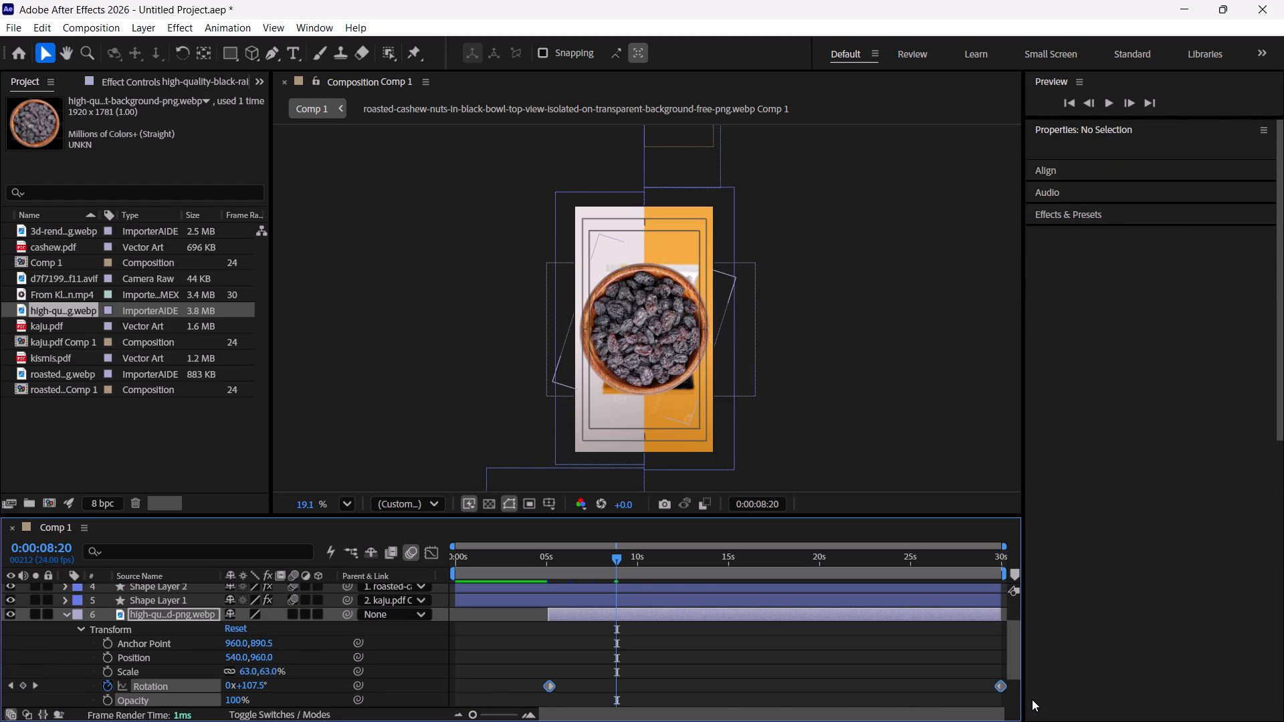
{"action": "key", "text": "F9"}
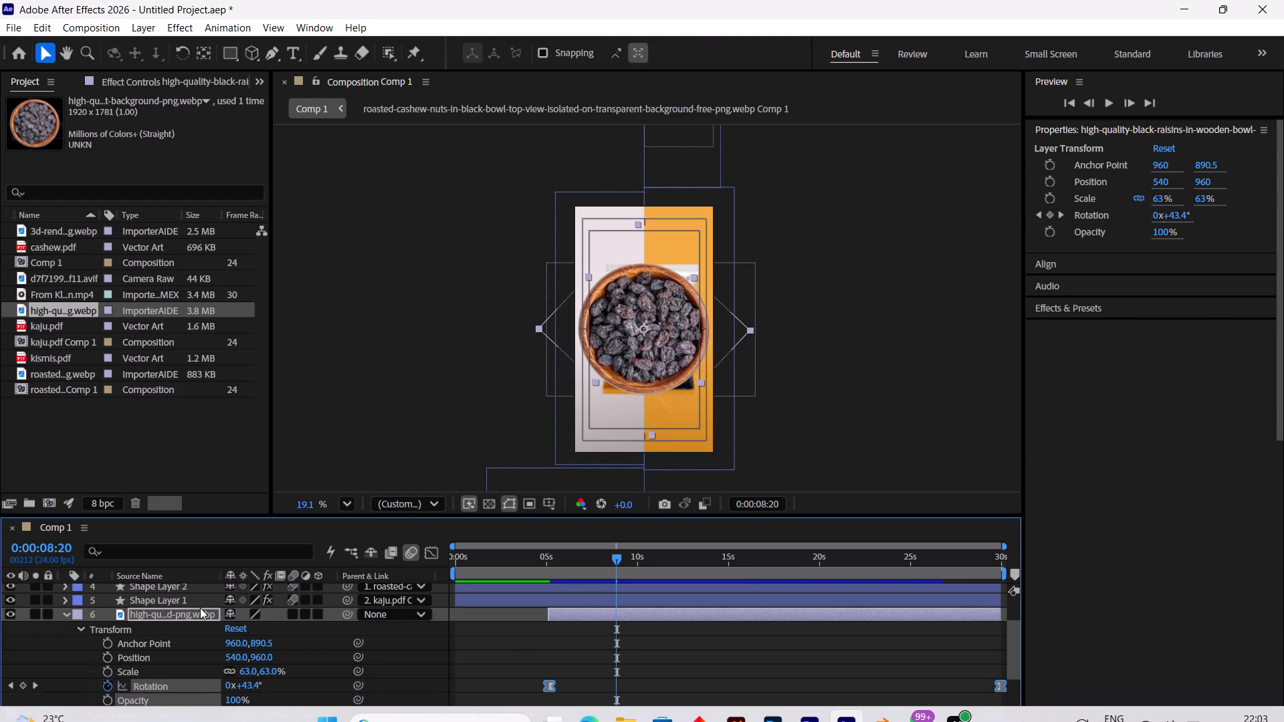
Pre-compose the kismis.pdf layer, moving all attributes into the new composition.
{"action": "left_click", "coordinate": [66, 612]}
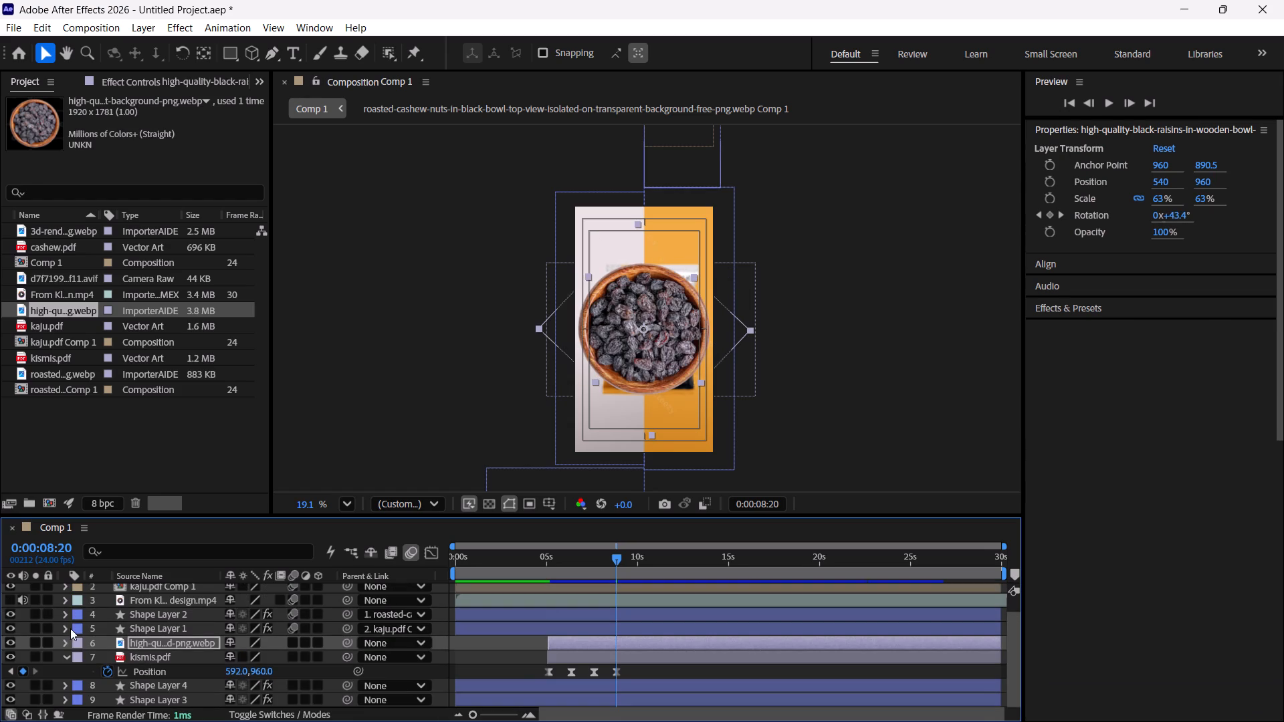
{"action": "left_click", "coordinate": [66, 660]}
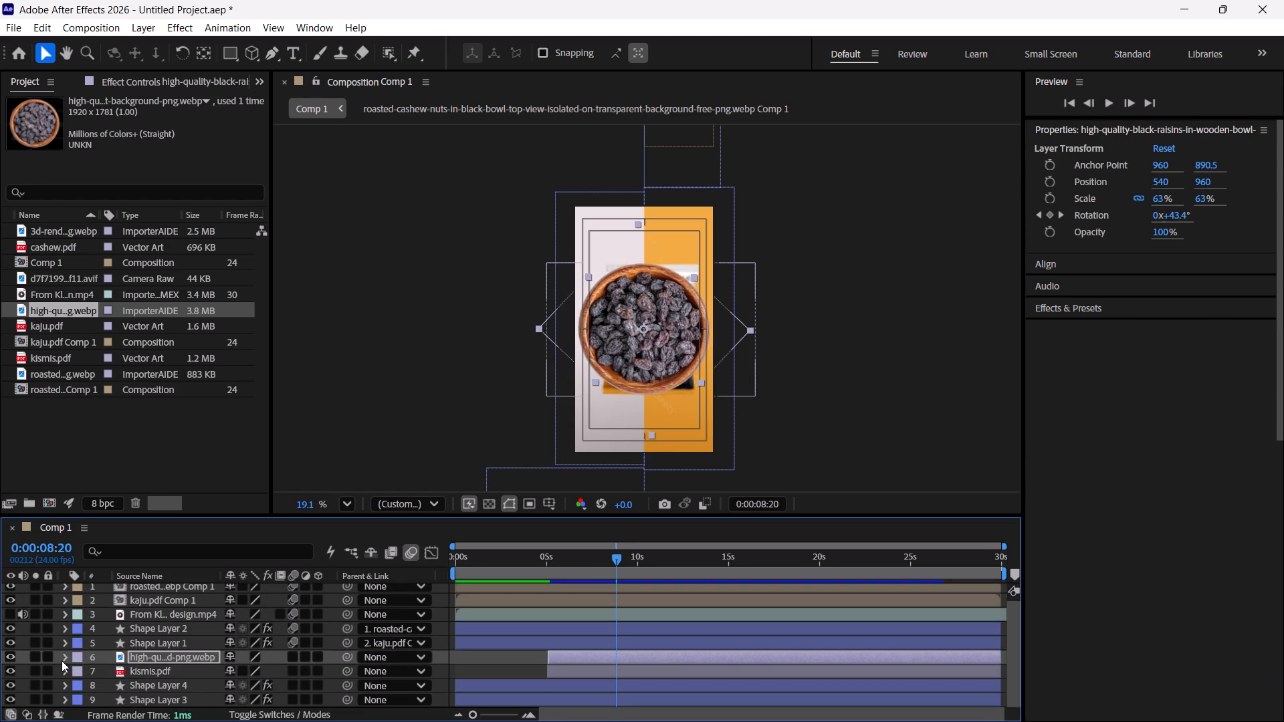
{"action": "left_click", "coordinate": [134, 671]}
{"action": "left_click", "coordinate": [145, 28]}
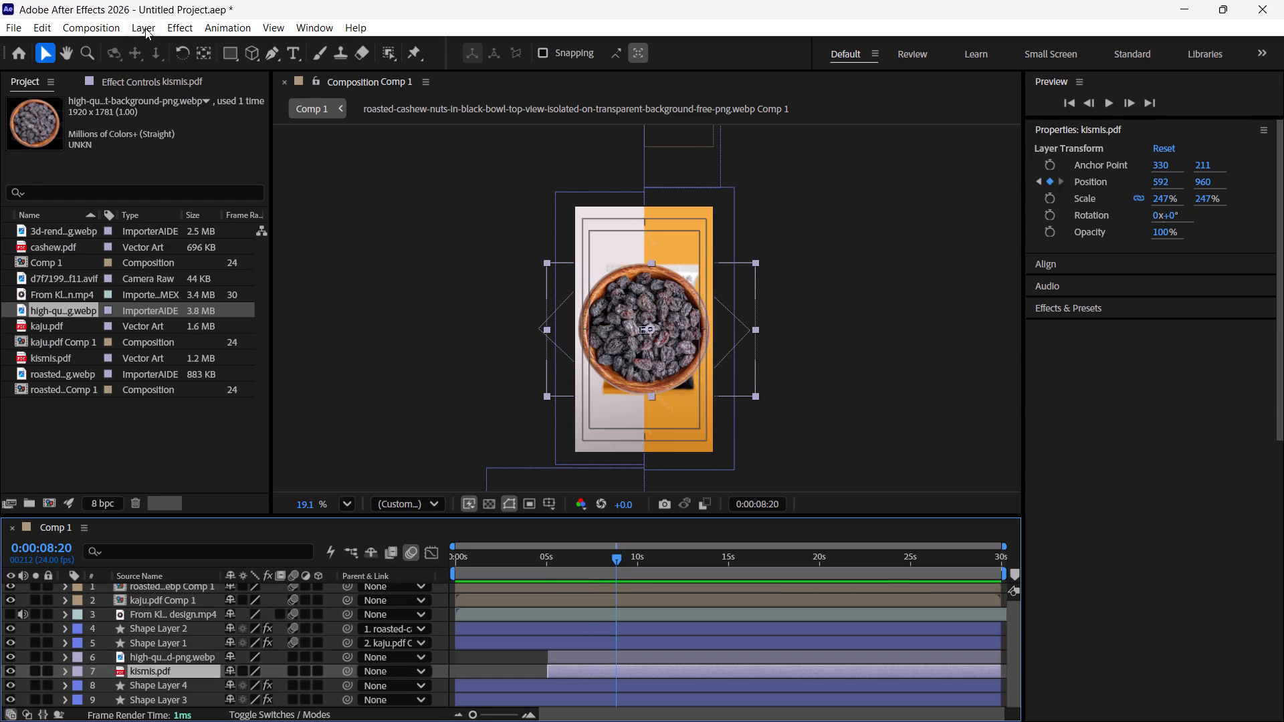
{"action": "left_click", "coordinate": [204, 594]}
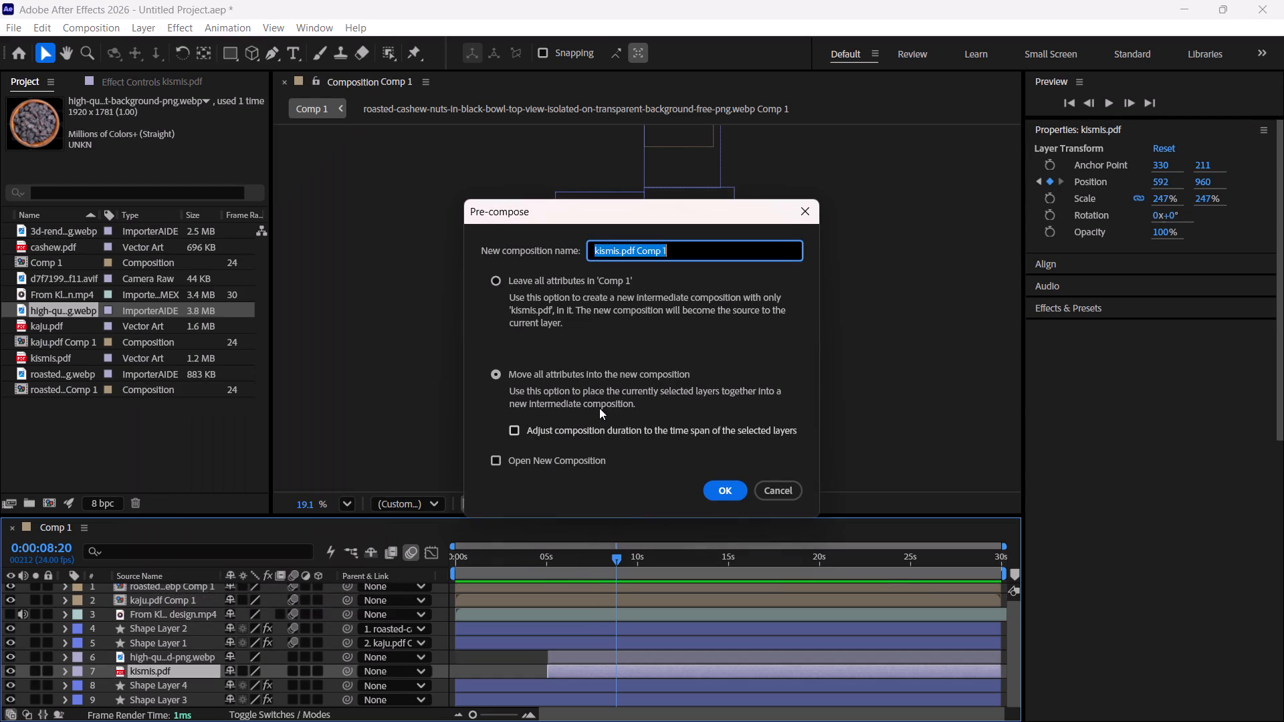
{"action": "left_click", "coordinate": [714, 489]}
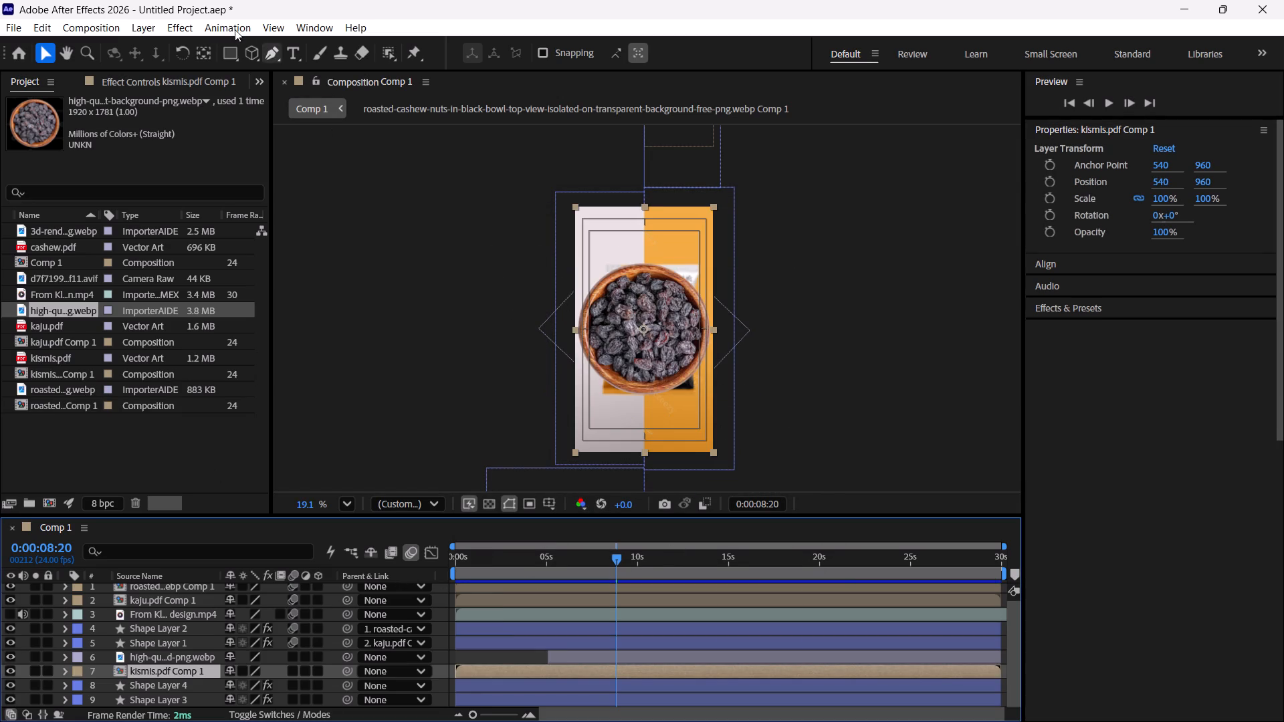
Draw a rectangular mask on the pre-composed kismis.pdf layer covering the frame's left half, with its edge on the vertical centre split.
{"action": "left_click", "coordinate": [224, 53]}
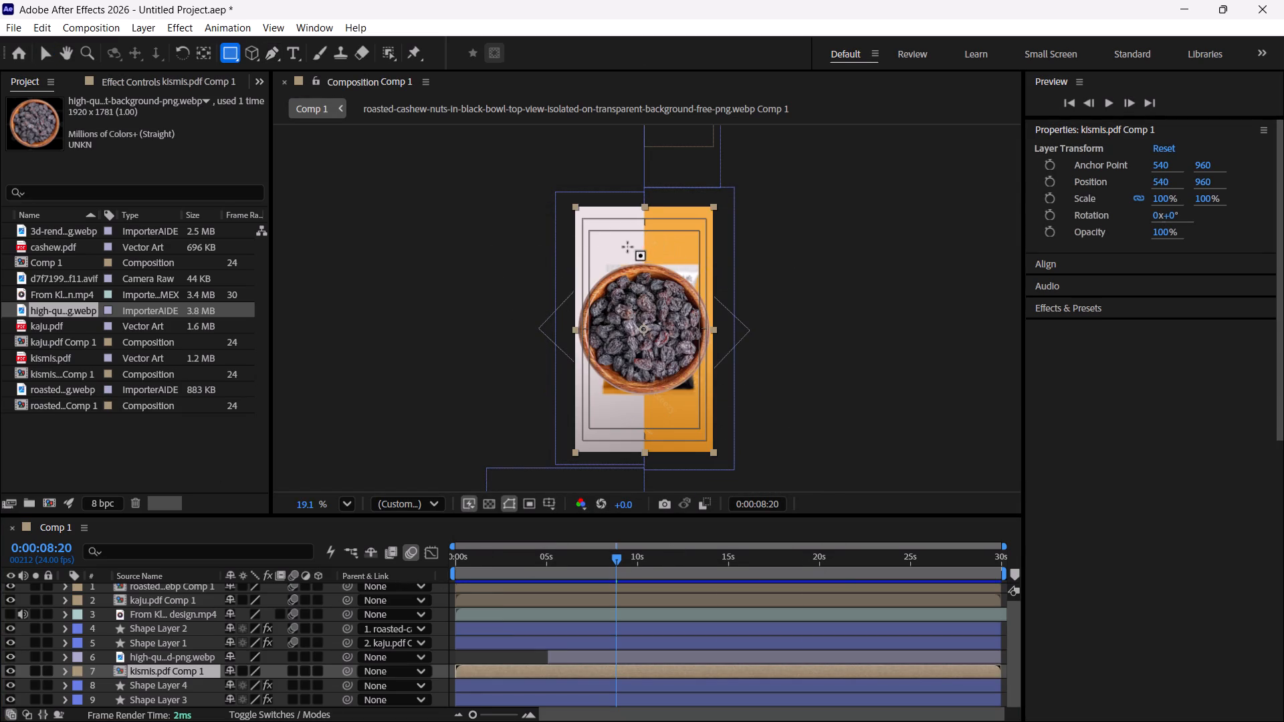
{"action": "scroll", "coordinate": [635, 253], "scroll_direction": "up", "scroll_amount": 3}
{"action": "middle_click_drag", "start_coordinate": [655, 335], "coordinate": [661, 304]}
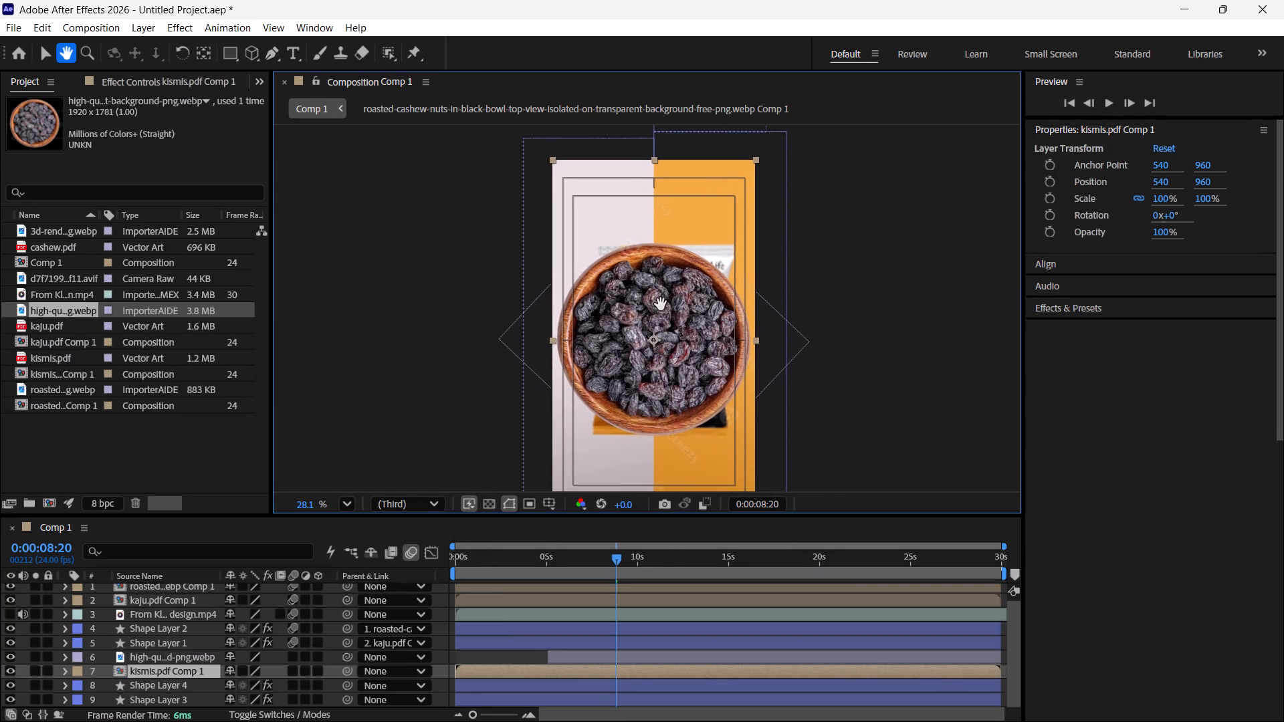
{"action": "middle_click_drag", "start_coordinate": [661, 304], "coordinate": [661, 295]}
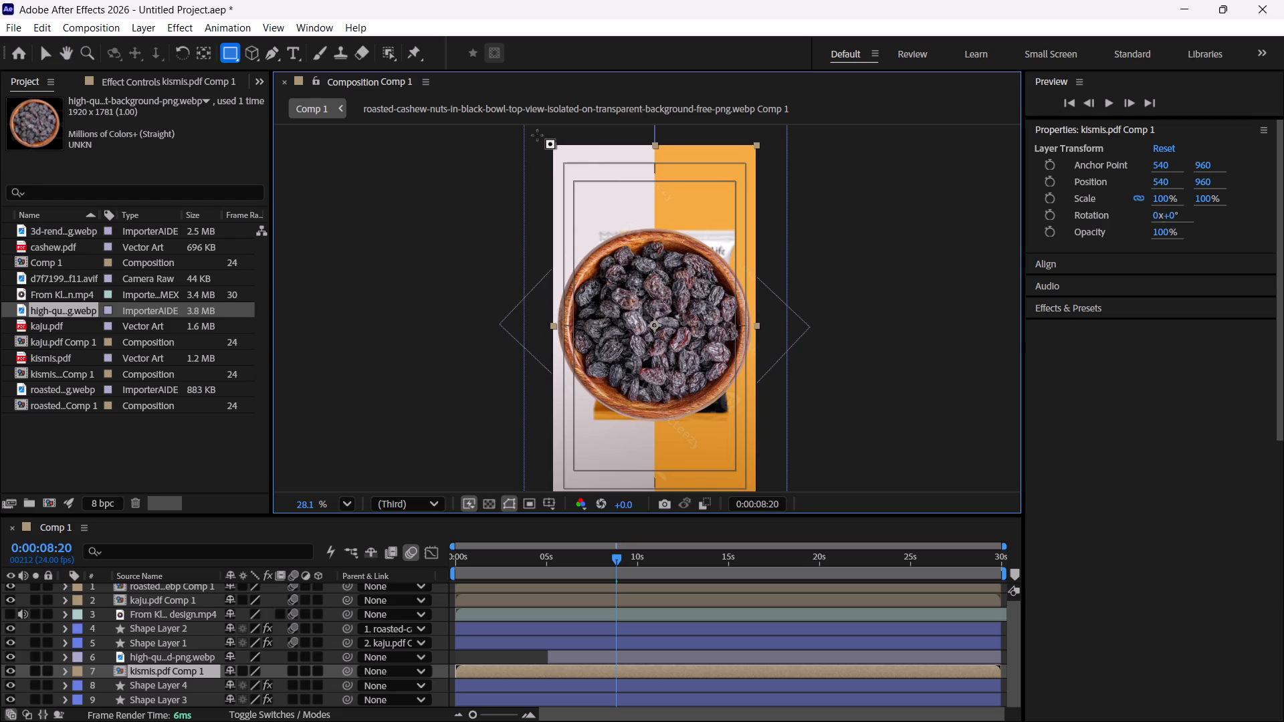
{"action": "left_click_drag", "start_coordinate": [538, 134], "coordinate": [651, 470]}
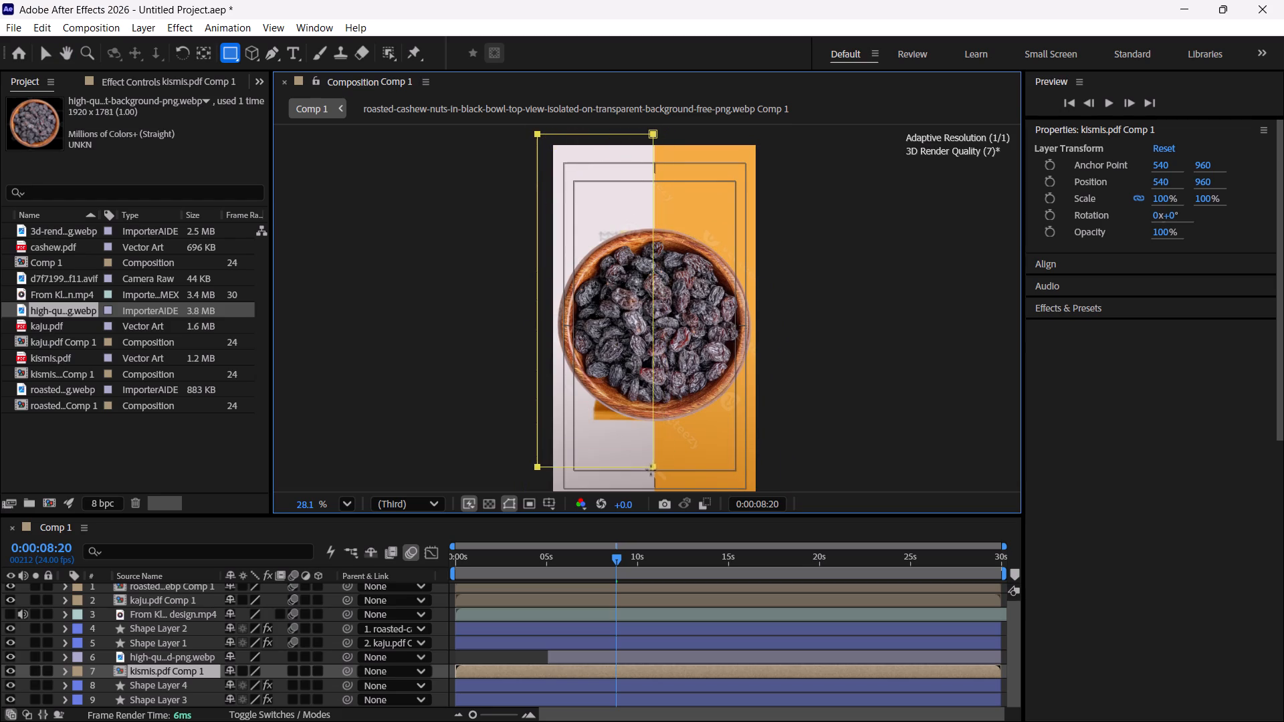
{"action": "left_click_drag", "start_coordinate": [651, 470], "coordinate": [652, 503]}
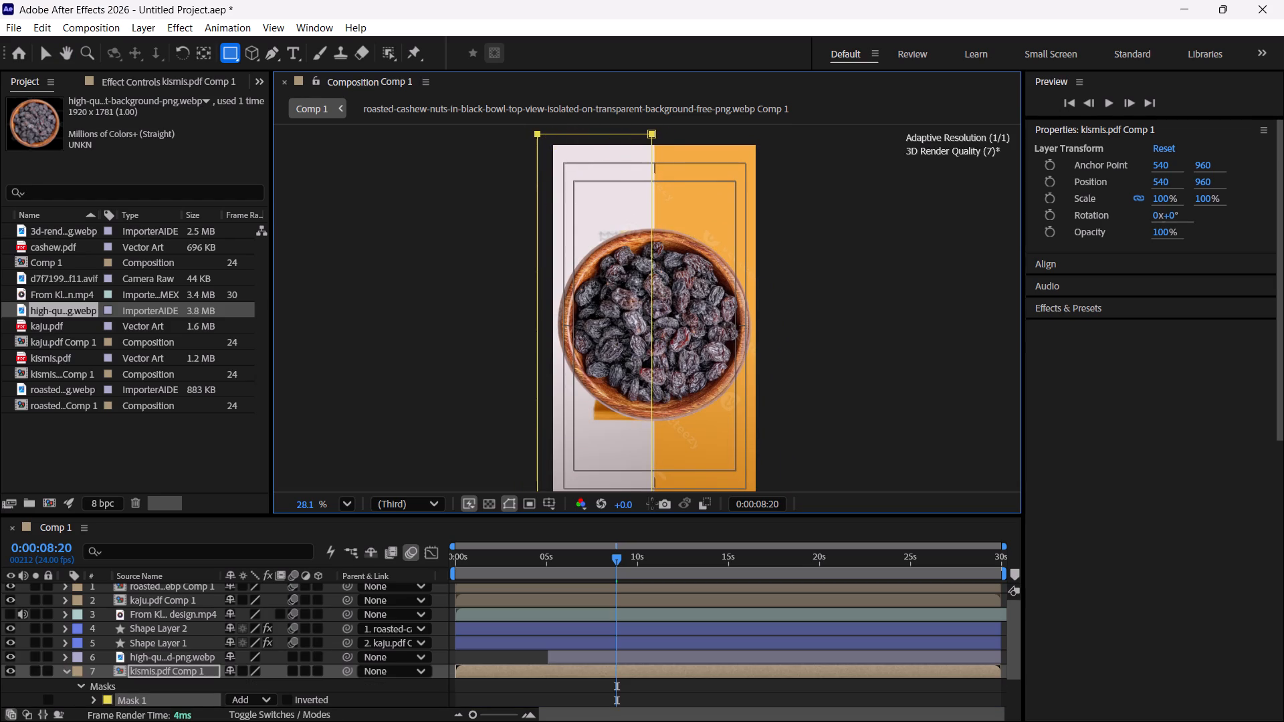
{"action": "left_click_drag", "start_coordinate": [652, 503], "coordinate": [656, 505]}
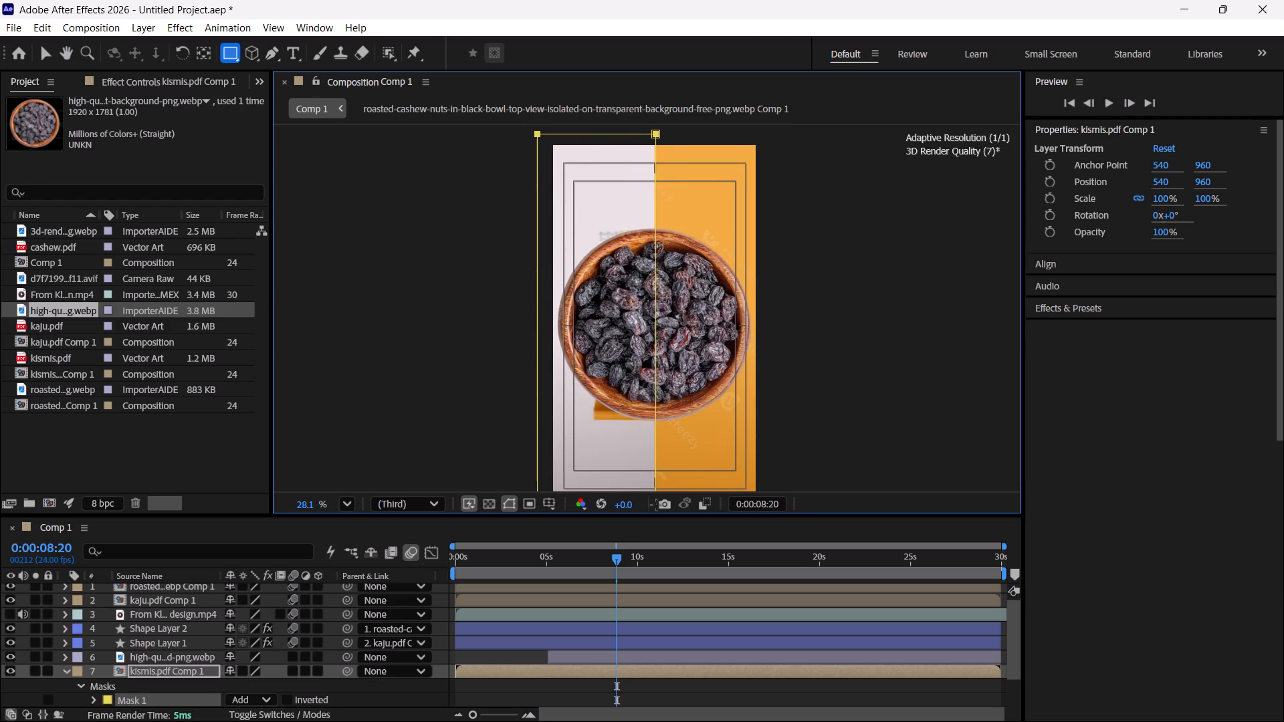
{"action": "left_click_drag", "start_coordinate": [656, 505], "coordinate": [655, 503]}
{"action": "scroll", "coordinate": [642, 339], "scroll_direction": "up", "scroll_amount": 2}
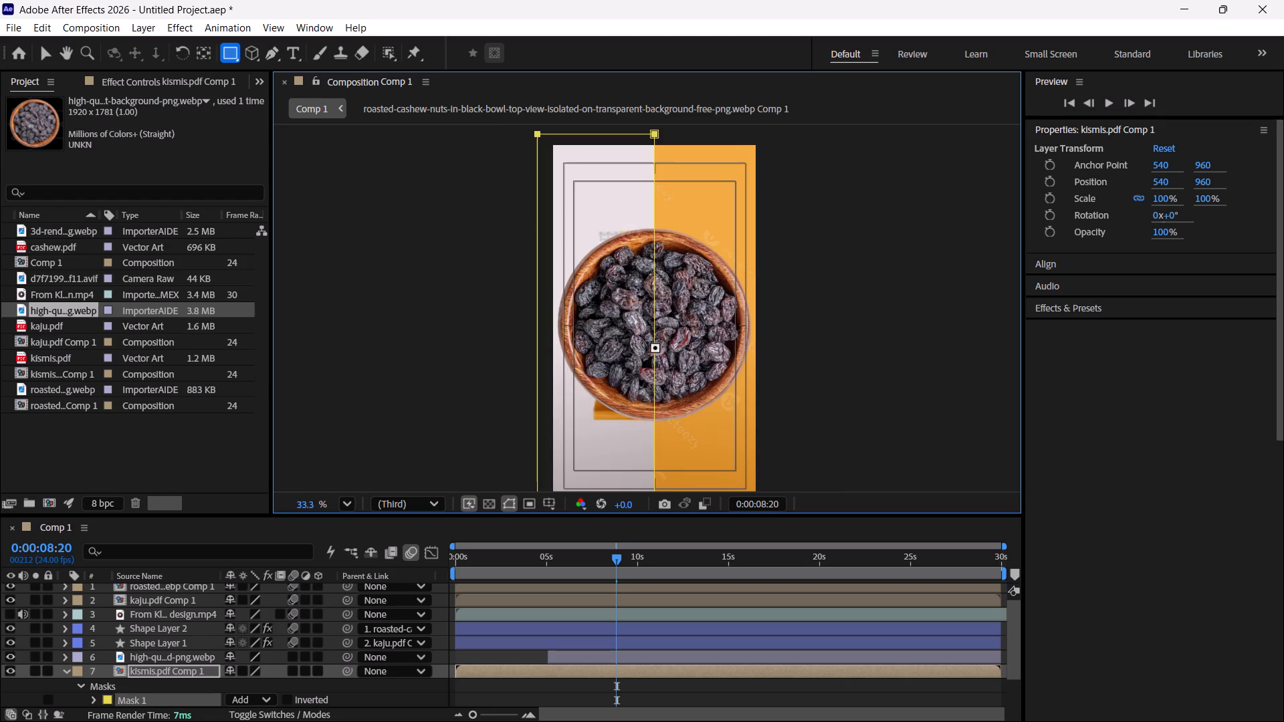
{"action": "scroll", "coordinate": [642, 339], "scroll_direction": "up", "scroll_amount": 15}
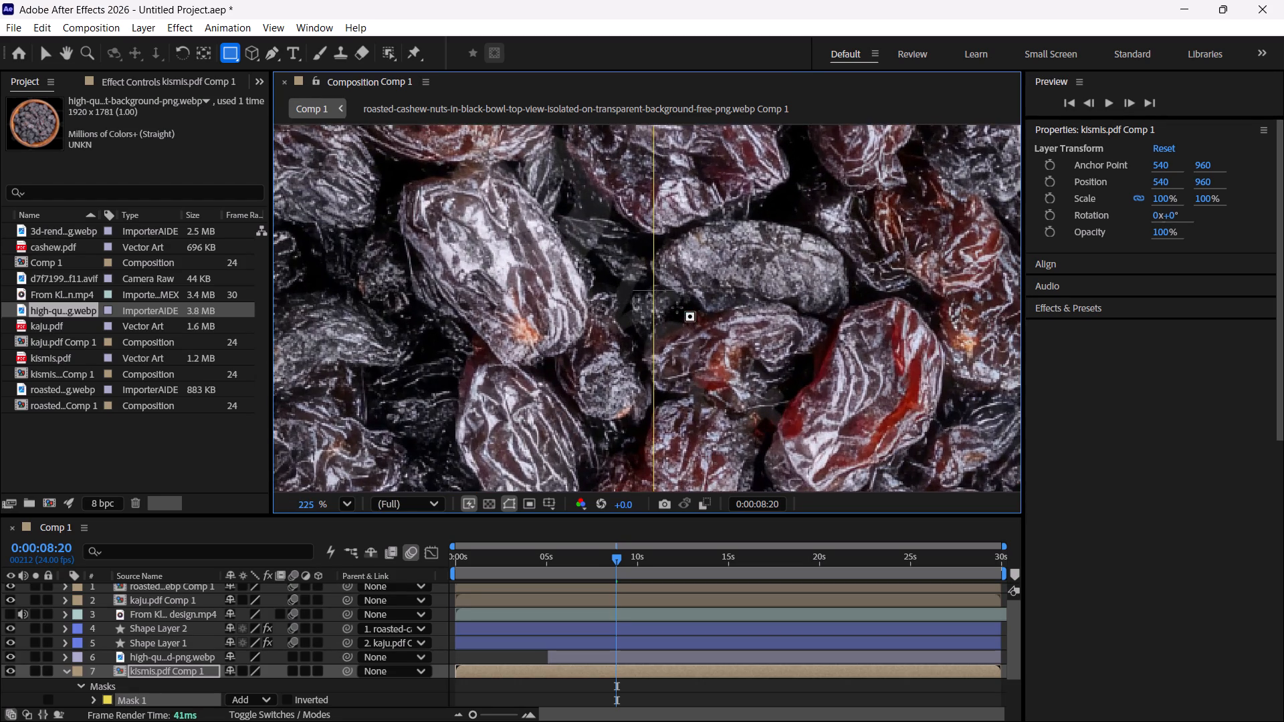
{"action": "scroll", "coordinate": [677, 308], "scroll_direction": "down", "scroll_amount": 17}
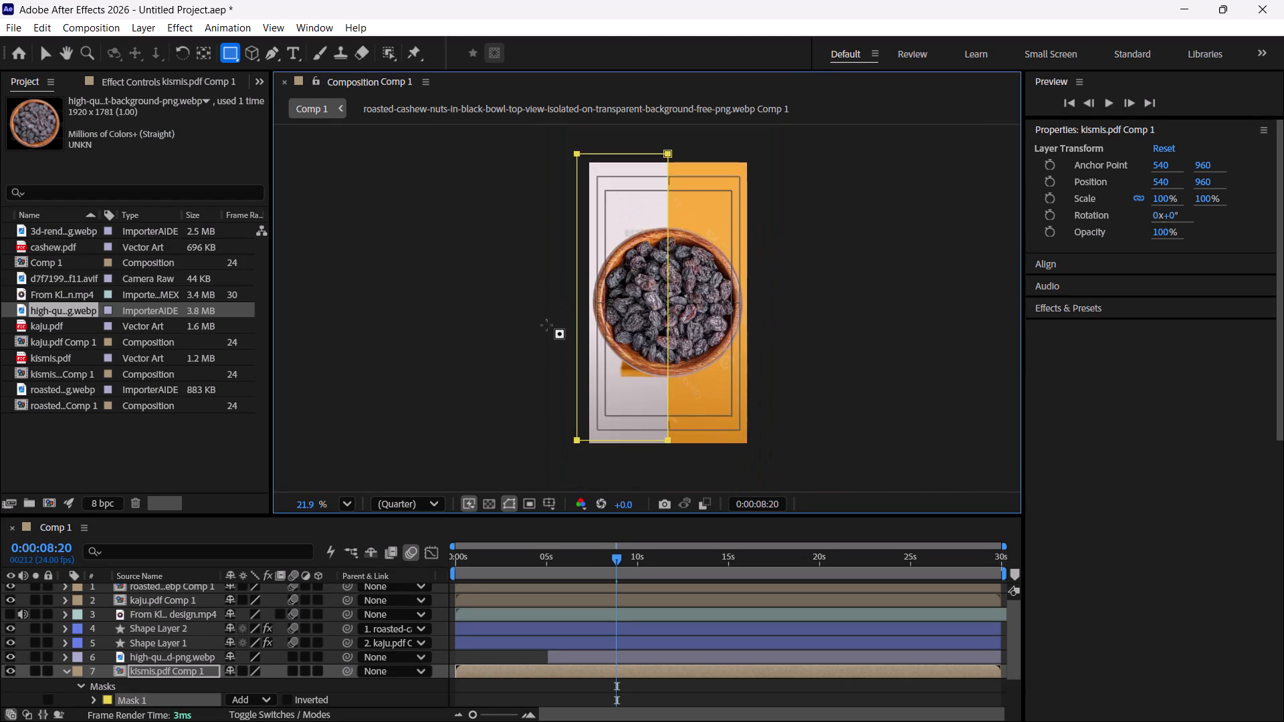
Pre-compose the black raisins bowl layer, moving all attributes into the new composition.
{"action": "left_click", "coordinate": [180, 656]}
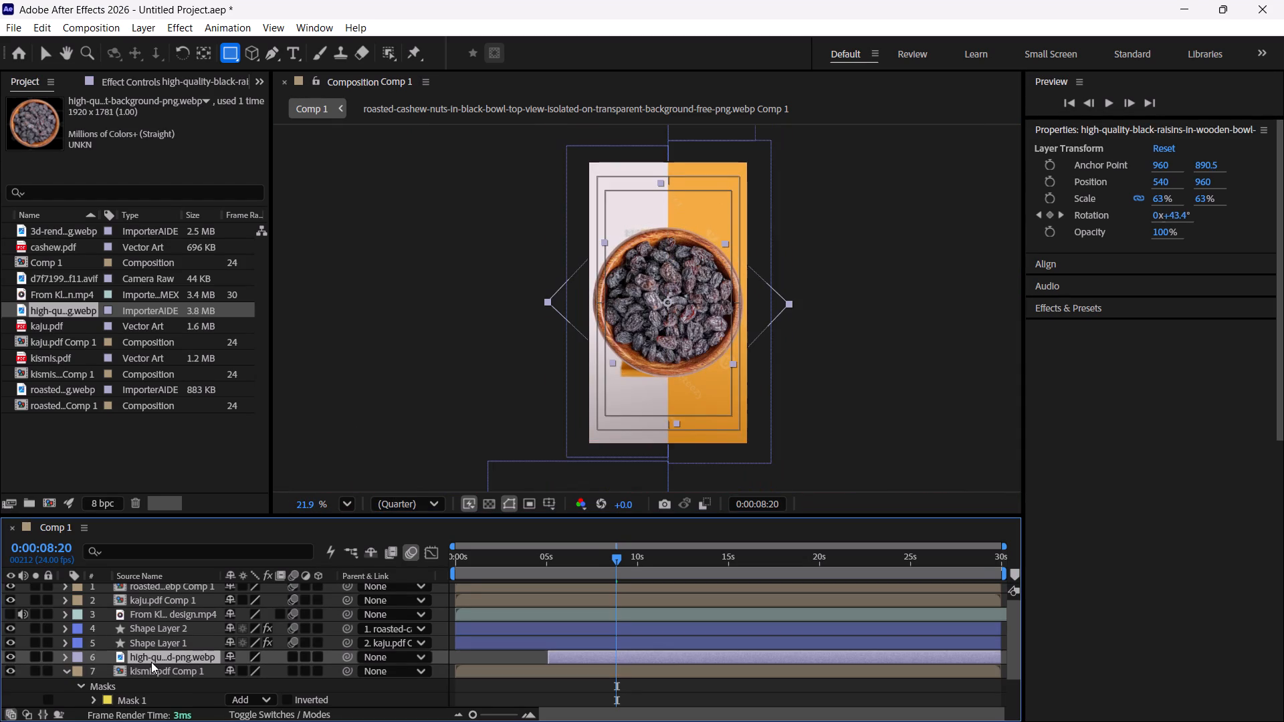
{"action": "left_click", "coordinate": [140, 32]}
{"action": "left_click", "coordinate": [213, 599]}
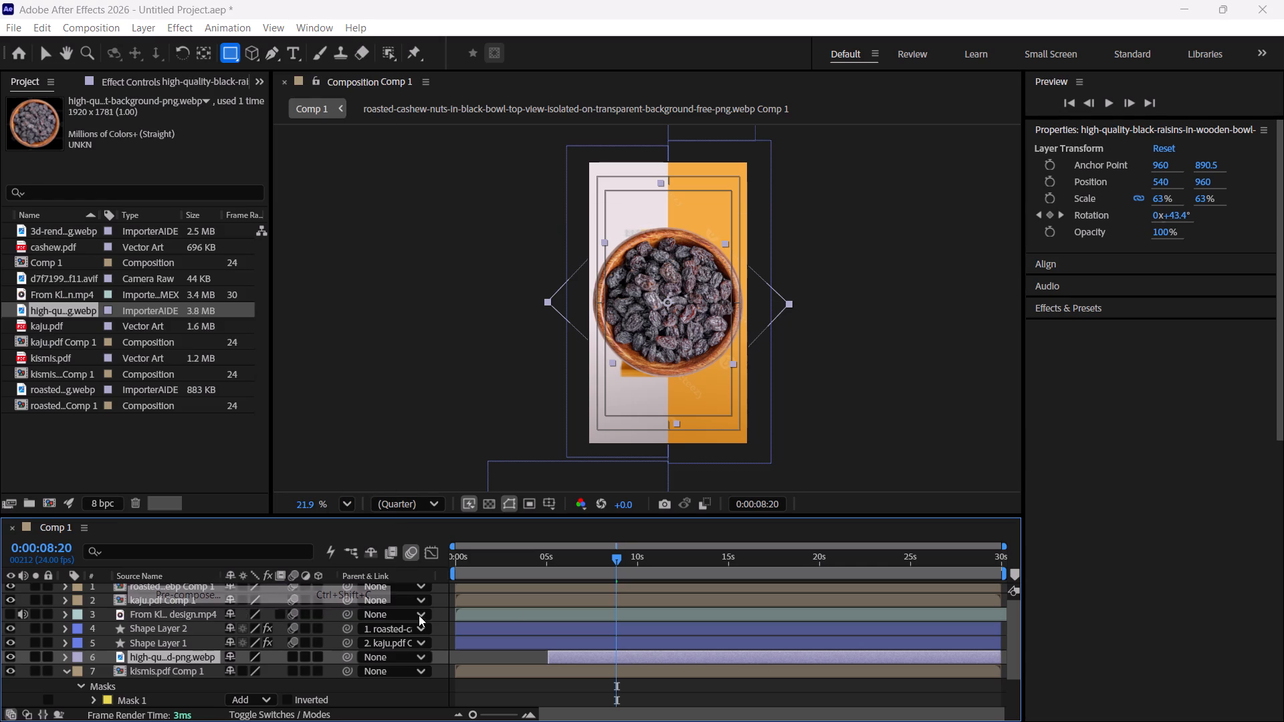
{"action": "left_click", "coordinate": [716, 493]}
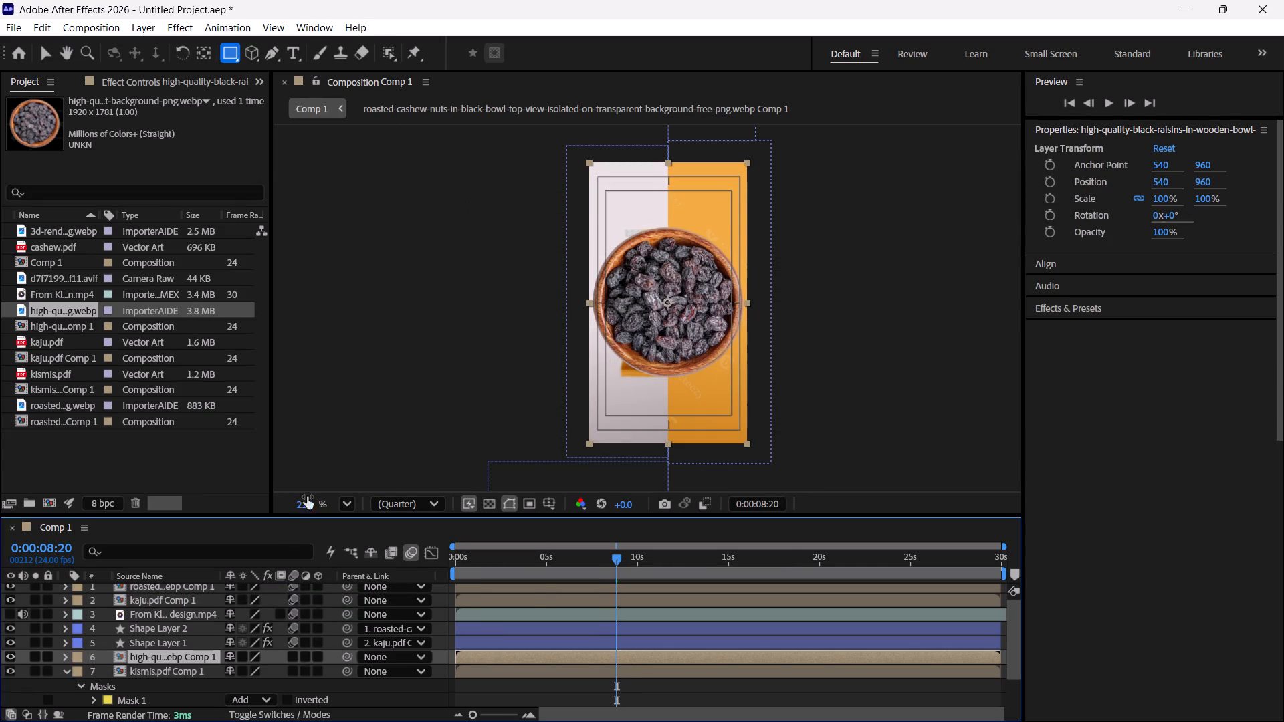
Draw a rectangular mask on the pre-composed raisins bowl layer covering the frame's right half, with its edge on the centre split.
{"action": "left_click_drag", "start_coordinate": [795, 136], "coordinate": [659, 350]}
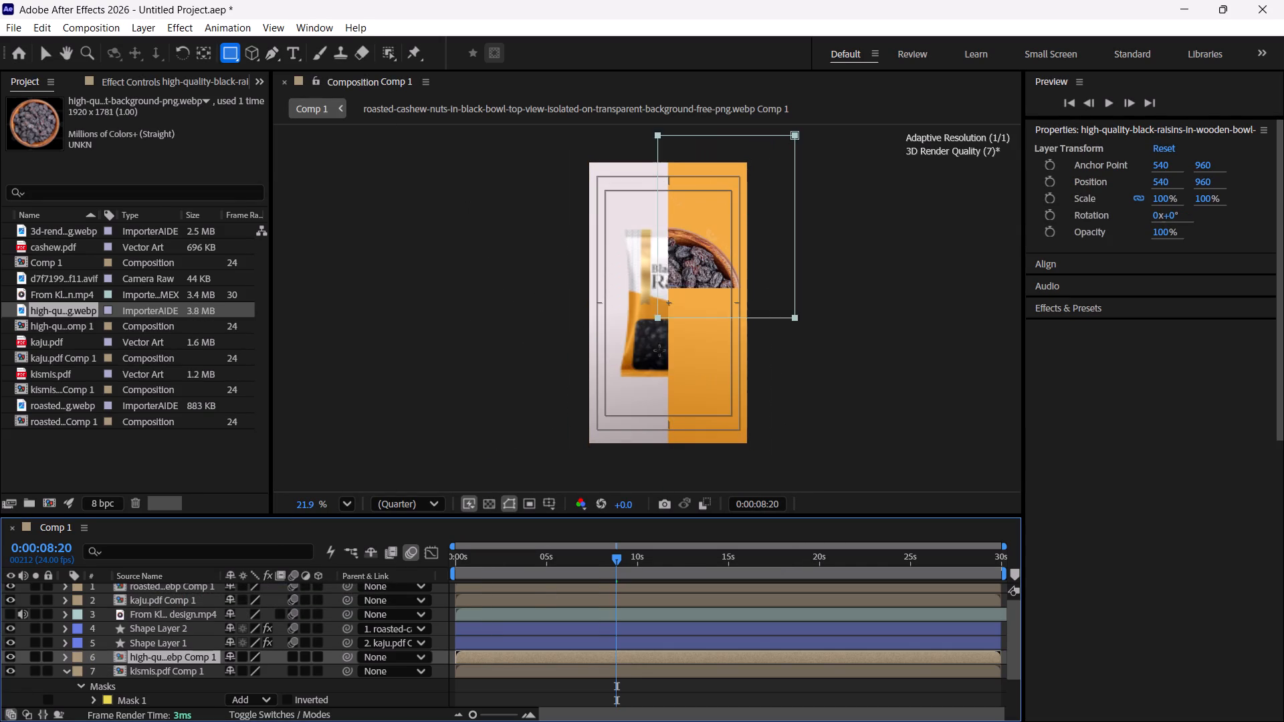
{"action": "left_click_drag", "start_coordinate": [659, 350], "coordinate": [668, 491]}
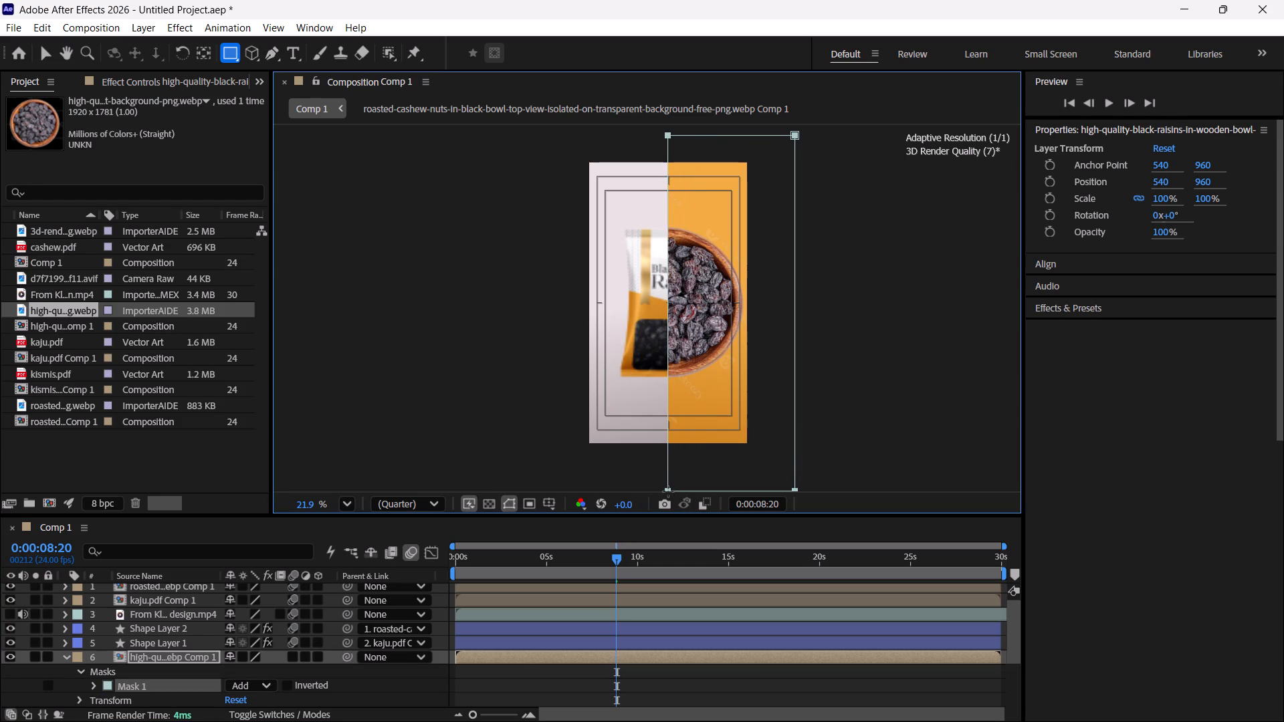
{"action": "left_click_drag", "start_coordinate": [668, 491], "coordinate": [669, 491]}
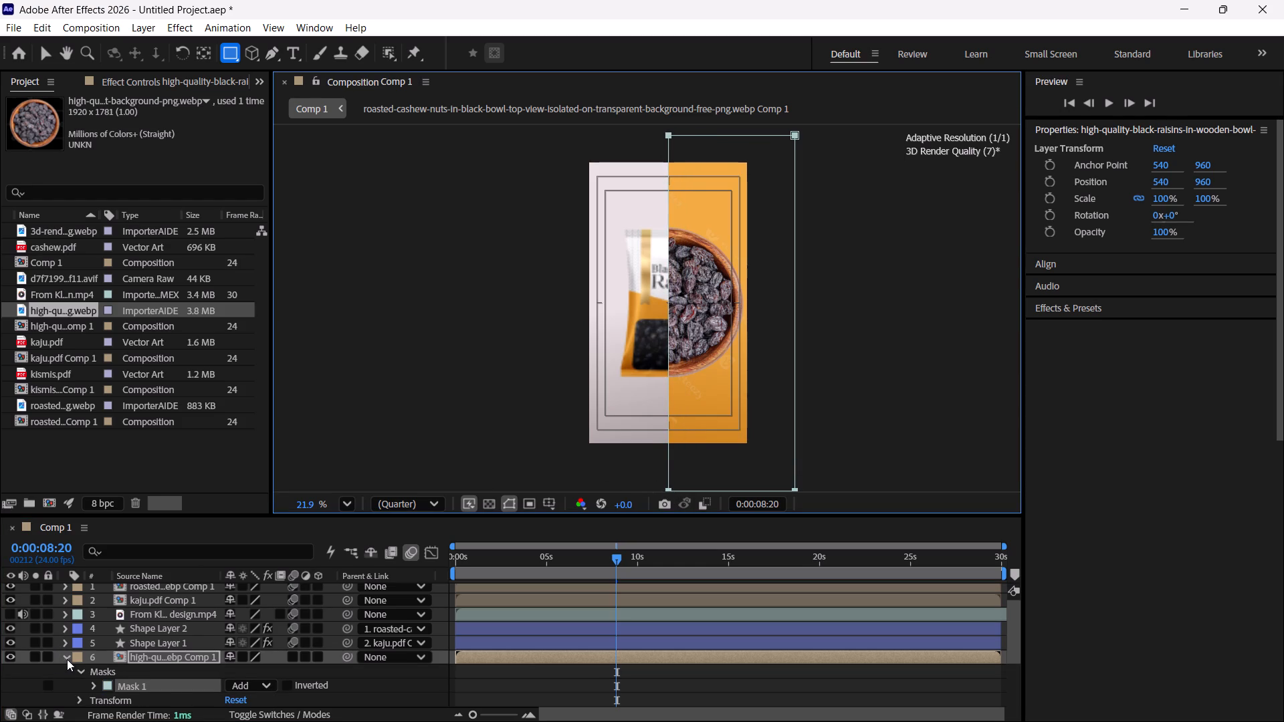
{"action": "left_click", "coordinate": [68, 657]}
{"action": "scroll", "coordinate": [141, 654], "scroll_direction": "down", "scroll_amount": 4}
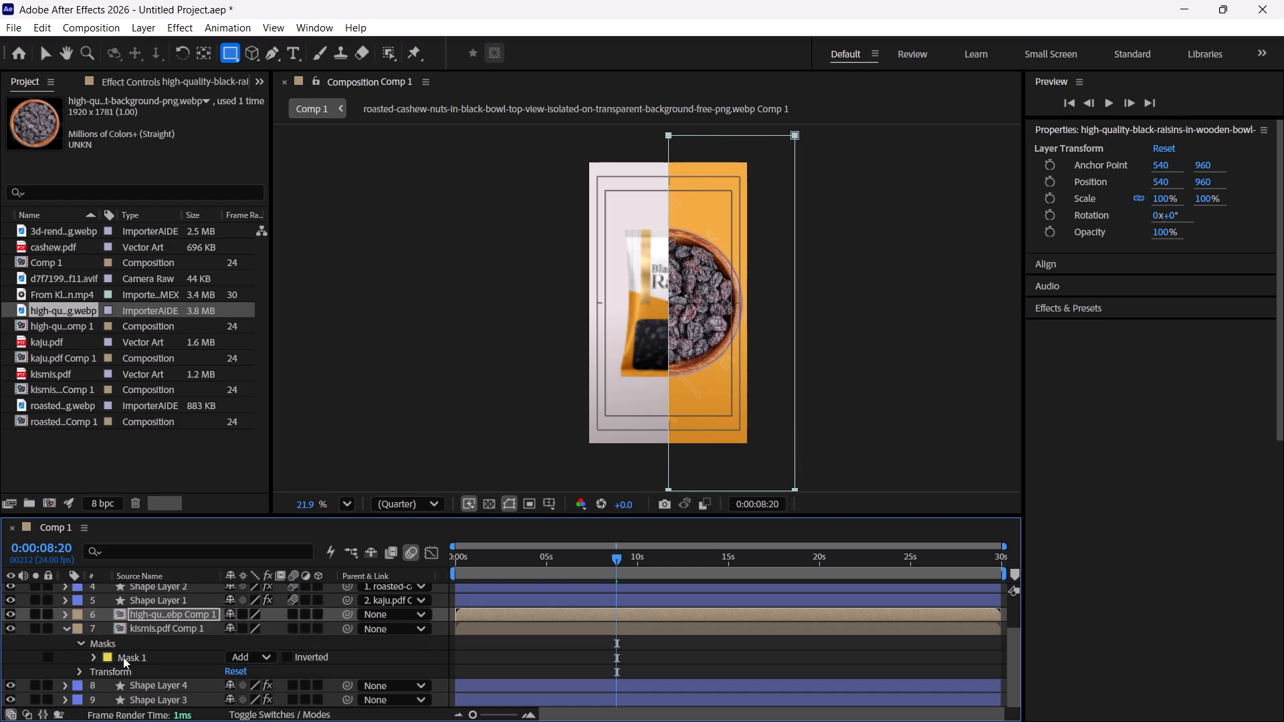
{"action": "left_click", "coordinate": [66, 631]}
{"action": "scroll", "coordinate": [138, 672], "scroll_direction": "down", "scroll_amount": 5}
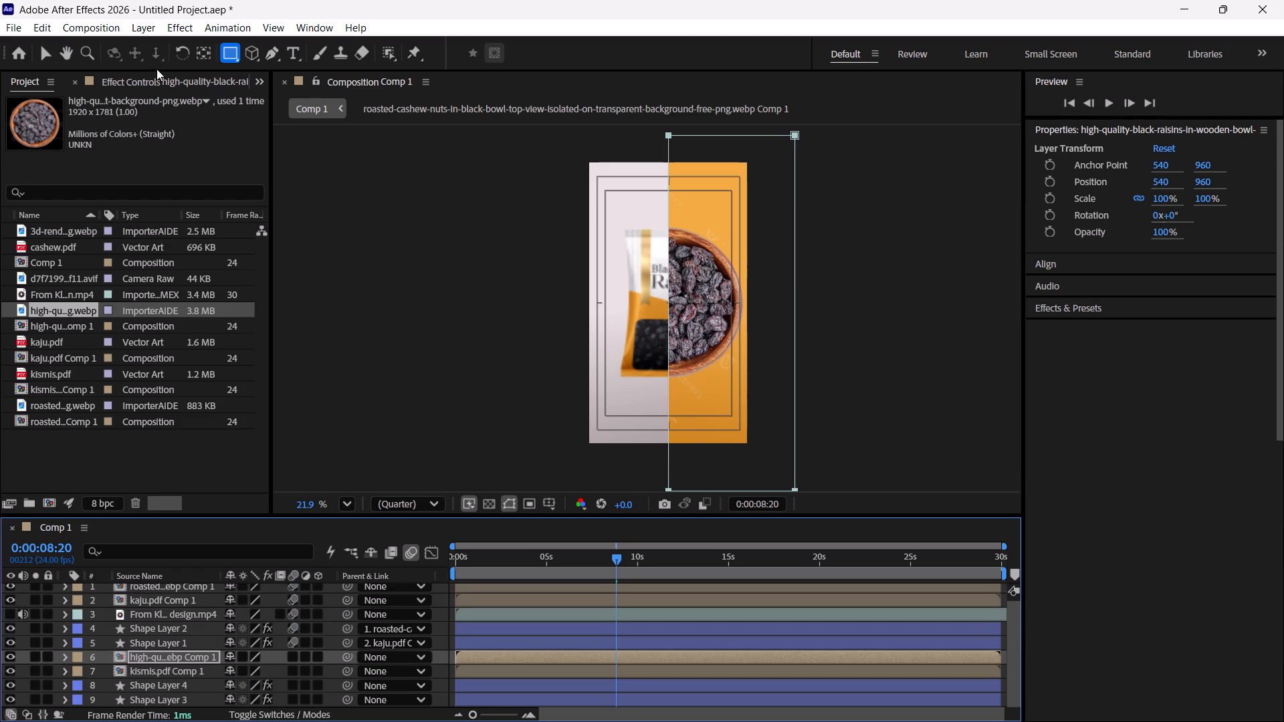
{"action": "left_click", "coordinate": [41, 57]}
{"action": "left_click", "coordinate": [454, 320]}
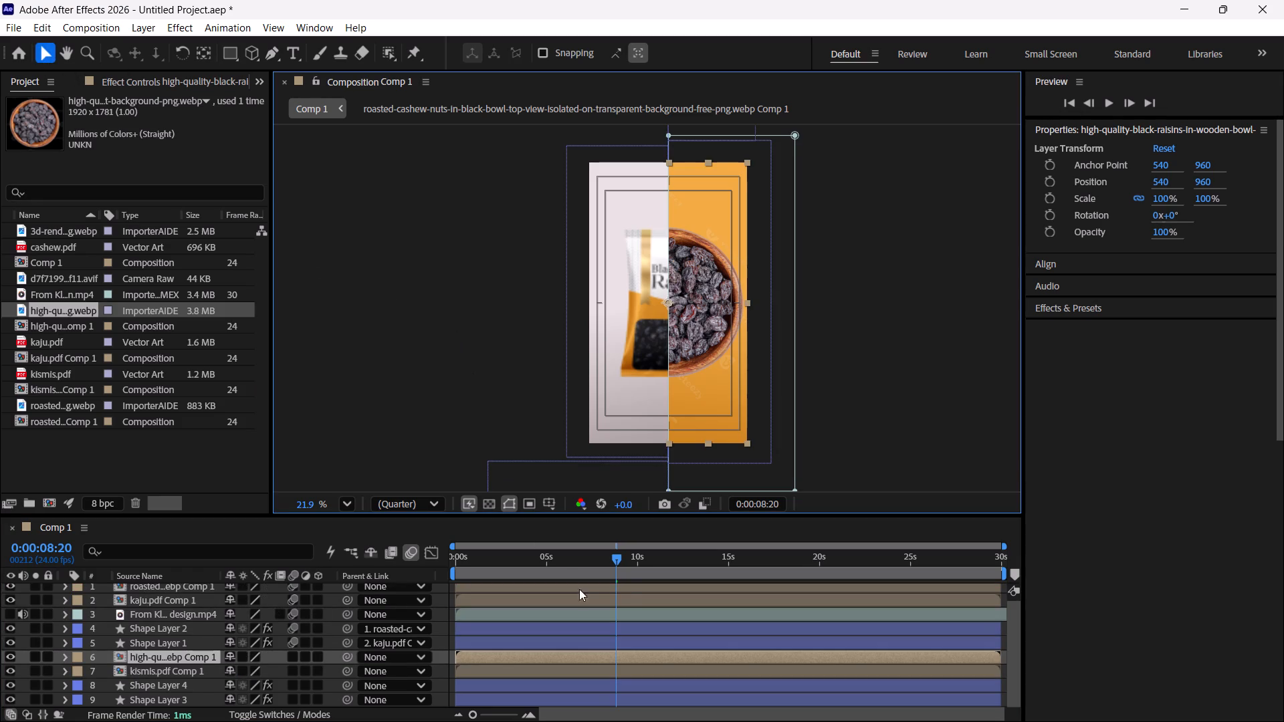
Play back the animation from the start and around 0:00:07 to check the cashew-to-raisins transition and the masked package and bowl motion.
{"action": "left_click_drag", "start_coordinate": [617, 556], "coordinate": [585, 554]}
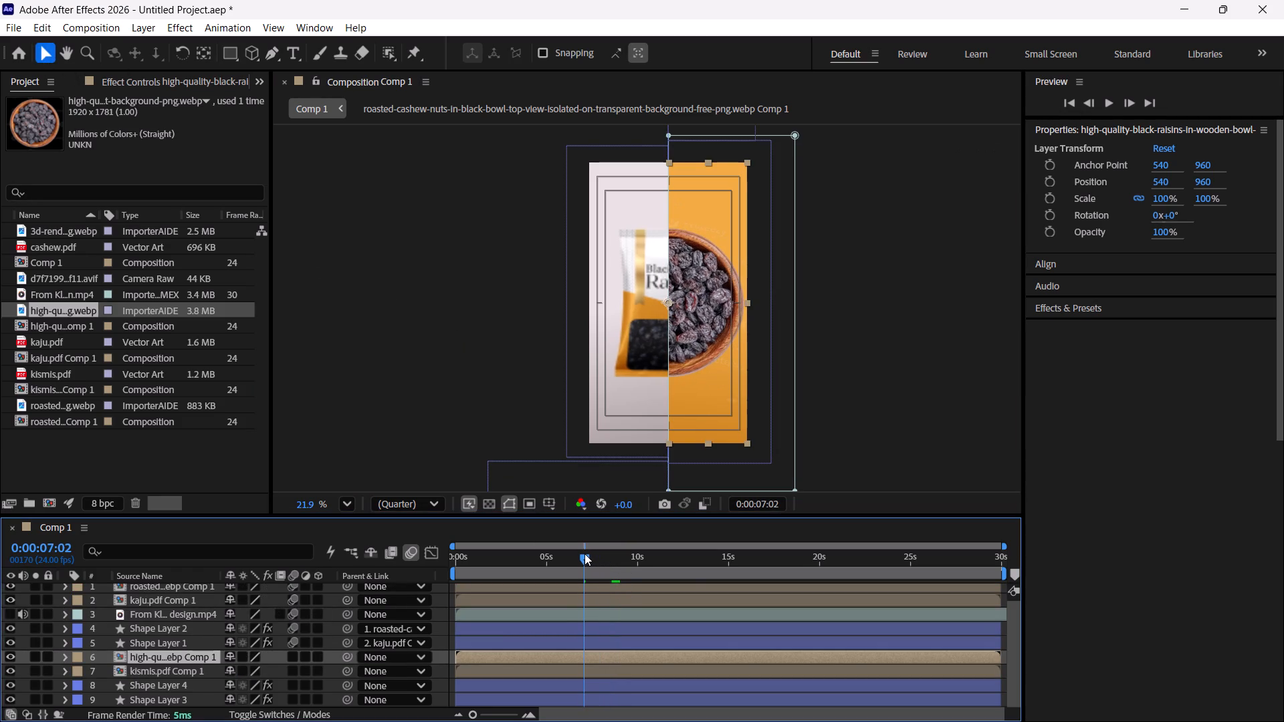
{"action": "key", "text": "space"}
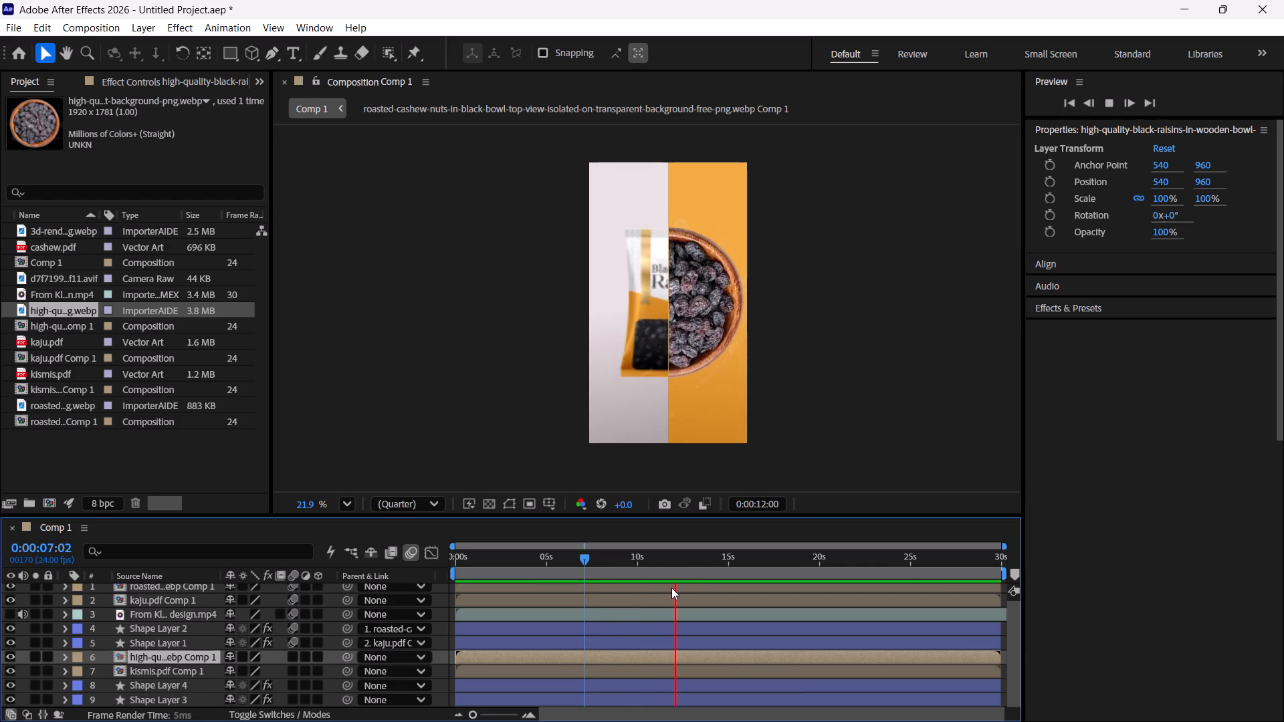
{"action": "key", "text": "space"}
{"action": "key", "text": "space"}
{"action": "key", "text": "space"}
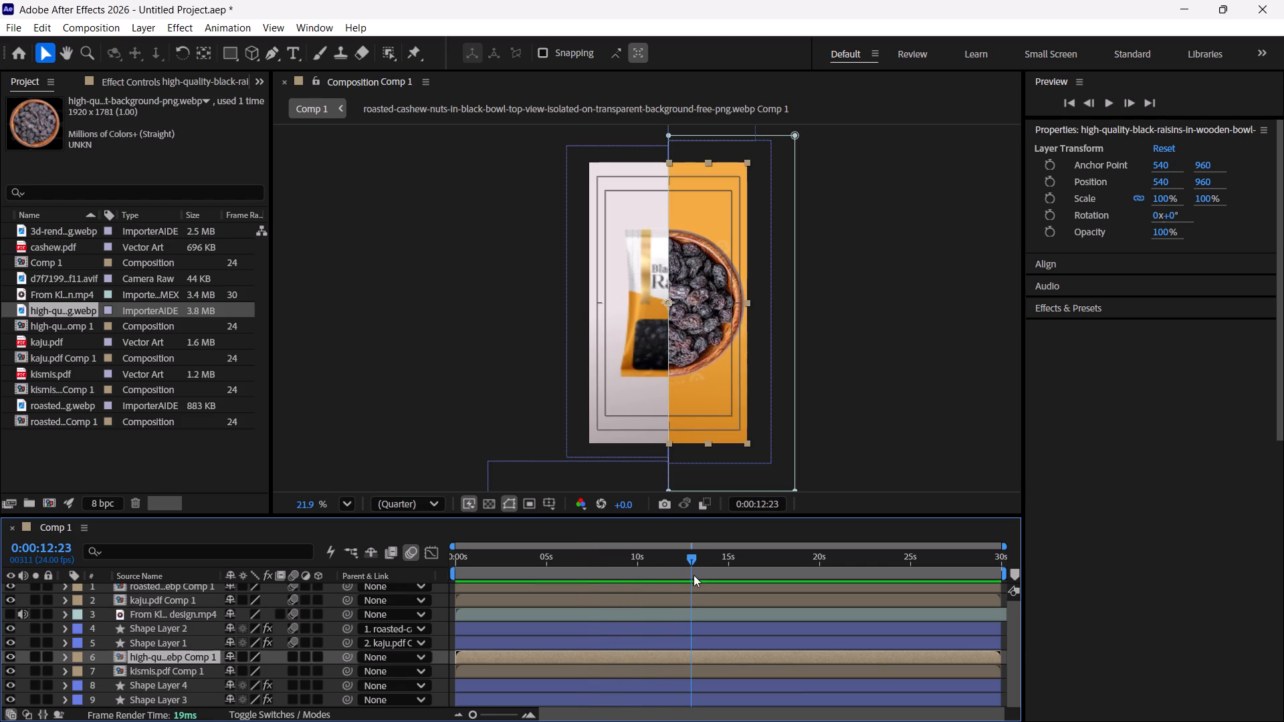
{"action": "left_click_drag", "start_coordinate": [689, 561], "coordinate": [345, 605]}
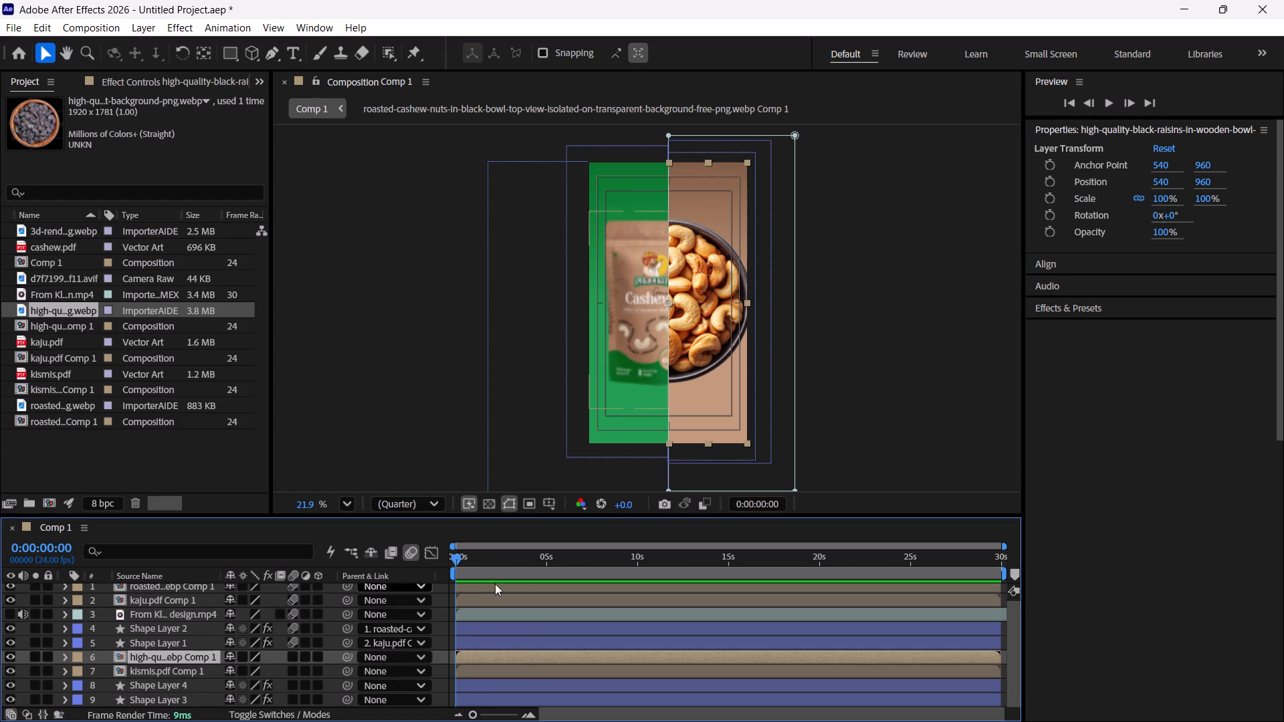
{"action": "key", "text": "space"}
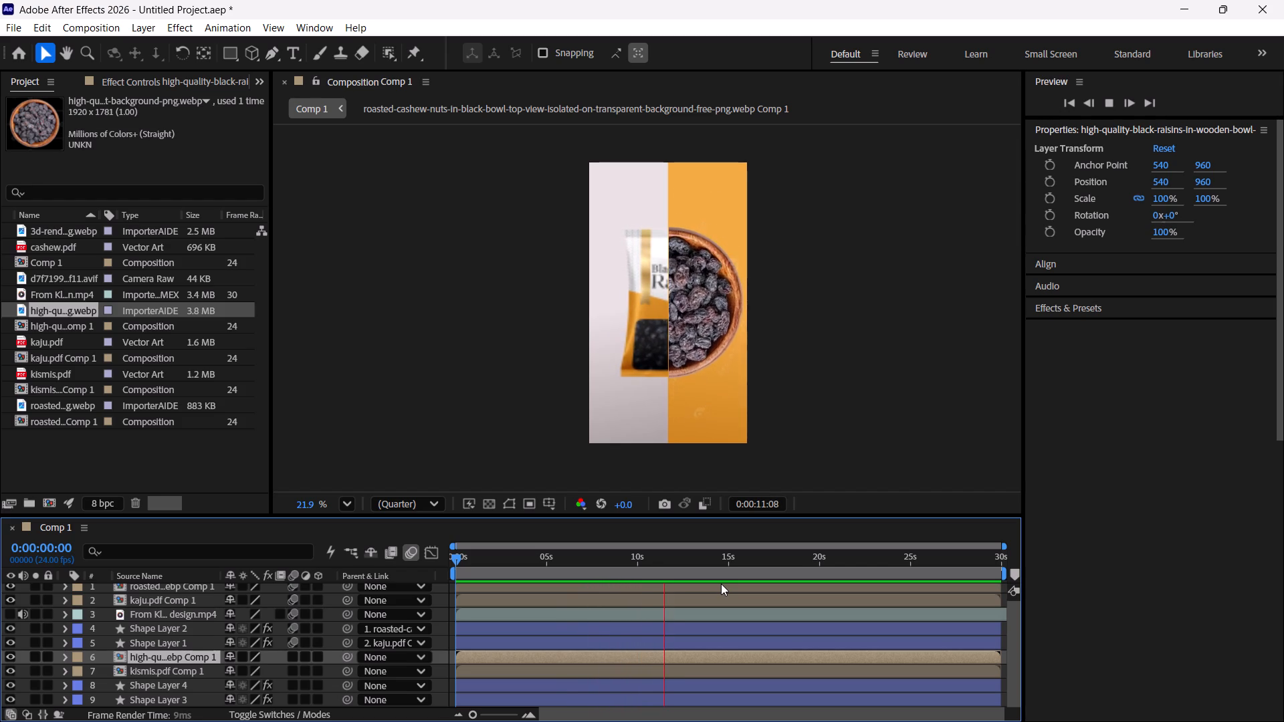
{"action": "key", "text": "space"}
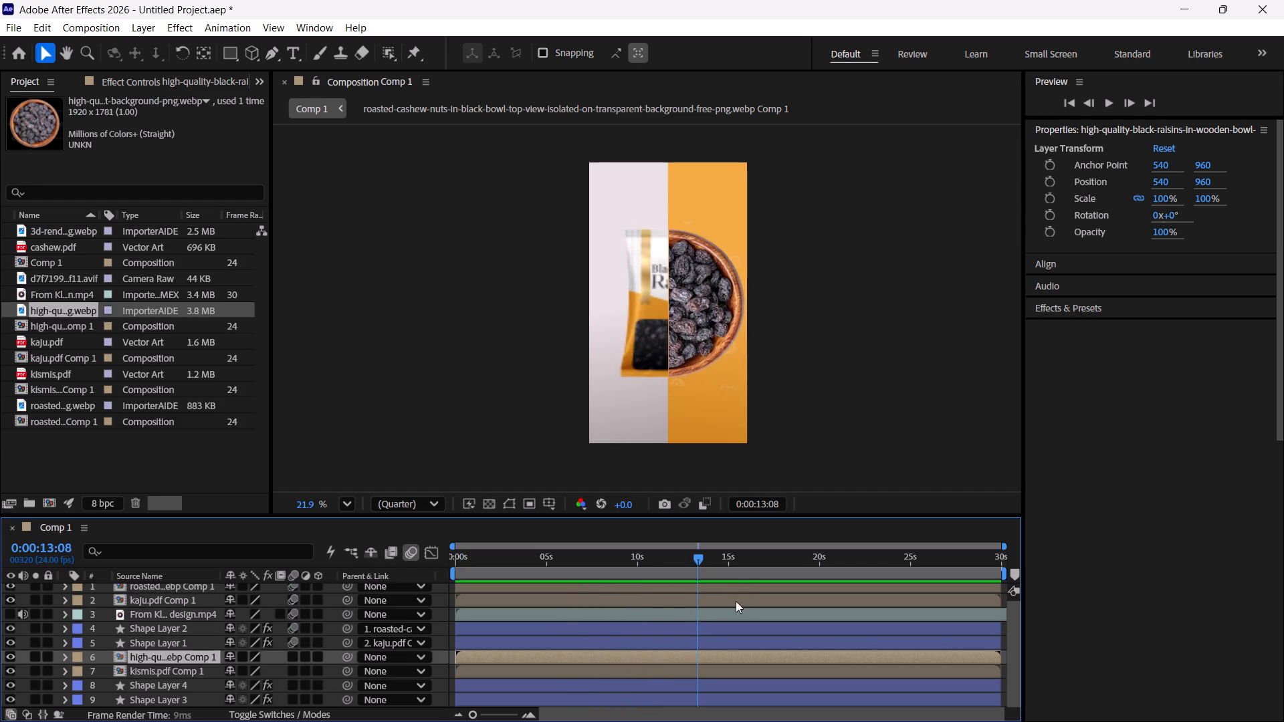
{"action": "left_click_drag", "start_coordinate": [701, 556], "coordinate": [621, 583]}
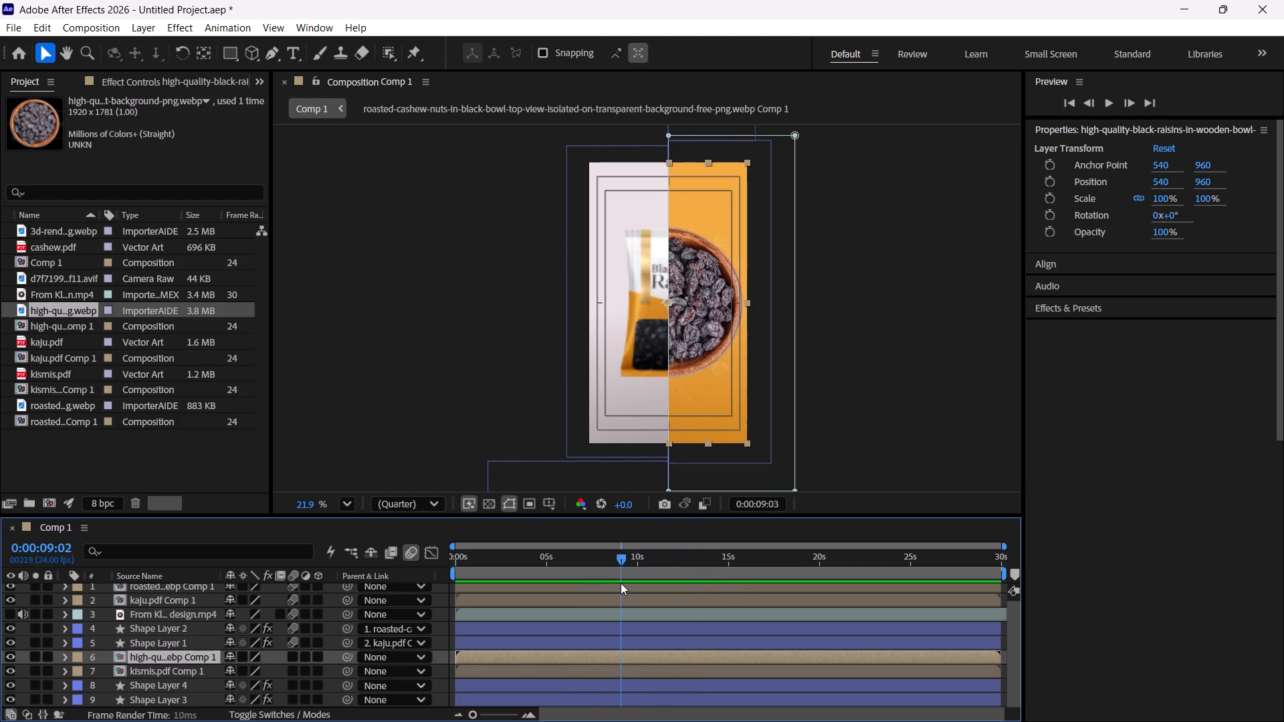
{"action": "left_click_drag", "start_coordinate": [621, 583], "coordinate": [591, 592]}
{"action": "key", "text": "space"}
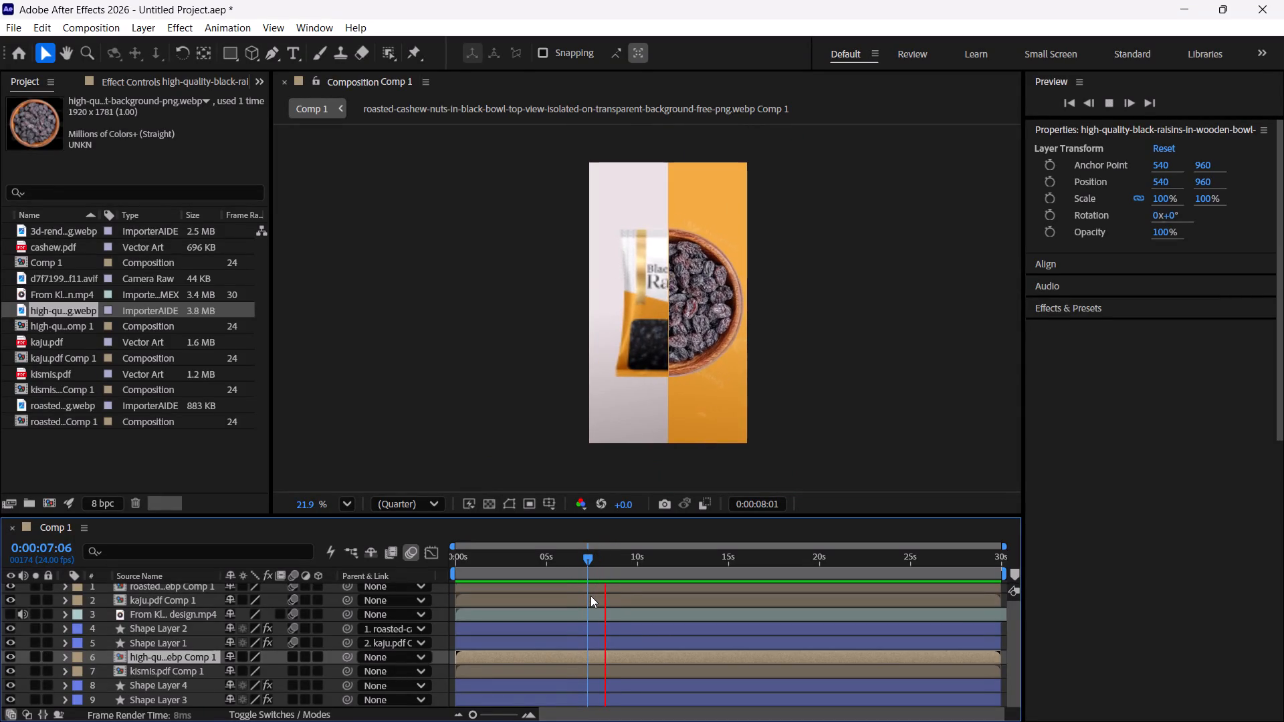
{"action": "key", "text": "space"}
{"action": "key", "text": "space"}
{"action": "key", "text": "space"}
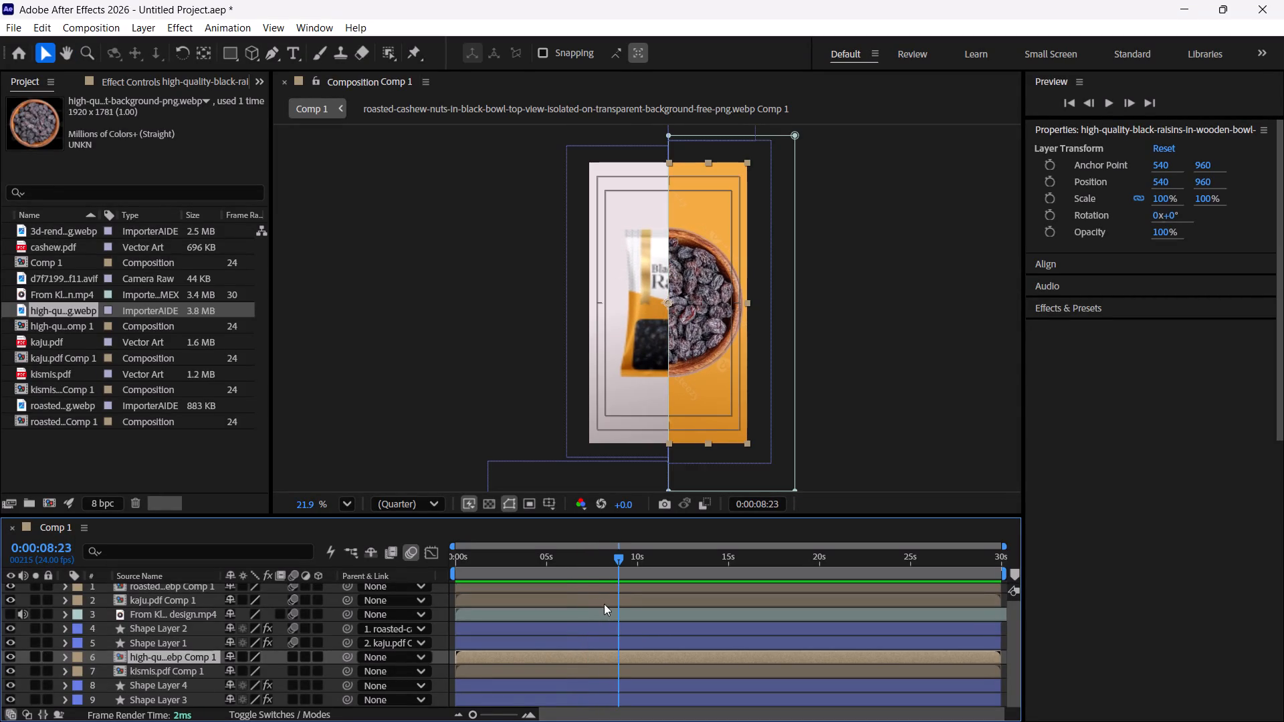
{"action": "left_click_drag", "start_coordinate": [619, 557], "coordinate": [617, 566]}
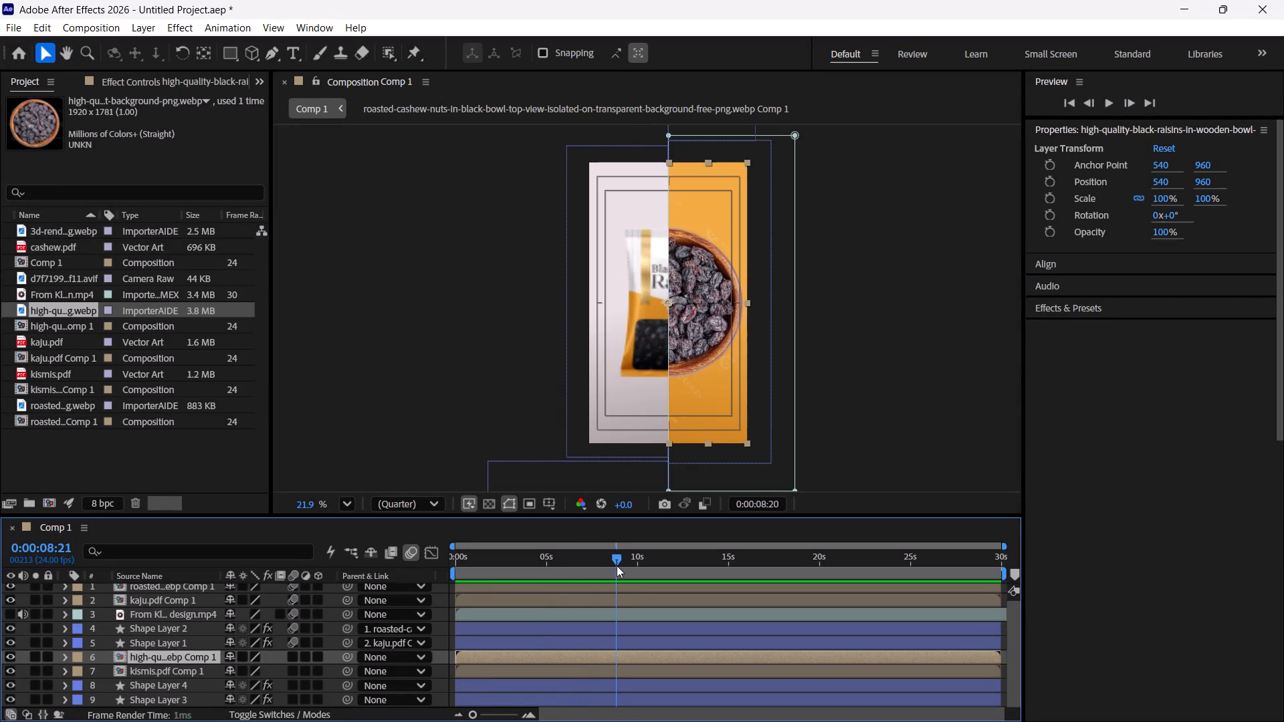
{"action": "left_click_drag", "start_coordinate": [617, 566], "coordinate": [617, 566]}
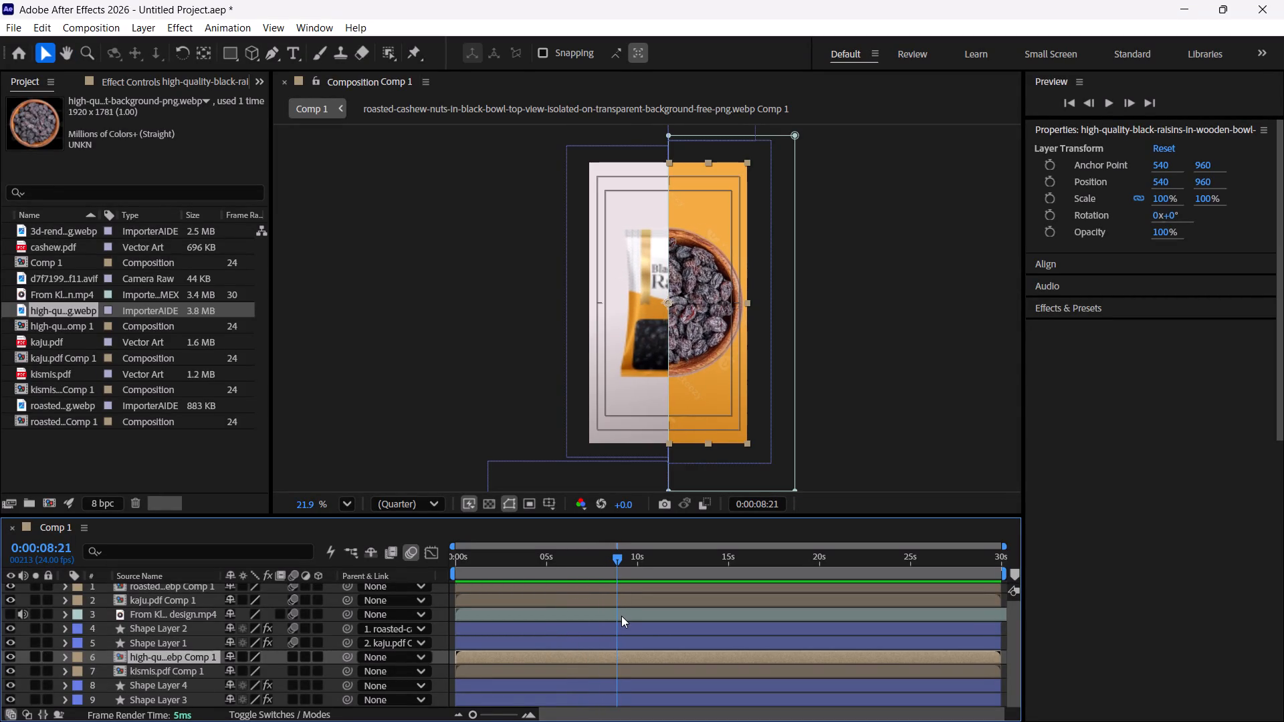
{"action": "scroll", "coordinate": [221, 666], "scroll_direction": "down", "scroll_amount": 2}
Toggle the visibility of the bowl composition and the shape layers to identify which background shape belongs to which half.
{"action": "scroll", "coordinate": [220, 666], "scroll_direction": "down", "scroll_amount": 1}
{"action": "left_click", "coordinate": [183, 628]}
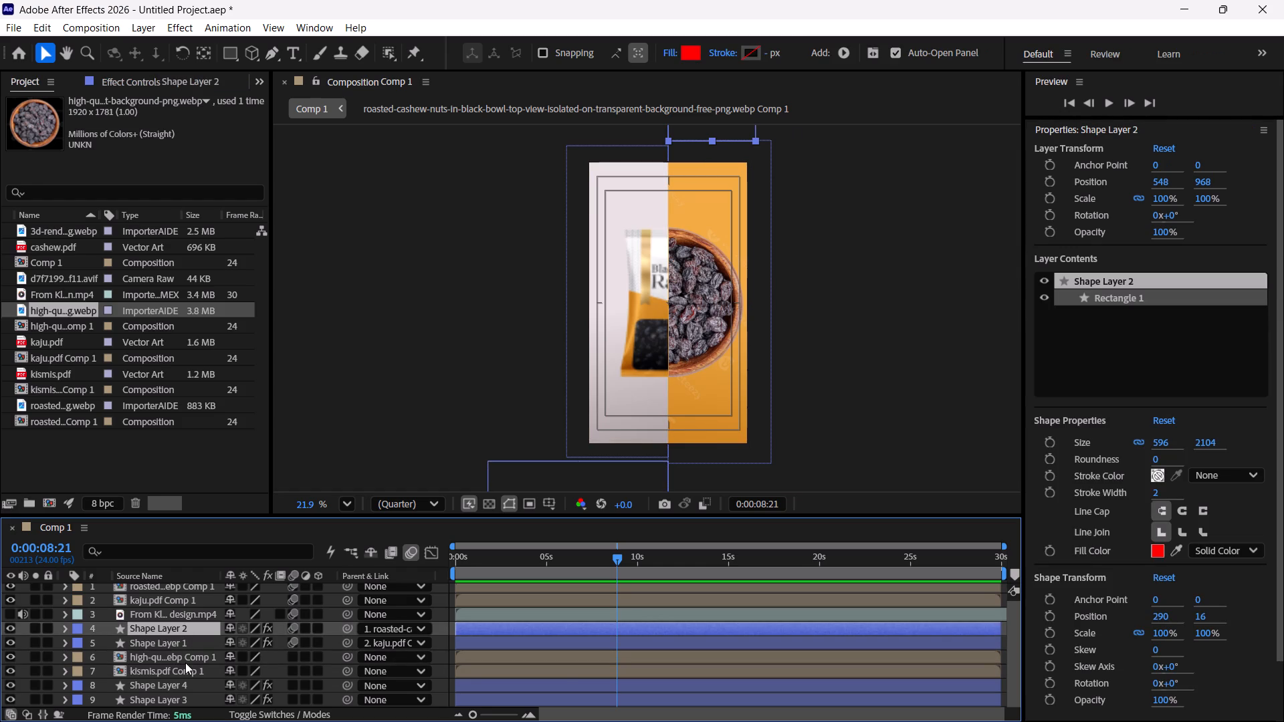
{"action": "left_click", "coordinate": [185, 654]}
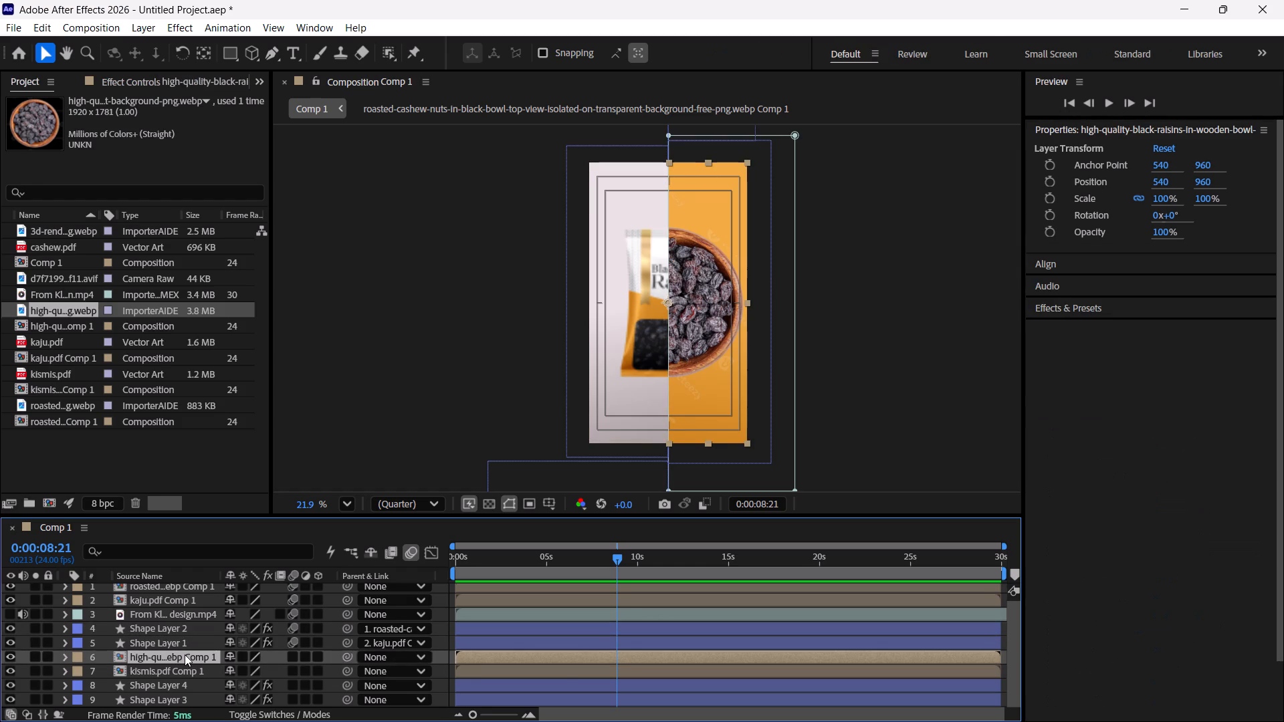
{"action": "left_click", "coordinate": [11, 656]}
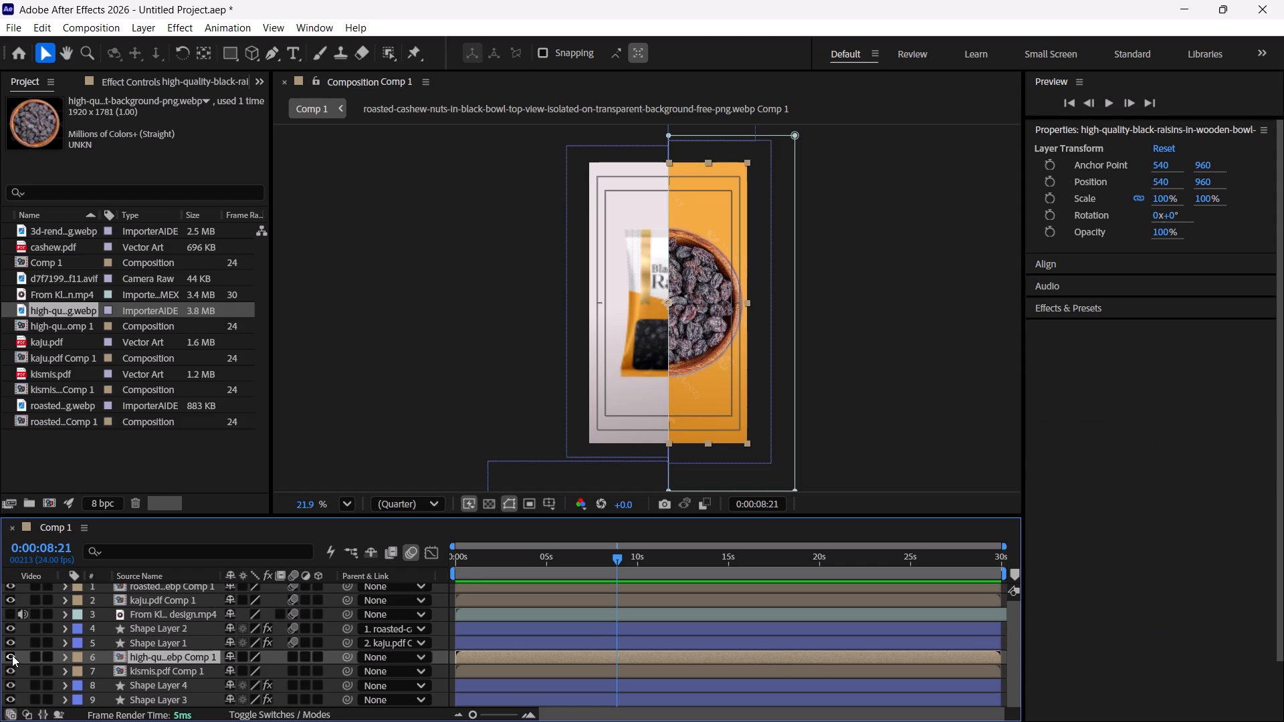
{"action": "left_click", "coordinate": [13, 655]}
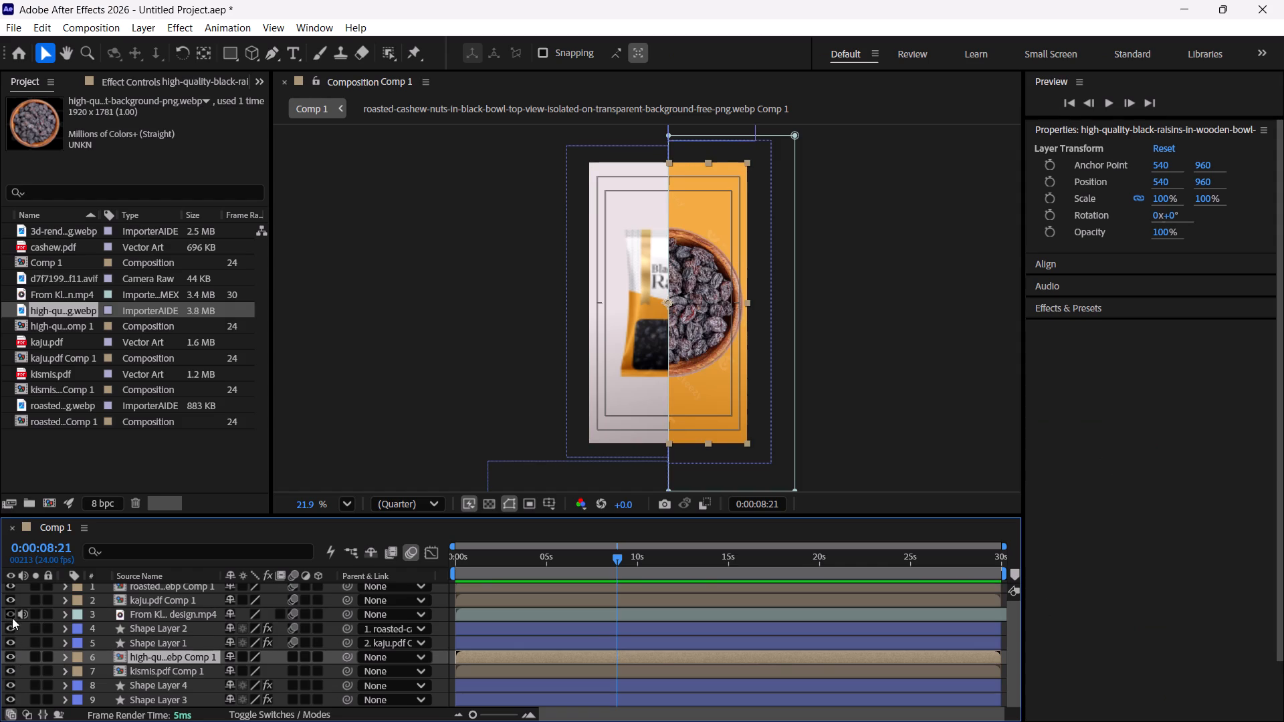
{"action": "left_click", "coordinate": [11, 630]}
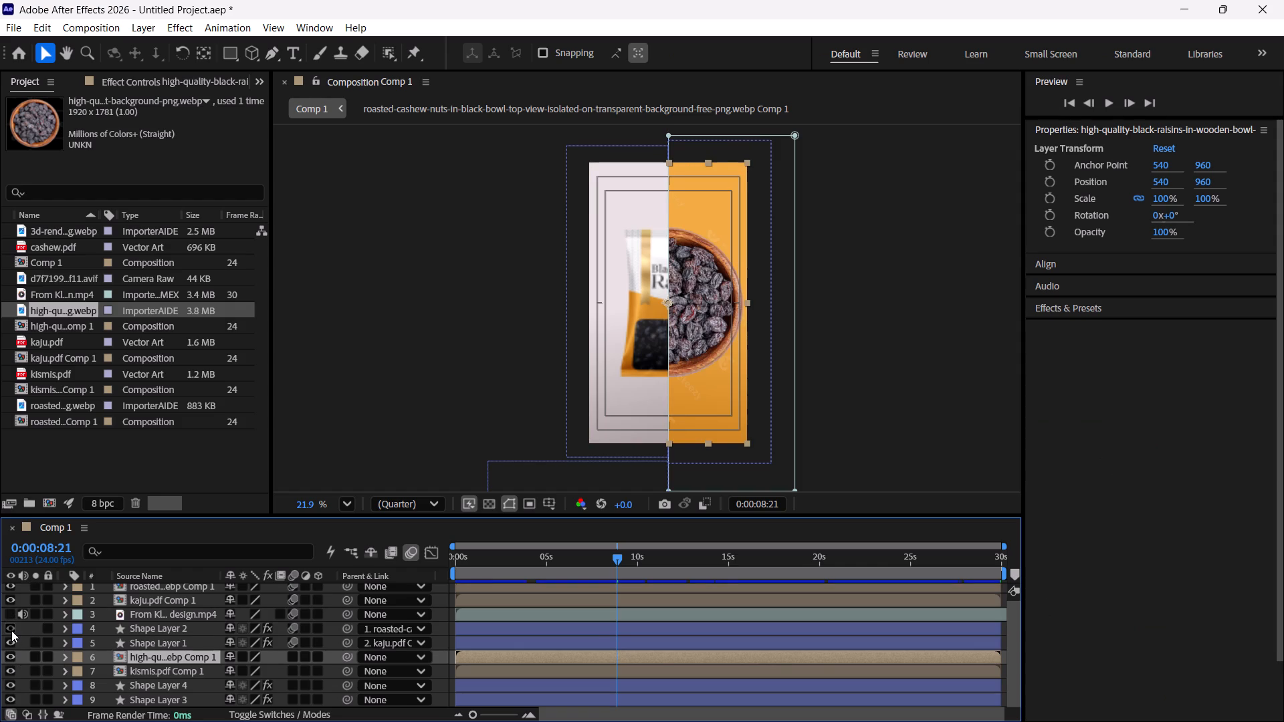
{"action": "left_click", "coordinate": [12, 628]}
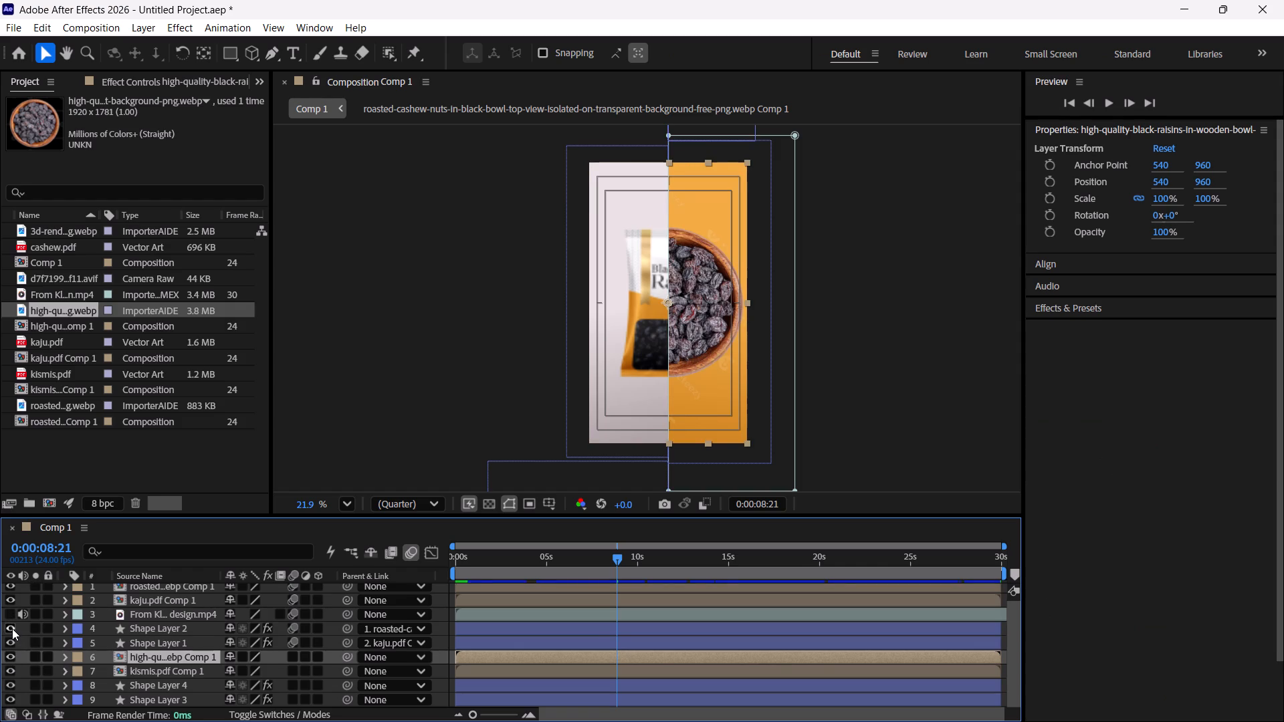
{"action": "left_click", "coordinate": [14, 644]}
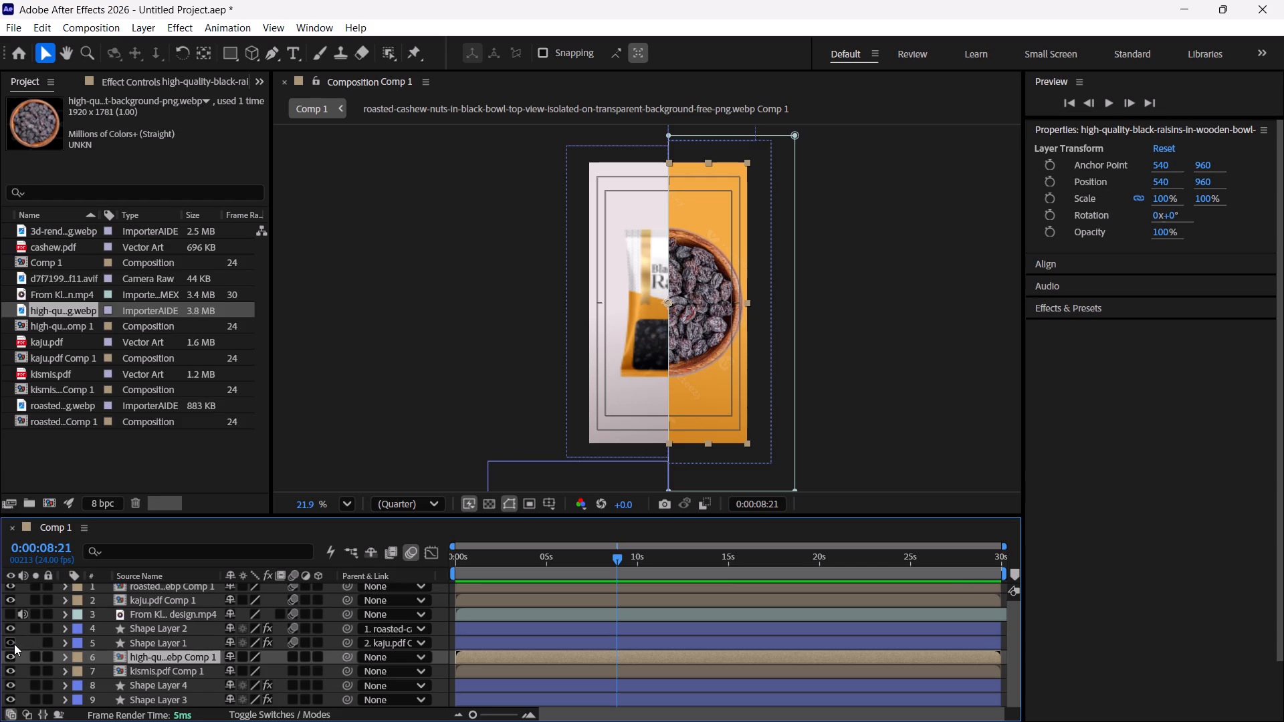
{"action": "left_click", "coordinate": [14, 644]}
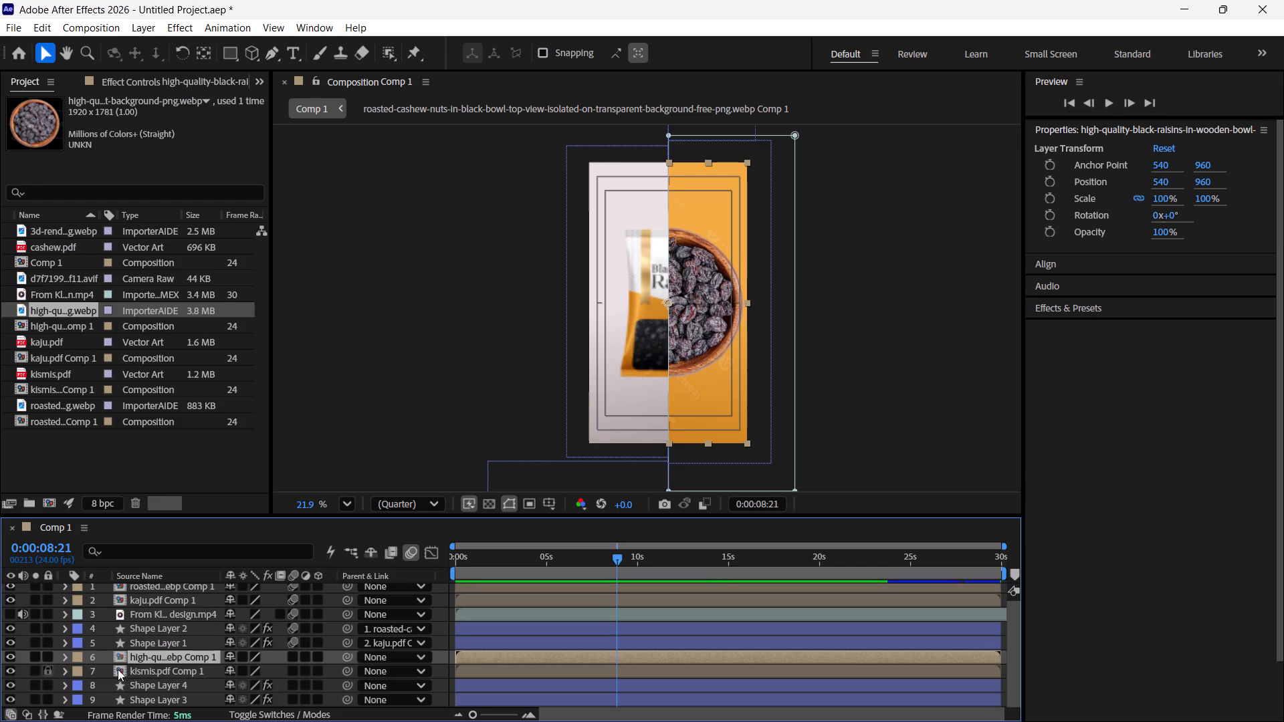
{"action": "left_click", "coordinate": [8, 687]}
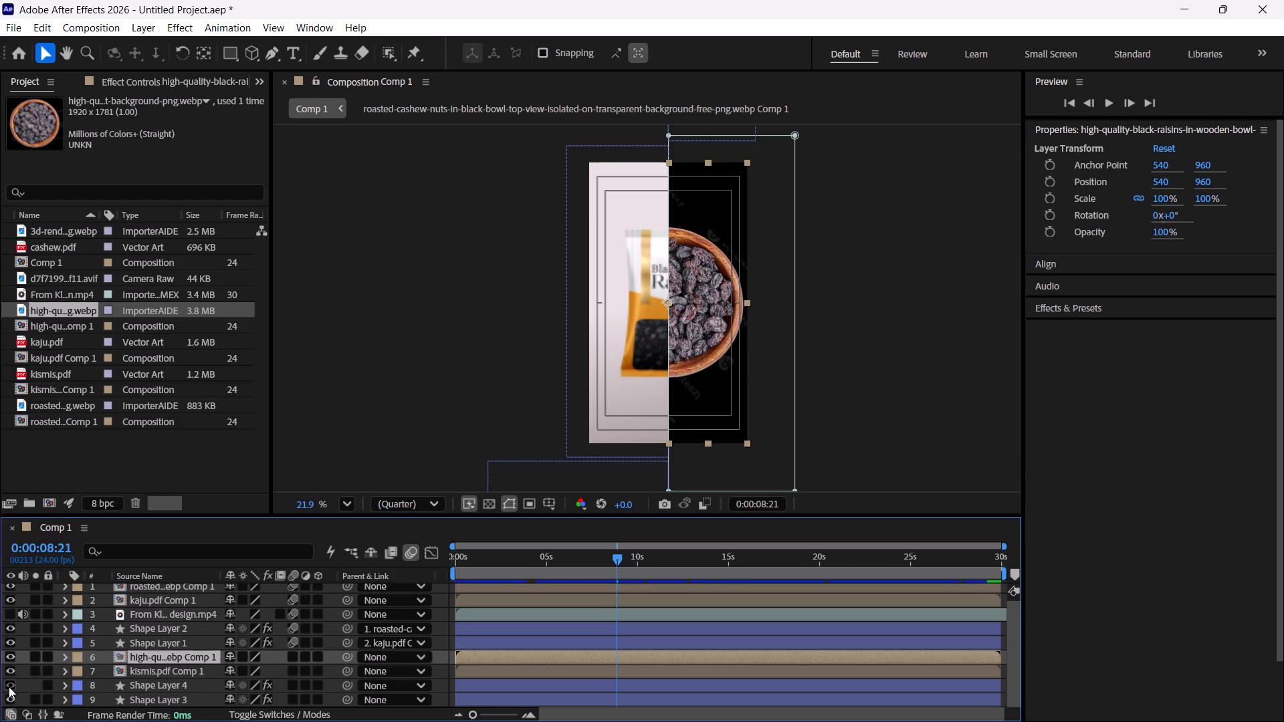
{"action": "left_click", "coordinate": [9, 687]}
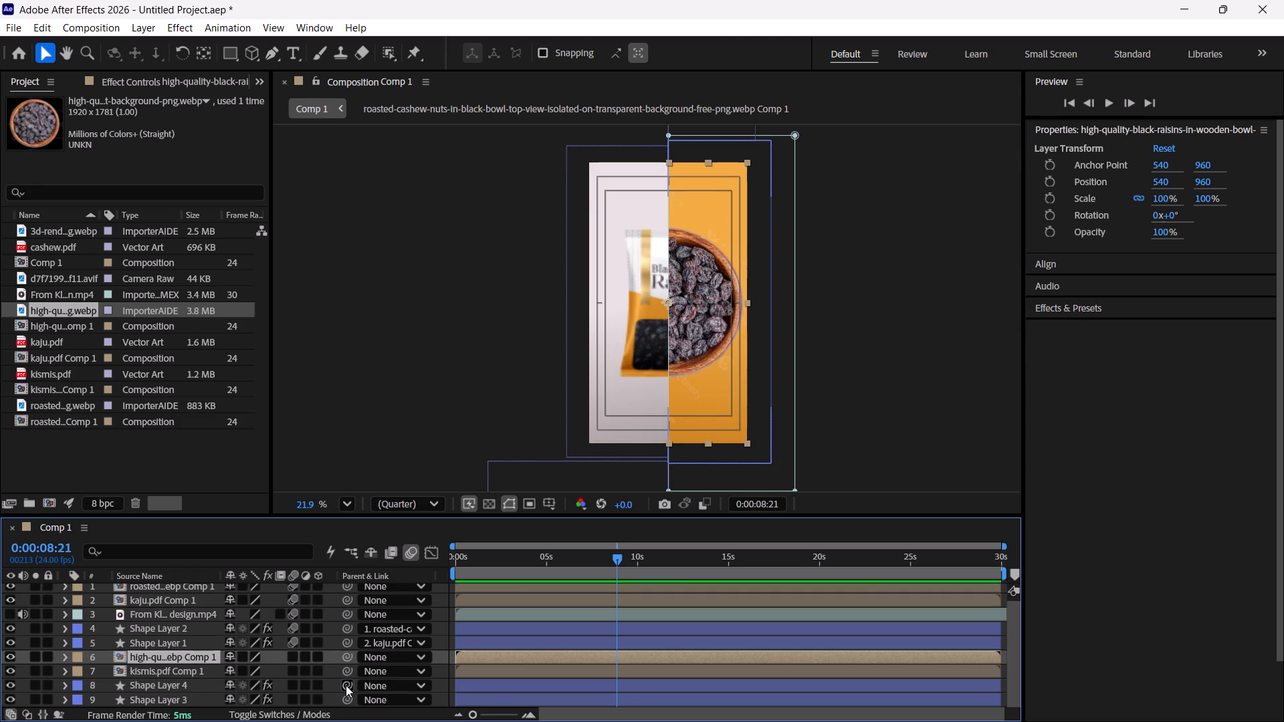
Enable motion blur on the raisins bowl composition, kismis.pdf Comp 1, Shape Layer 4 and Shape Layer 3.
{"action": "left_click_drag", "start_coordinate": [294, 658], "coordinate": [290, 715]}
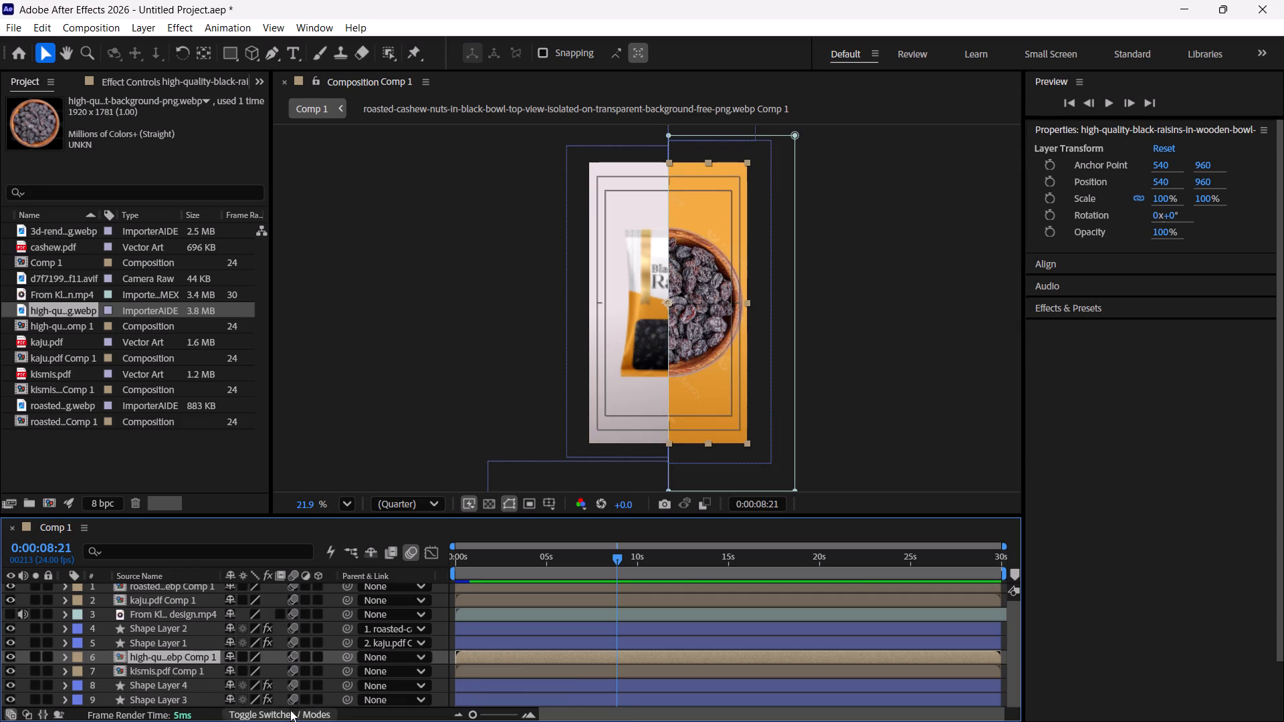
Parent Shape Layer 4 to the raisins bowl composition and Shape Layer 3 to kismis.pdf Comp 1.
{"action": "left_click_drag", "start_coordinate": [348, 689], "coordinate": [195, 653]}
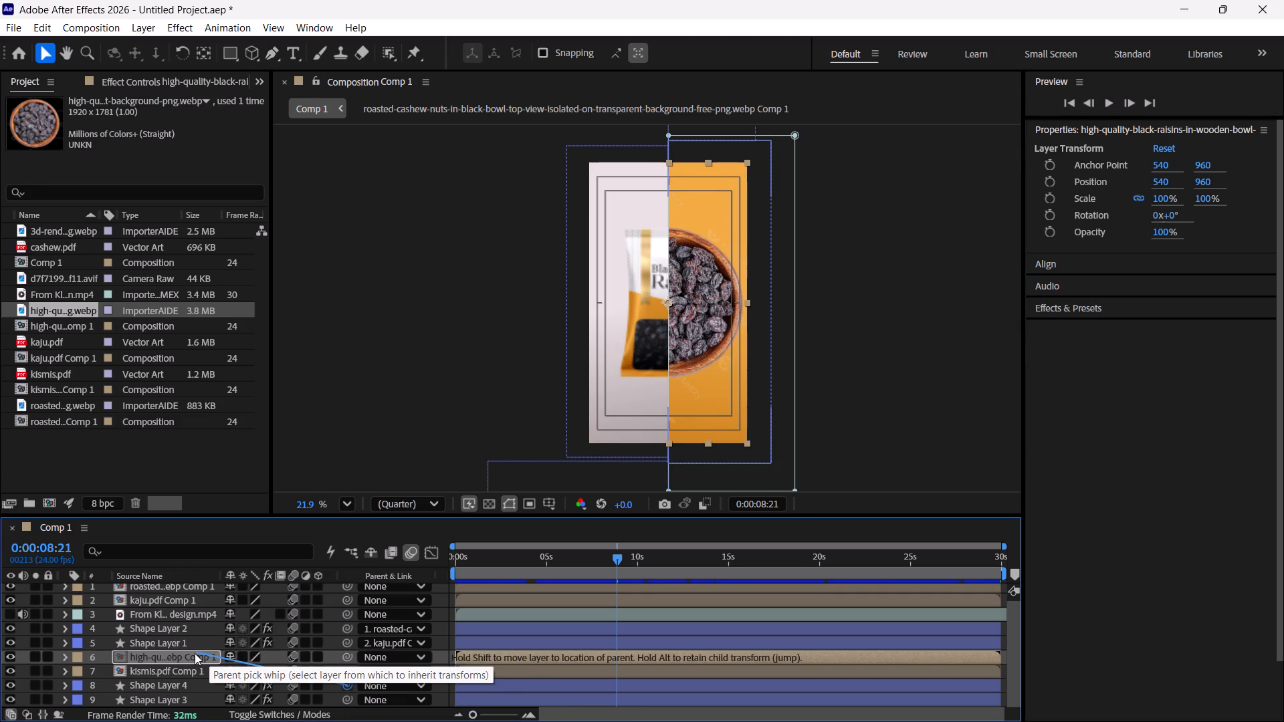
{"action": "left_click_drag", "start_coordinate": [195, 653], "coordinate": [195, 655]}
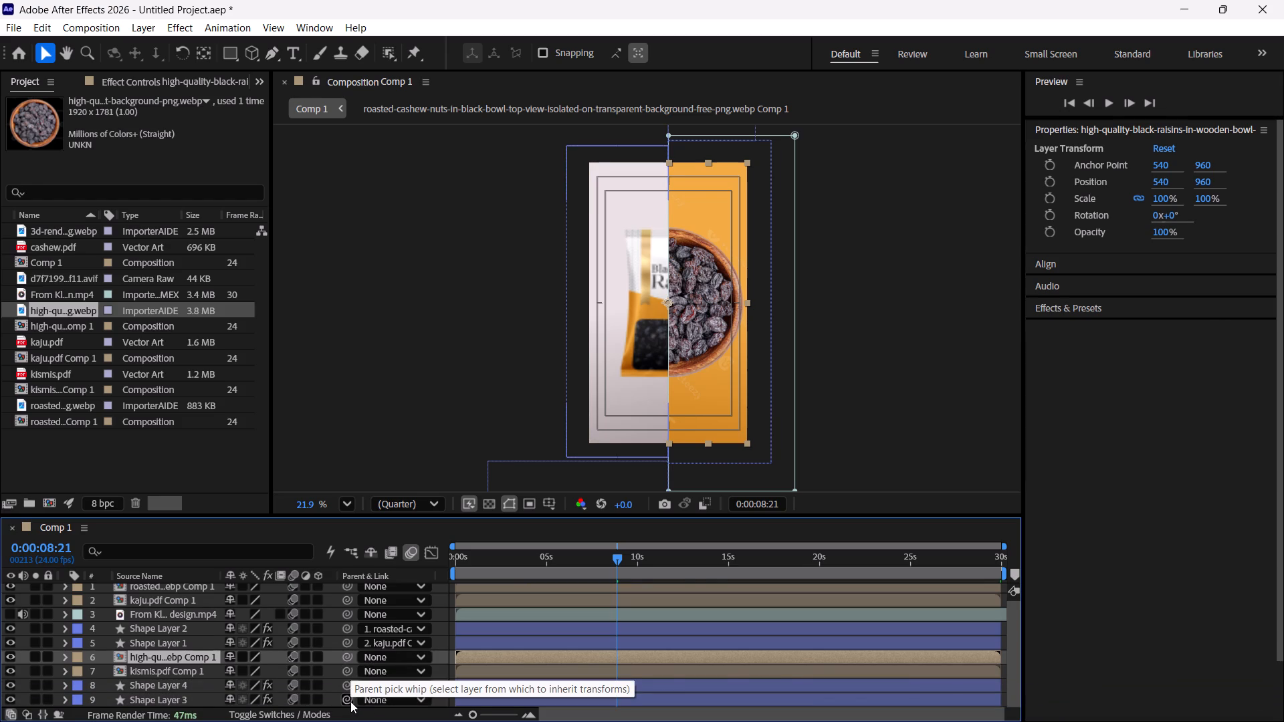
{"action": "left_click_drag", "start_coordinate": [350, 701], "coordinate": [193, 672]}
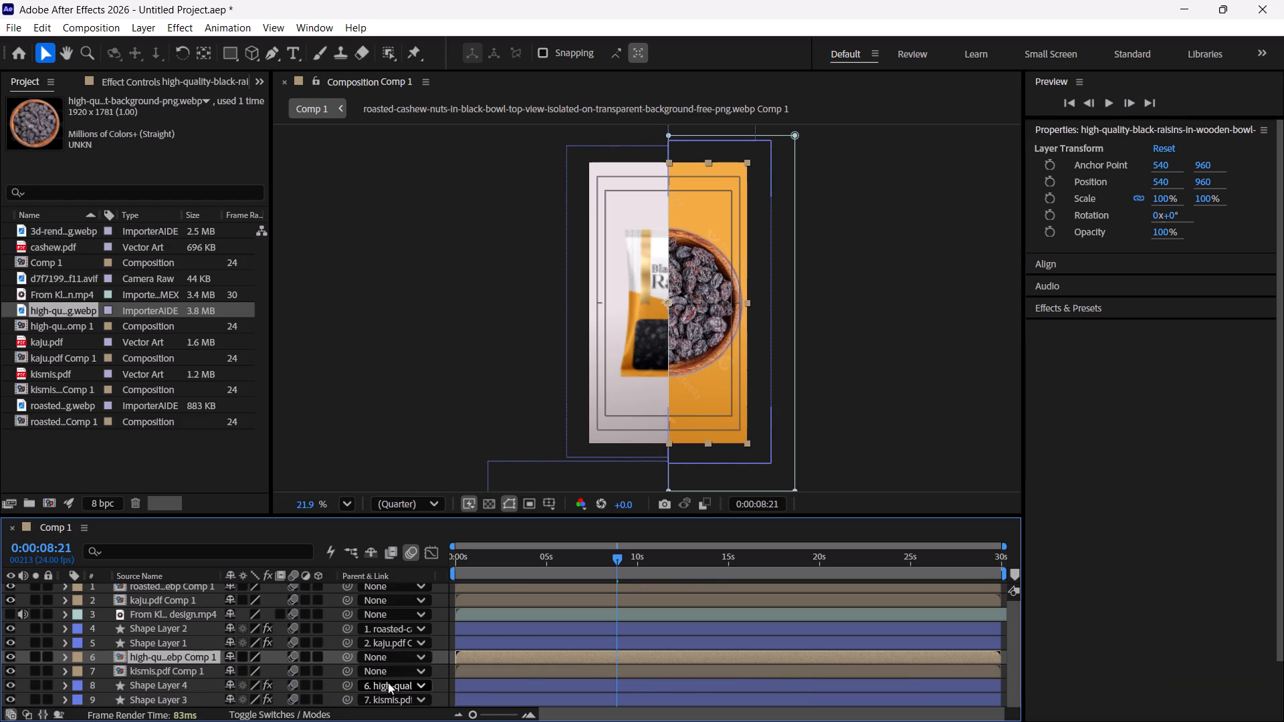
Add a starting Position keyframe to the raisins bowl composition at 0:00:08:20.
{"action": "left_click", "coordinate": [617, 562]}
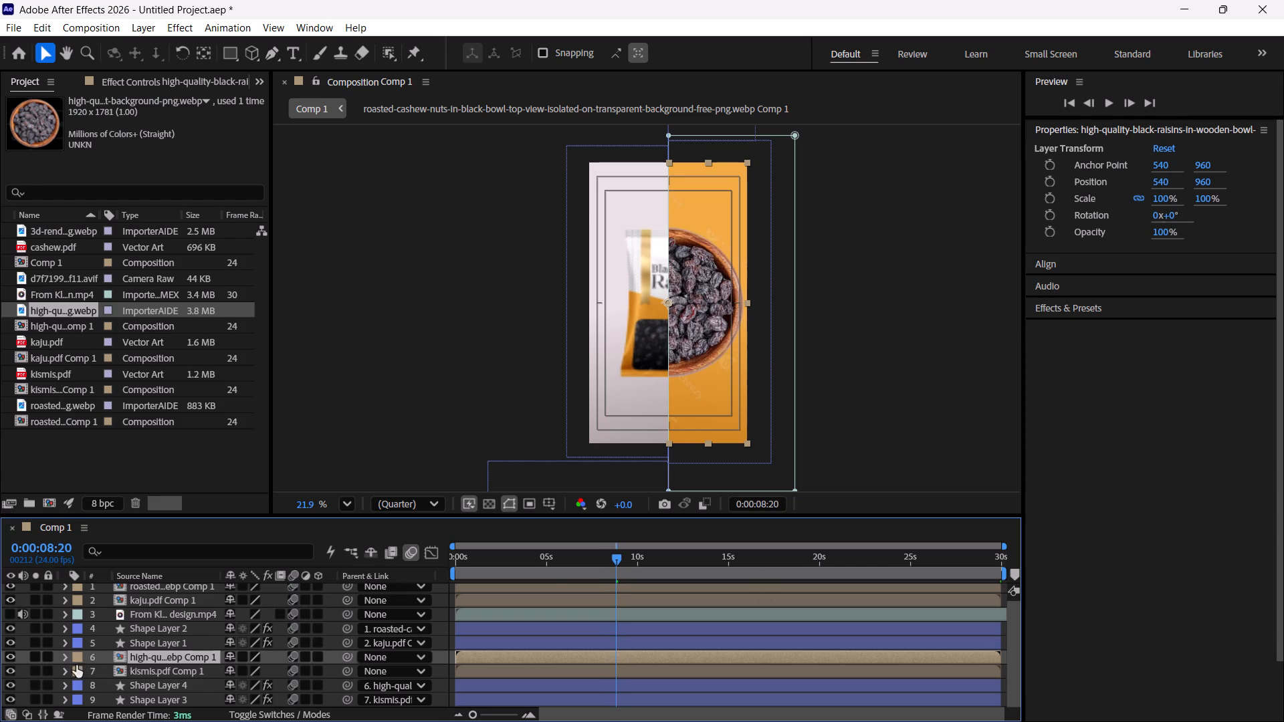
{"action": "left_click", "coordinate": [8, 659]}
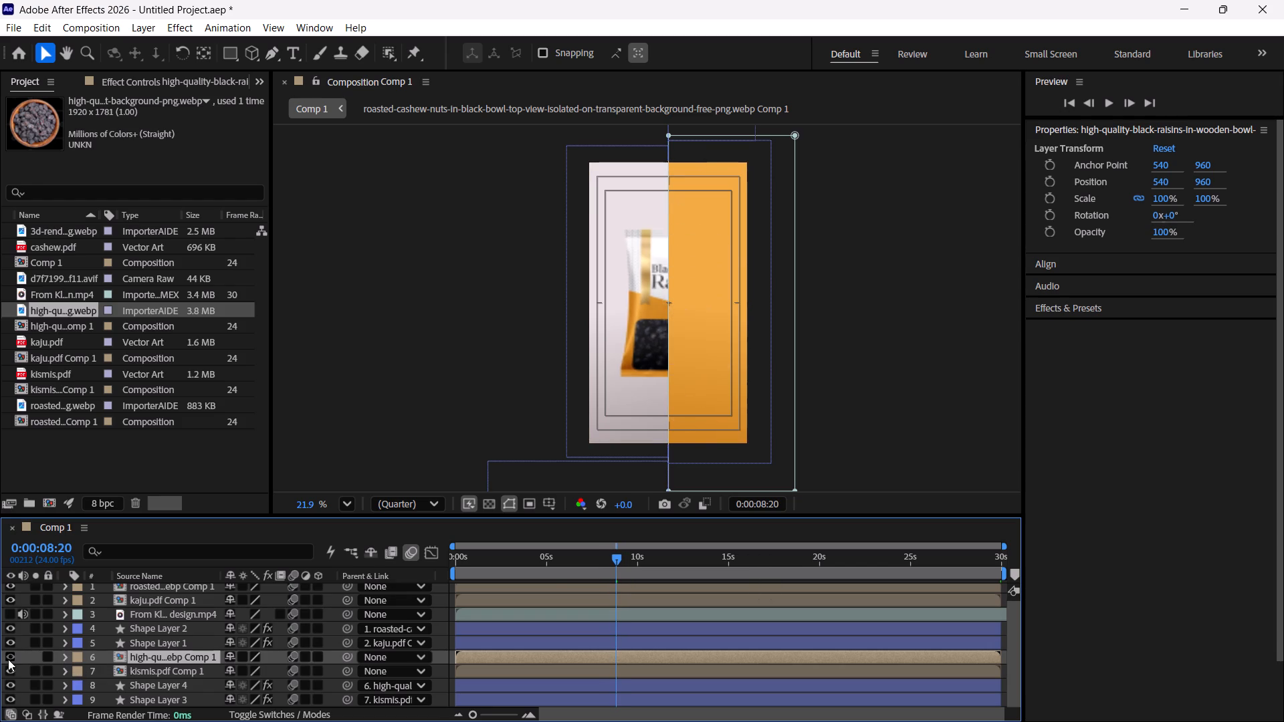
{"action": "left_click", "coordinate": [8, 659]}
{"action": "left_click", "coordinate": [62, 659]}
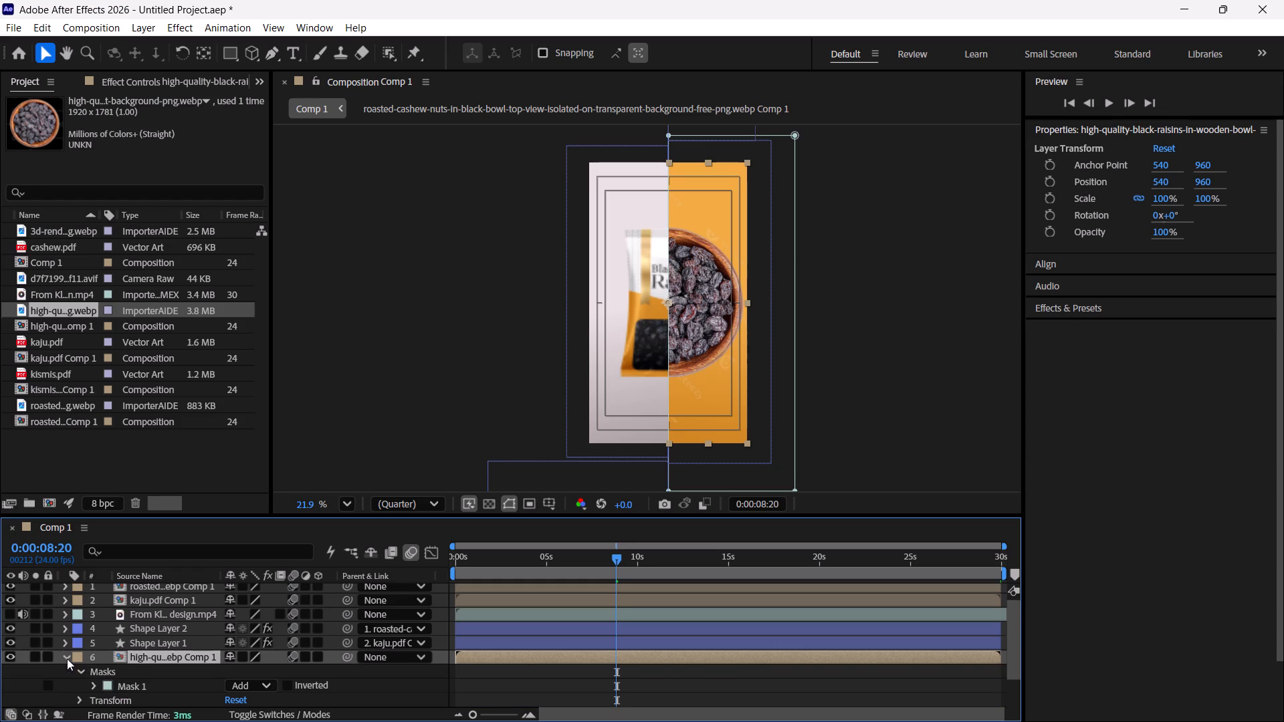
{"action": "scroll", "coordinate": [204, 668], "scroll_direction": "down", "scroll_amount": 2}
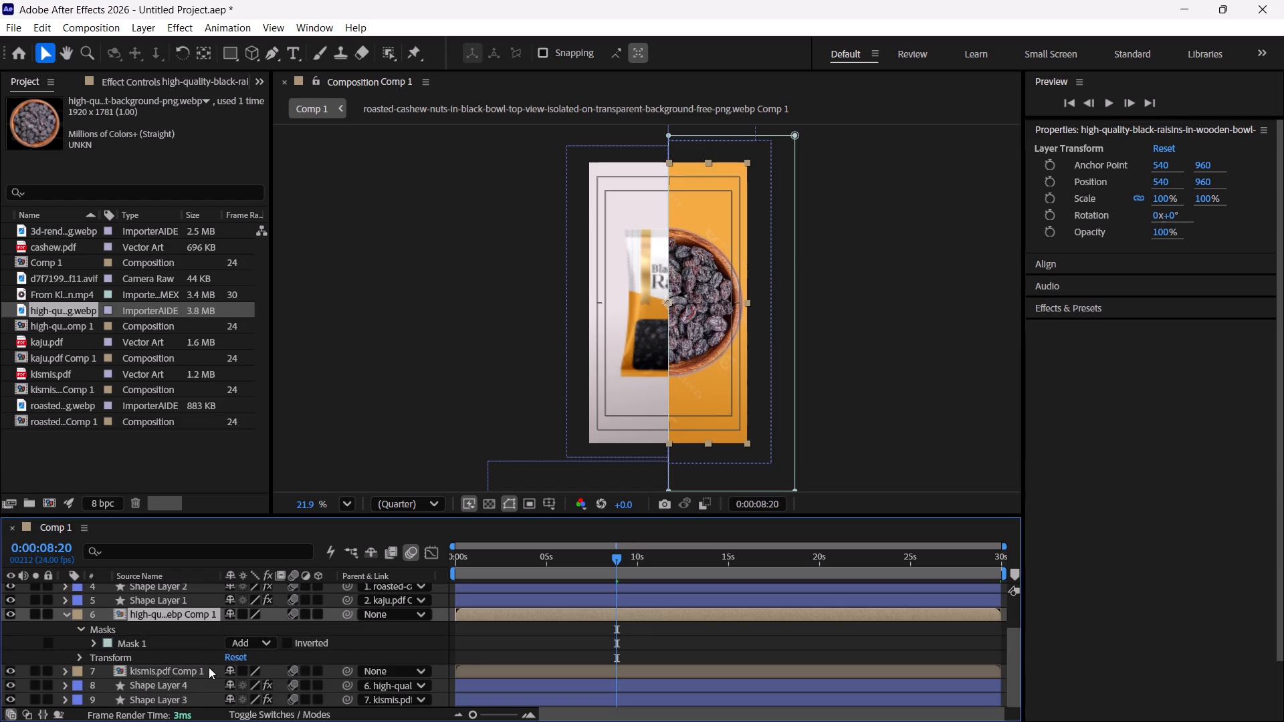
{"action": "left_click", "coordinate": [1054, 180]}
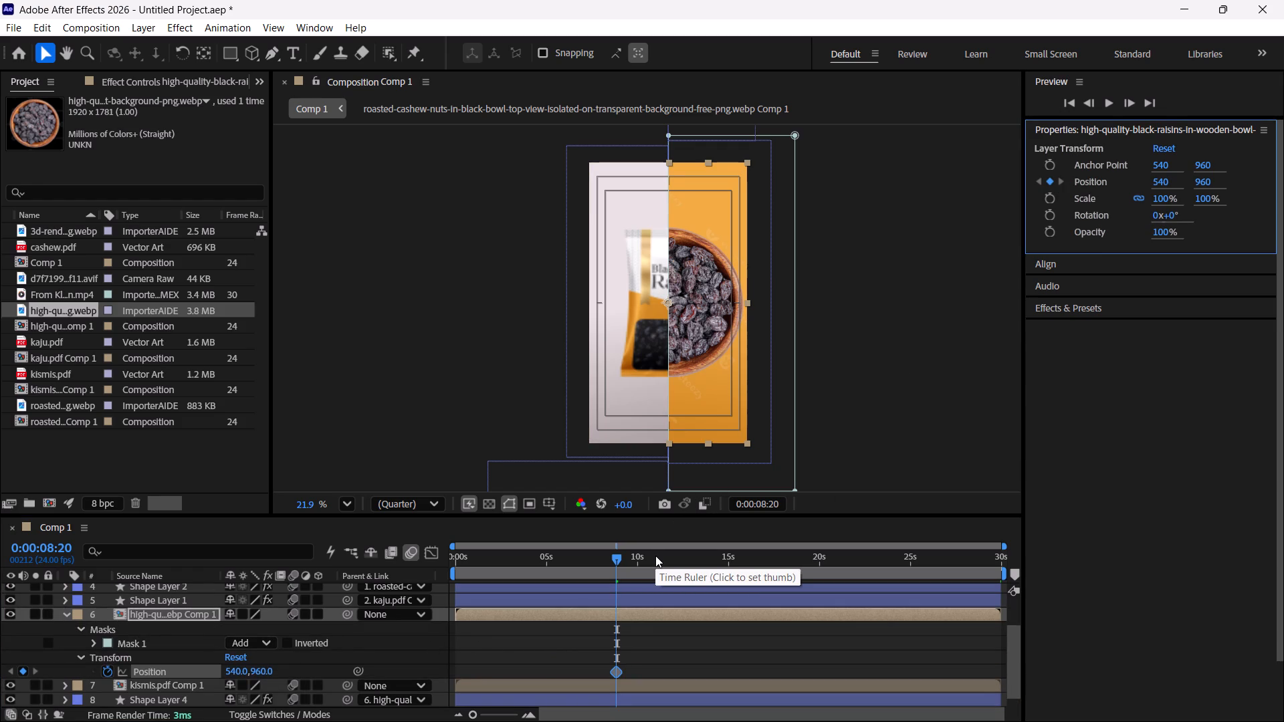
At 0:00:10:22, set the raisins bowl composition's Y position to -1294, moving it out above the frame.
{"action": "key", "text": "ctrl+shift+Right"}
{"action": "key", "text": "ctrl+shift+Right"}
{"action": "key", "text": "ctrl+shift+Right"}
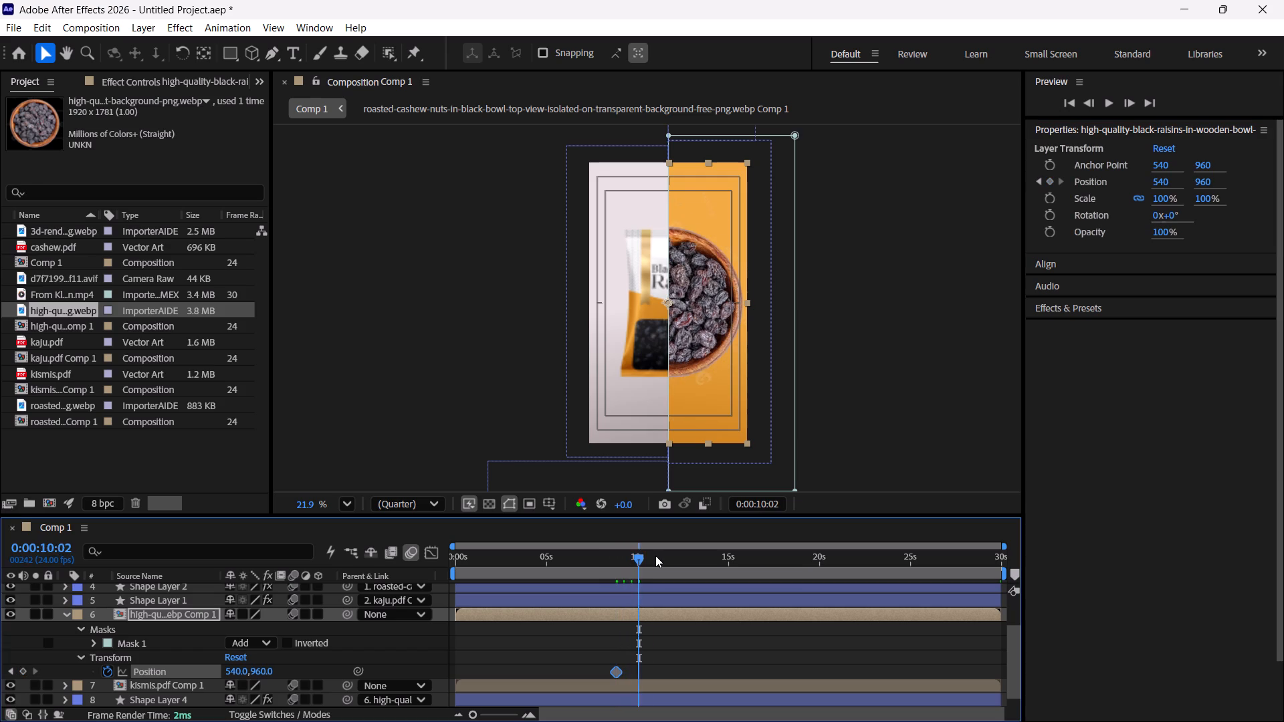
{"action": "key", "text": "ctrl+shift+Right"}
{"action": "key", "text": "ctrl+shift+Right"}
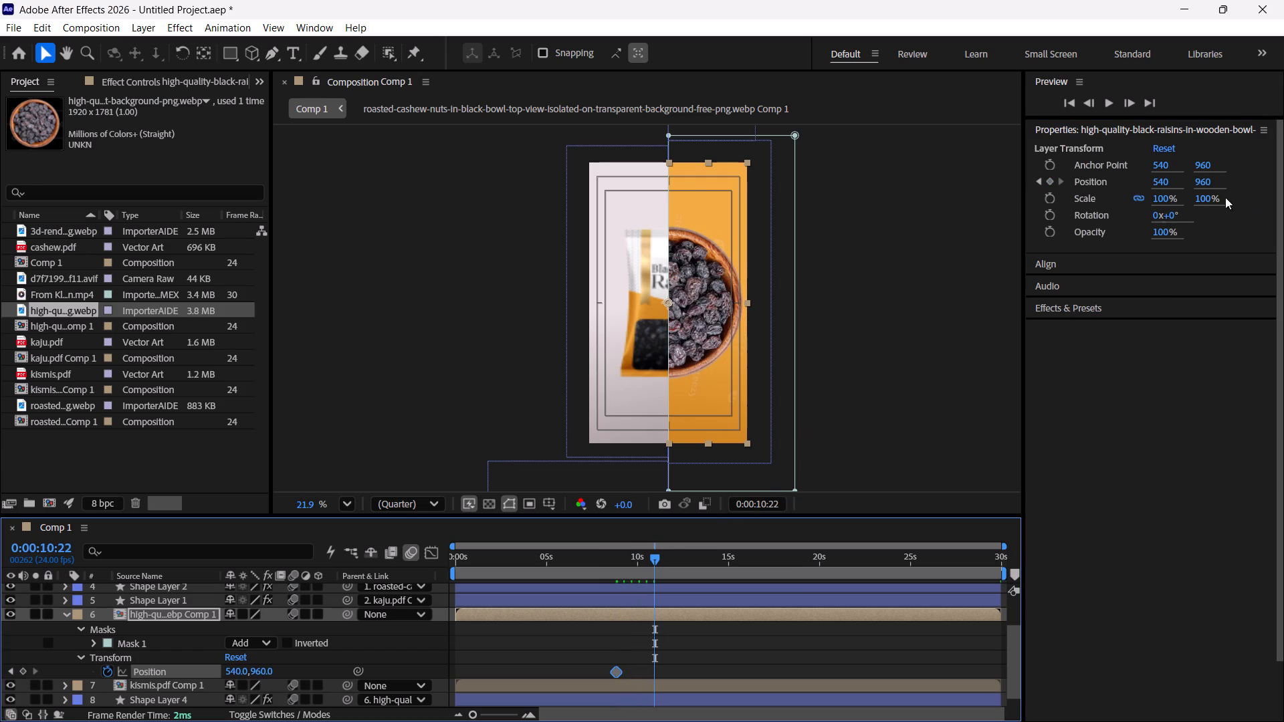
{"action": "left_click_drag", "start_coordinate": [1204, 178], "coordinate": [1112, 193]}
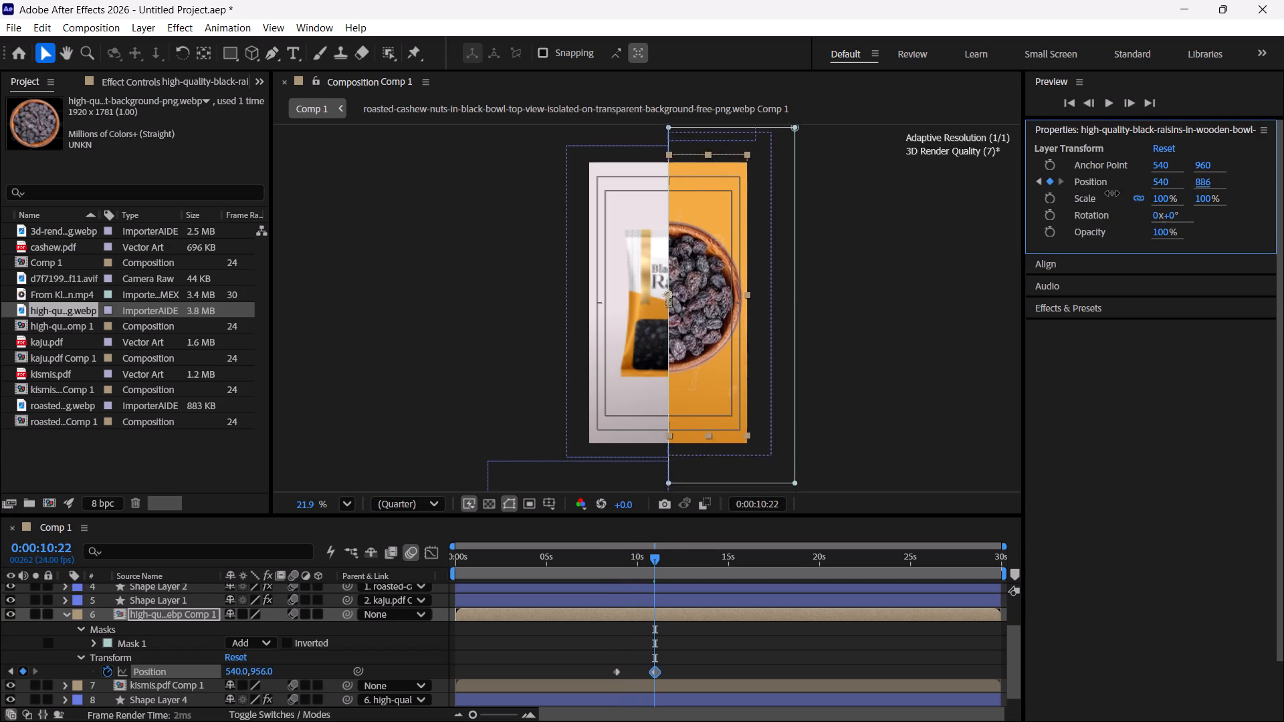
{"action": "left_click_drag", "start_coordinate": [1112, 193], "coordinate": [17, 252]}
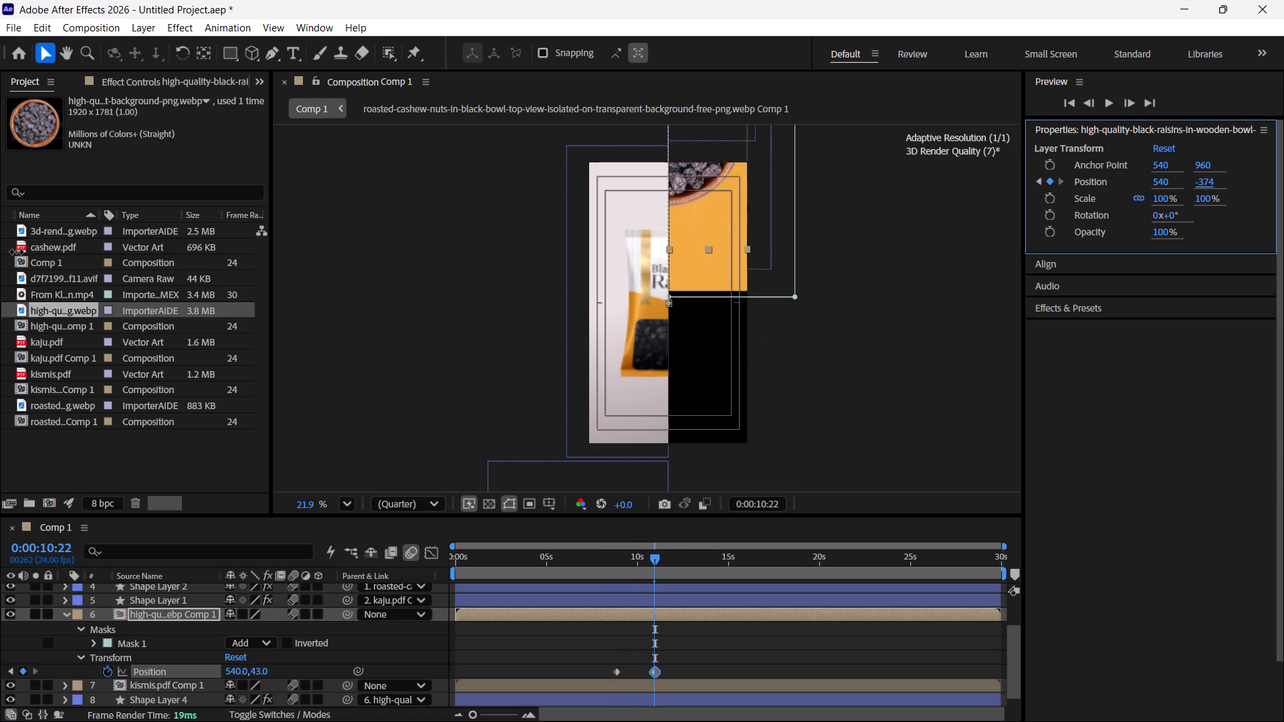
{"action": "left_click_drag", "start_coordinate": [17, 252], "coordinate": [0, 252]}
{"action": "left_click_drag", "start_coordinate": [1205, 179], "coordinate": [1021, 200]}
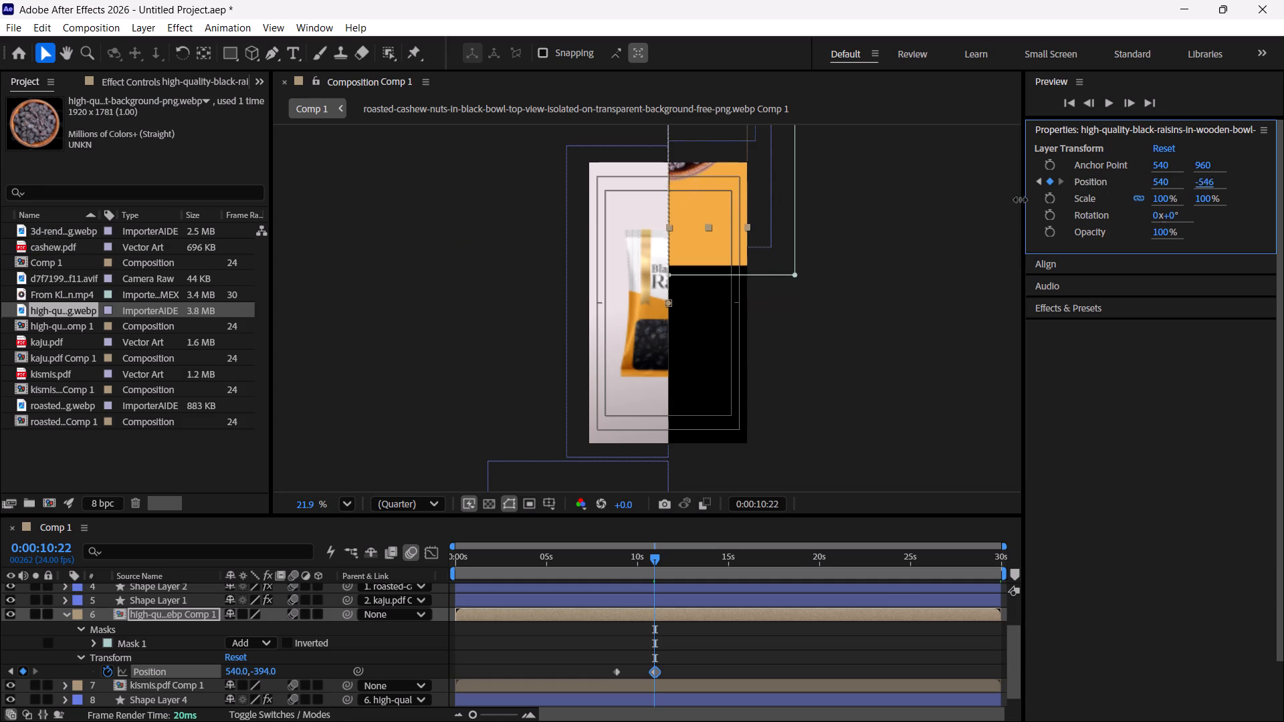
{"action": "left_click_drag", "start_coordinate": [1021, 200], "coordinate": [573, 231]}
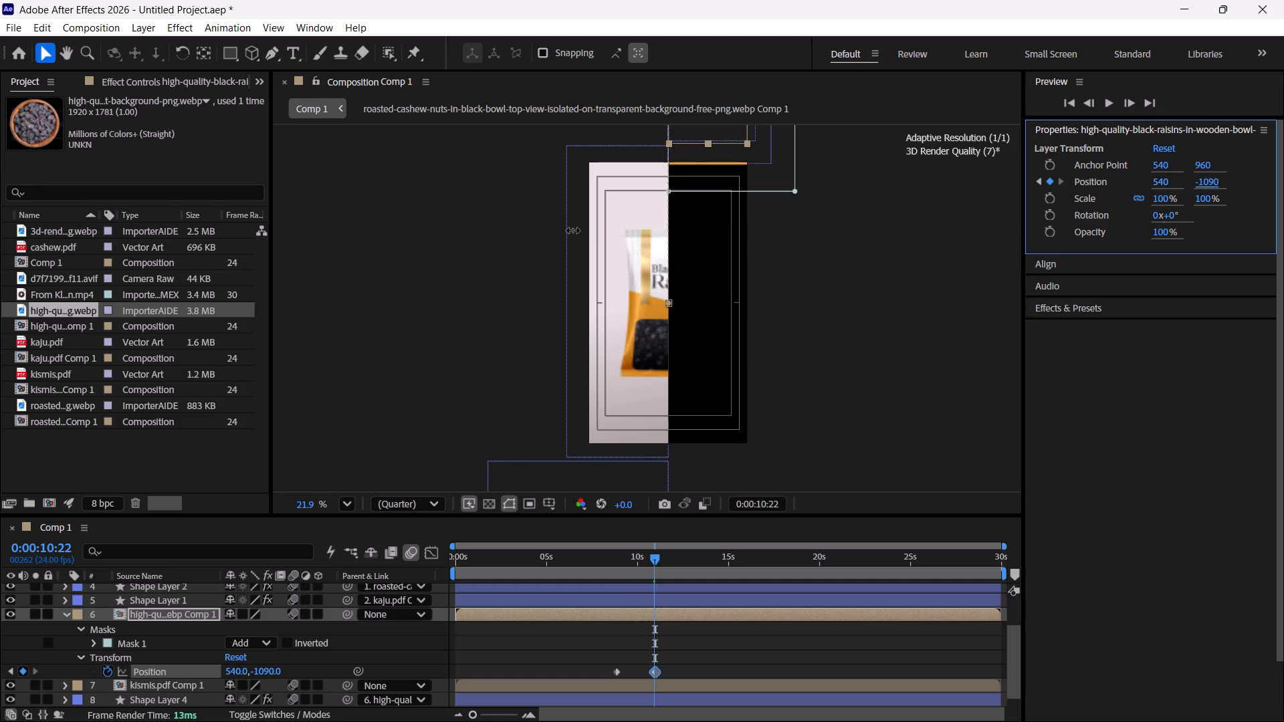
{"action": "left_click_drag", "start_coordinate": [573, 231], "coordinate": [395, 239]}
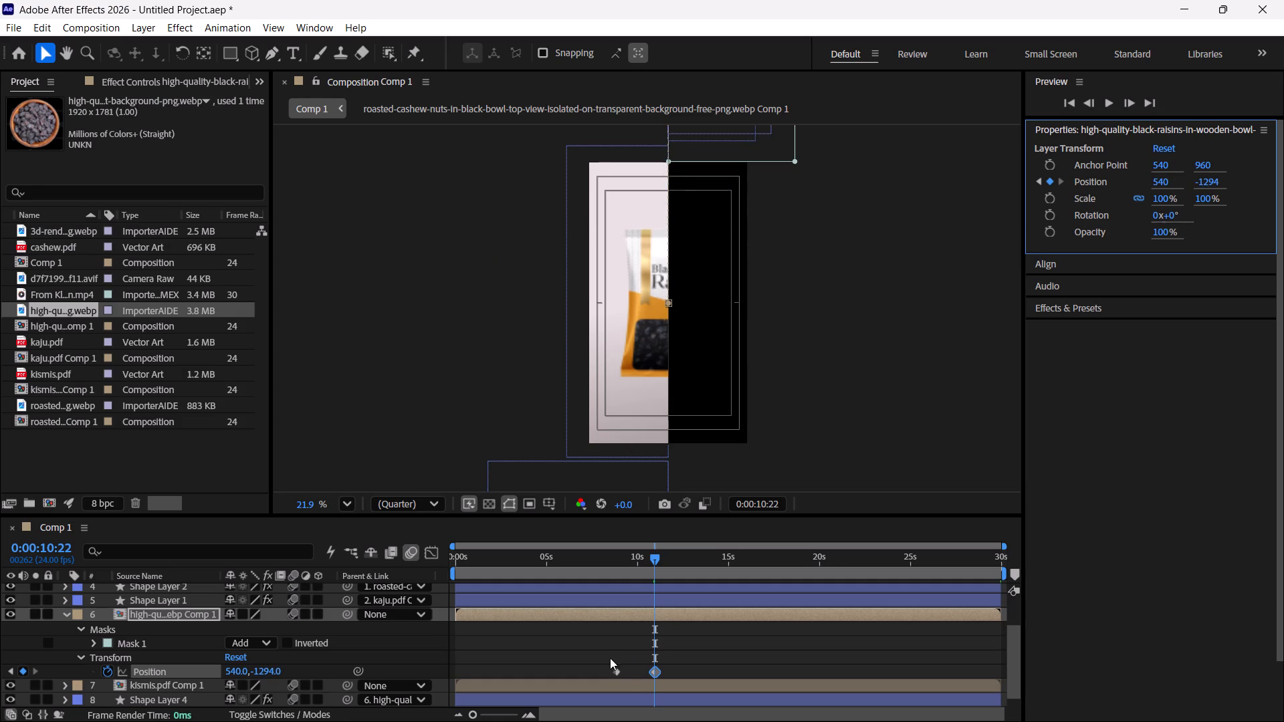
Apply Easy Ease to both Position keyframes of the raisins bowl composition.
{"action": "left_click_drag", "start_coordinate": [698, 674], "coordinate": [594, 669]}
{"action": "key", "text": "F9"}
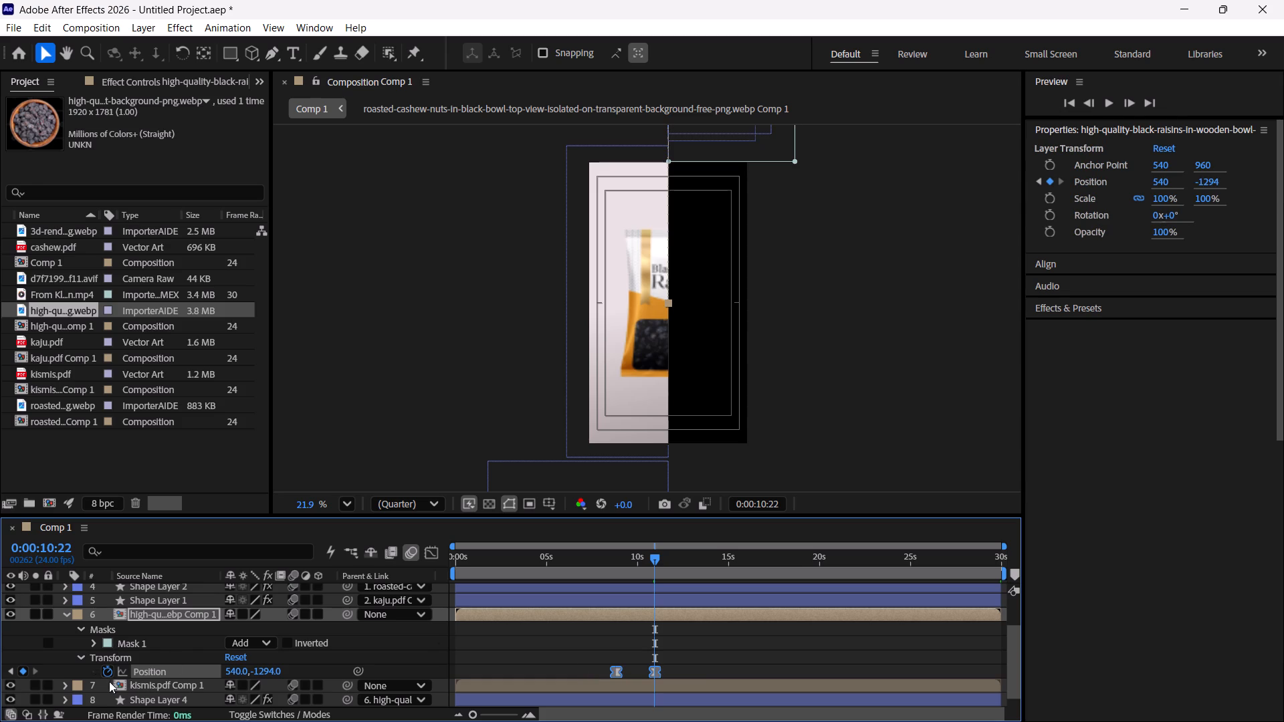
Add a starting Position keyframe to kismis.pdf Comp 1 at 0:00:08:20, matching the bowl's exit start.
{"action": "left_click", "coordinate": [62, 685]}
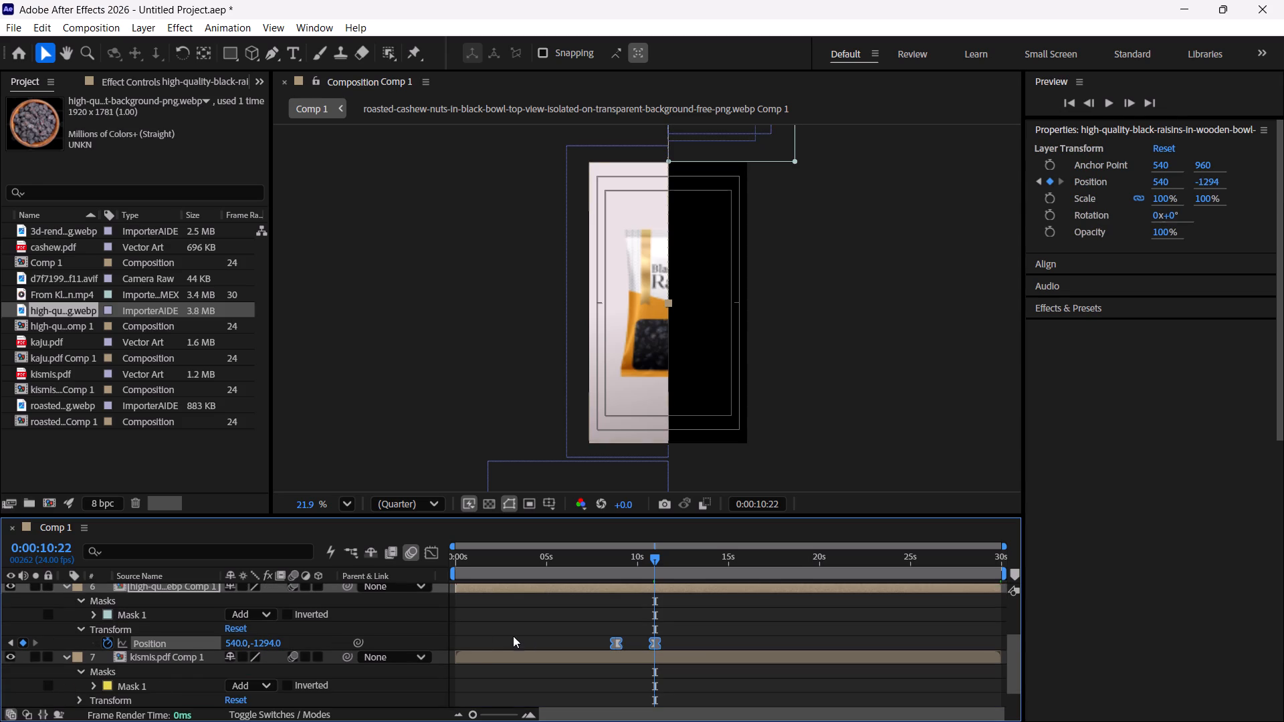
{"action": "left_click", "coordinate": [72, 585]}
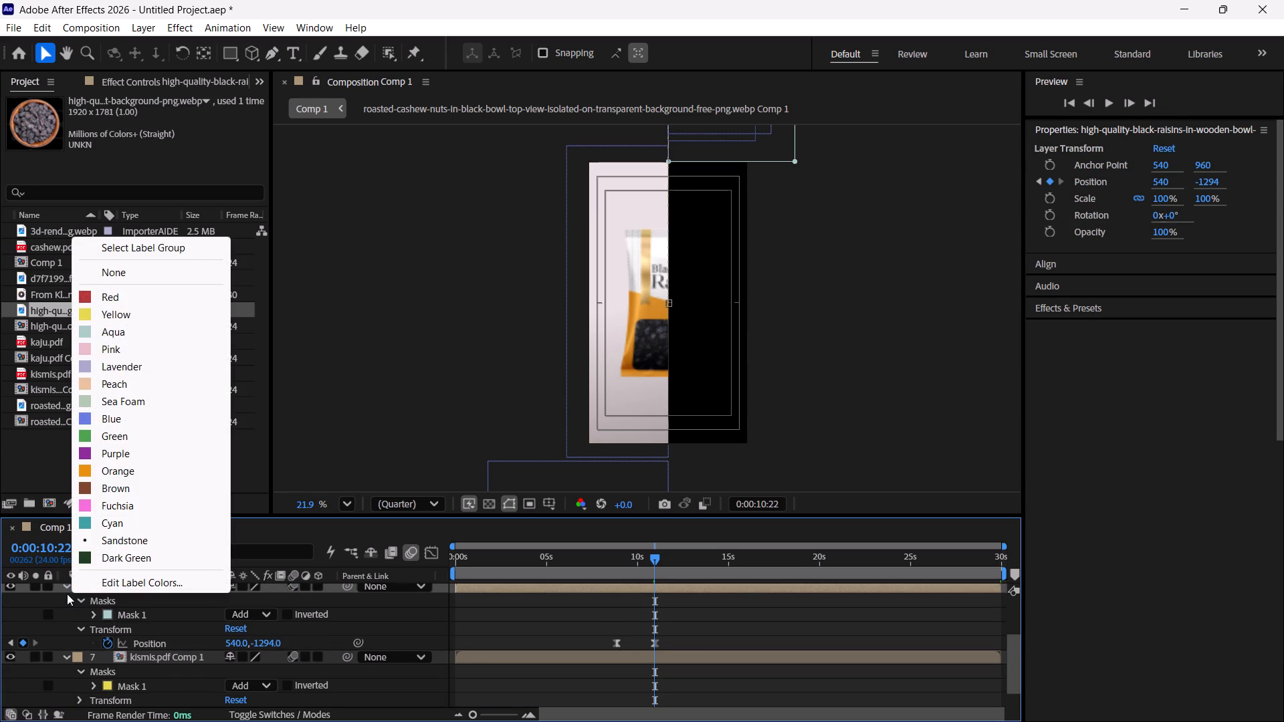
{"action": "left_click", "coordinate": [66, 592]}
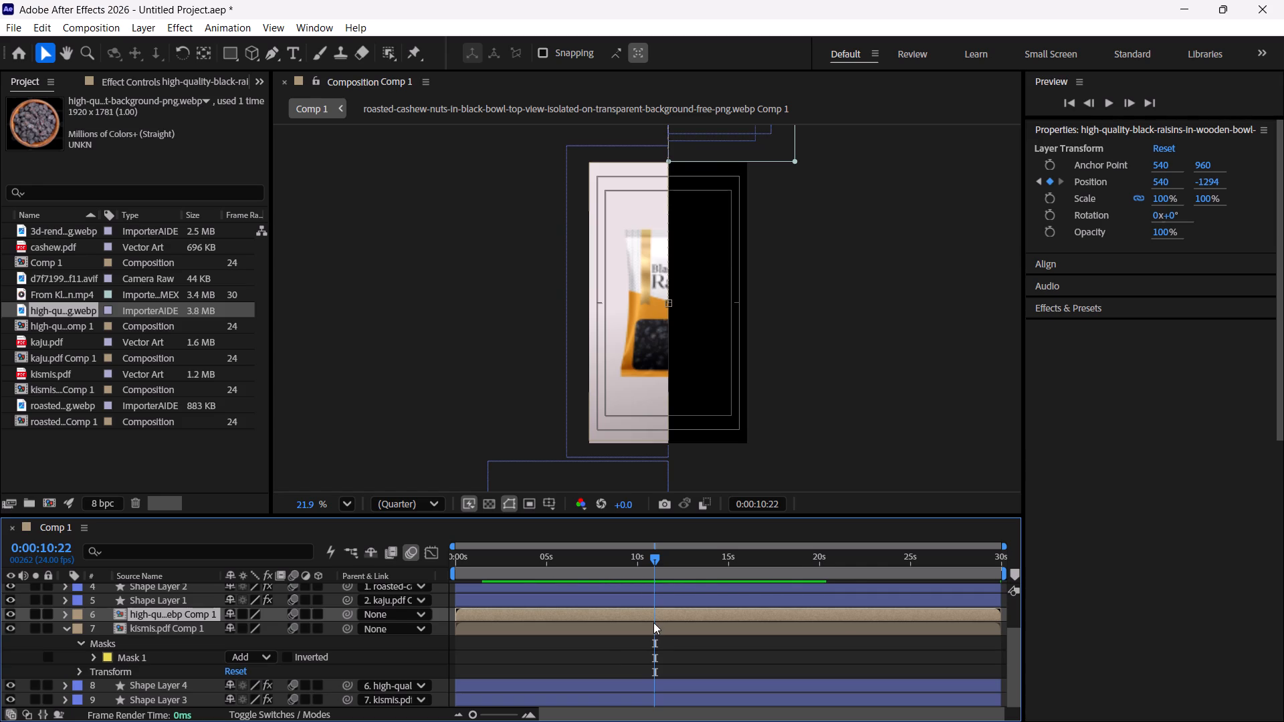
{"action": "key", "text": "ctrl+shift+Left"}
{"action": "key", "text": "ctrl+shift+Left"}
{"action": "key", "text": "ctrl+shift+Left"}
{"action": "key", "text": "ctrl+shift+Left"}
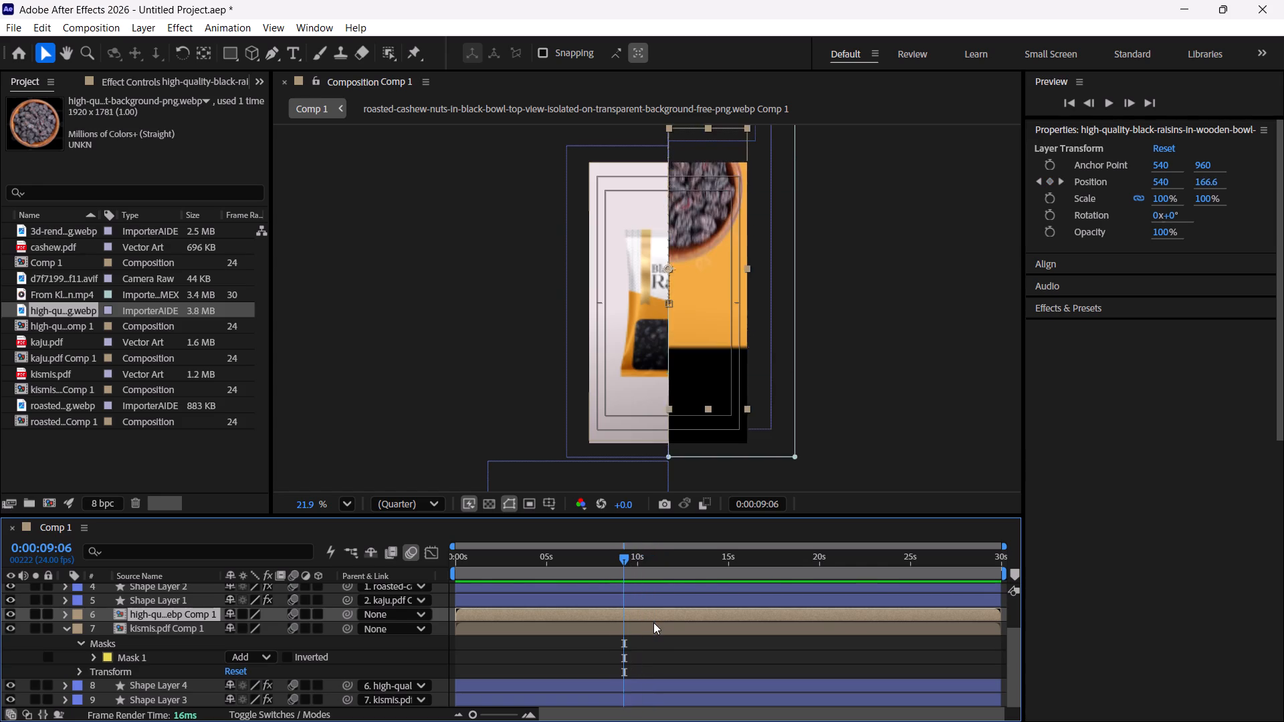
{"action": "key", "text": "ctrl+shift+Left"}
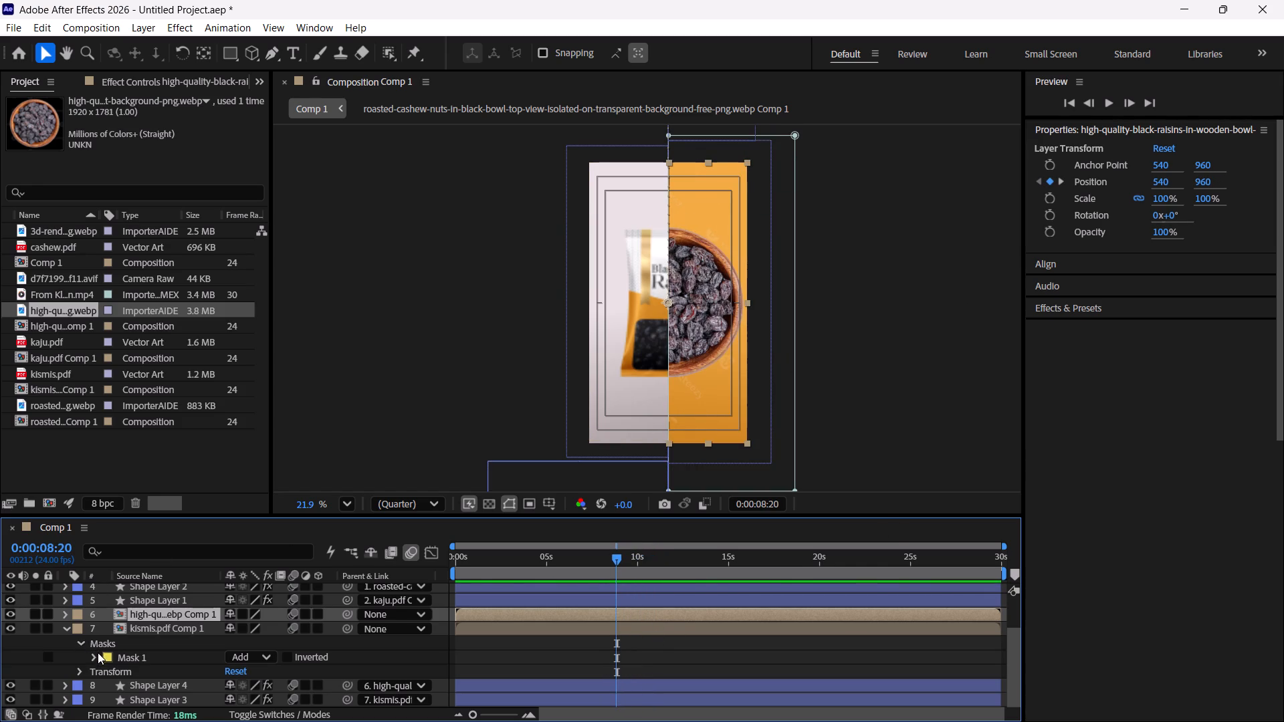
{"action": "left_click", "coordinate": [145, 631]}
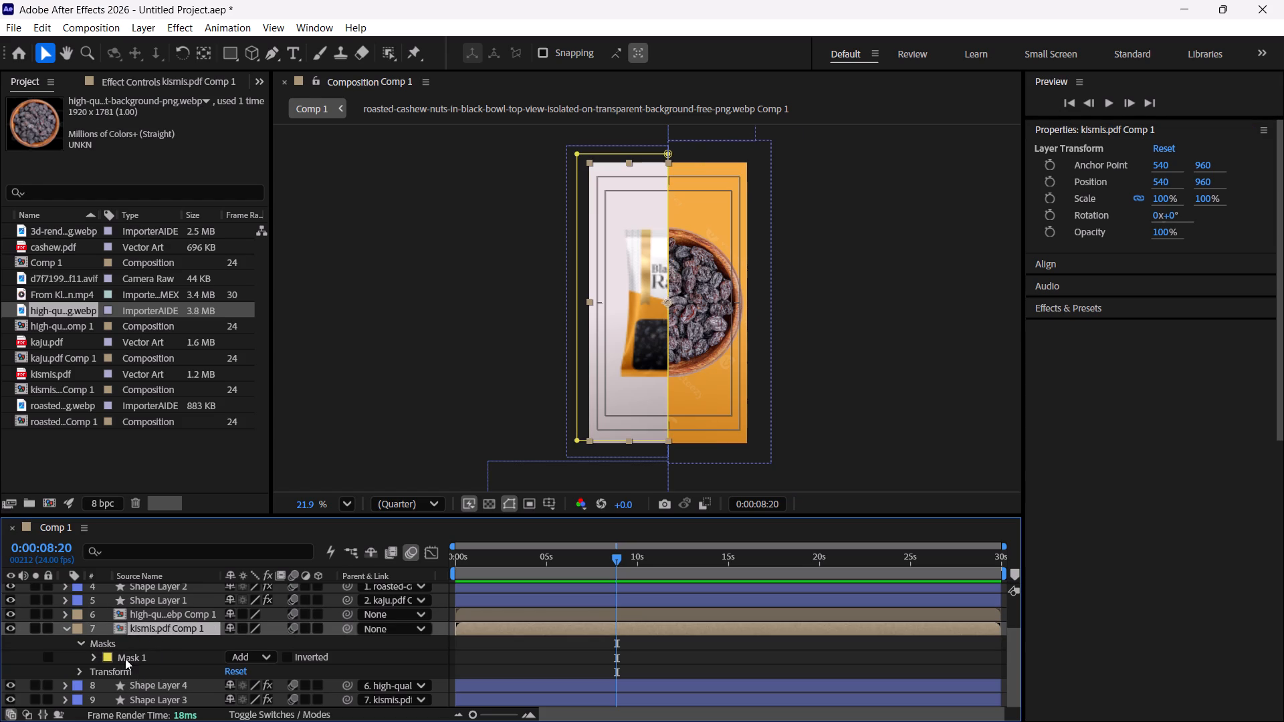
{"action": "left_click", "coordinate": [1050, 182]}
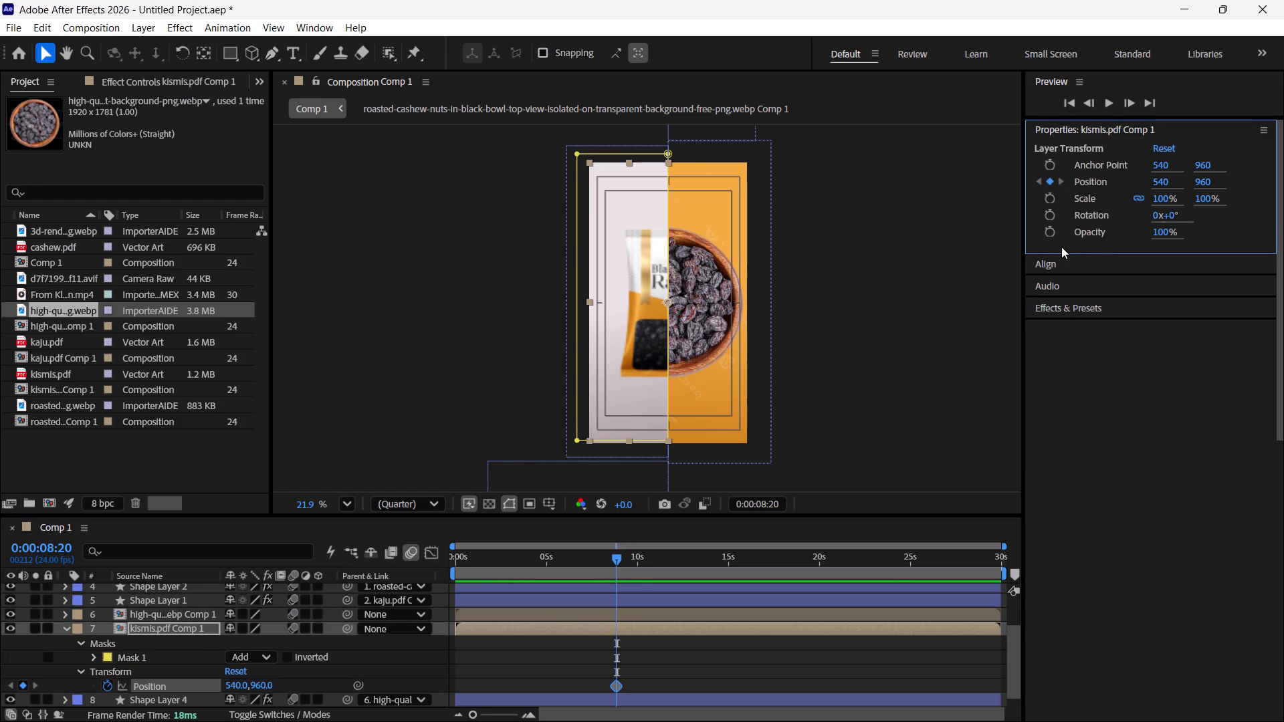
At 0:00:10:22, set the Y position of kismis.pdf Comp 1 to 3500, moving it out below the frame.
{"action": "key", "text": "ctrl+shift+Right"}
{"action": "key", "text": "ctrl+shift+Right"}
{"action": "key", "text": "ctrl+shift+Right"}
{"action": "key", "text": "ctrl+shift+Right"}
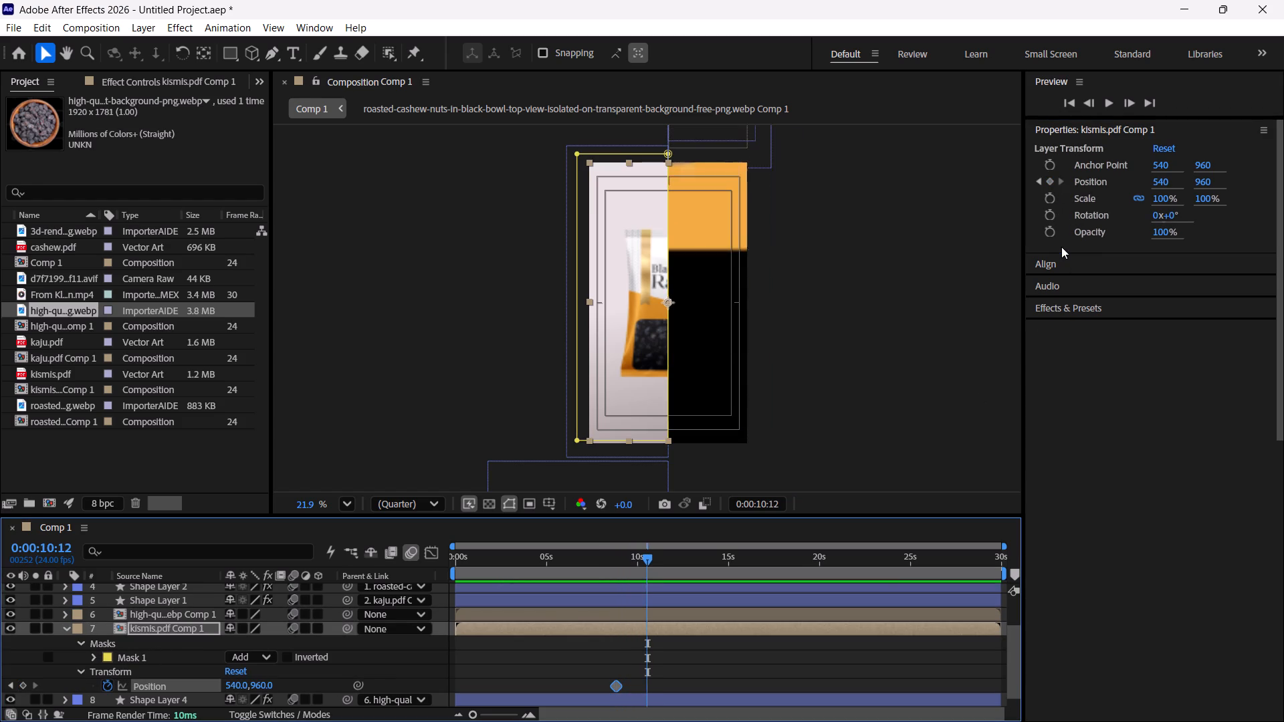
{"action": "key", "text": "ctrl+shift+Right"}
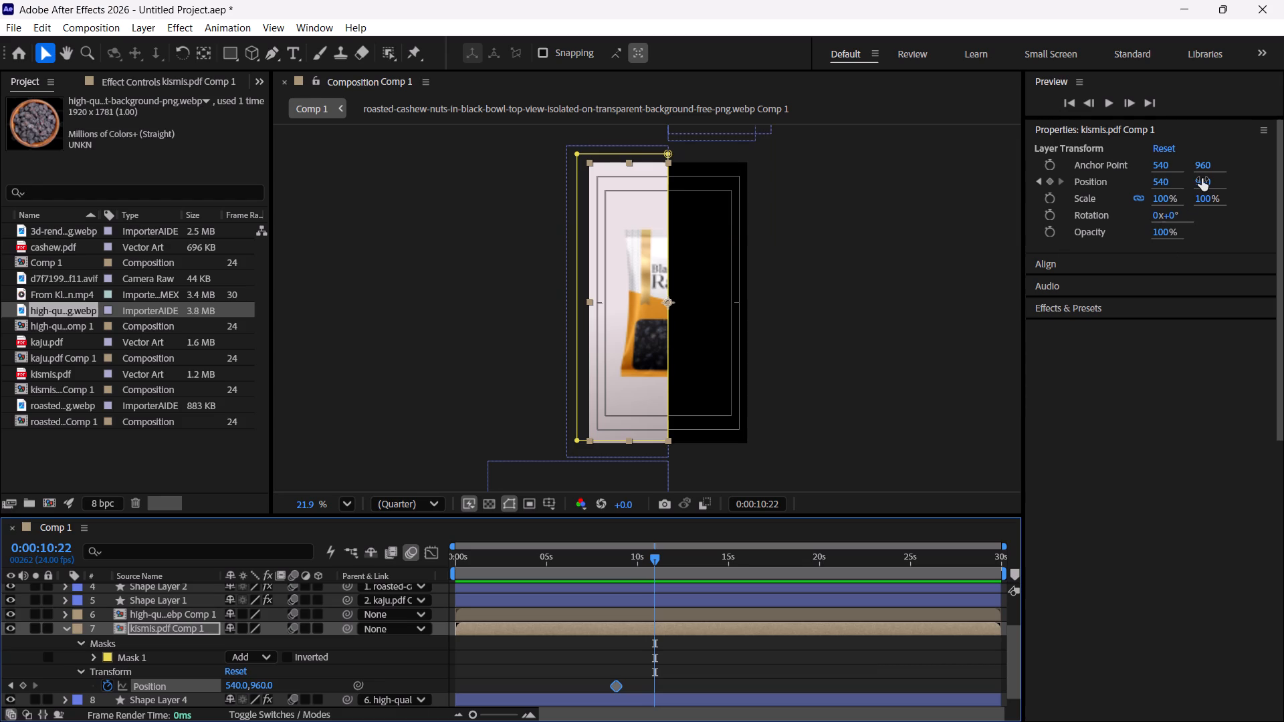
{"action": "left_click_drag", "start_coordinate": [1202, 178], "coordinate": [1283, 205]}
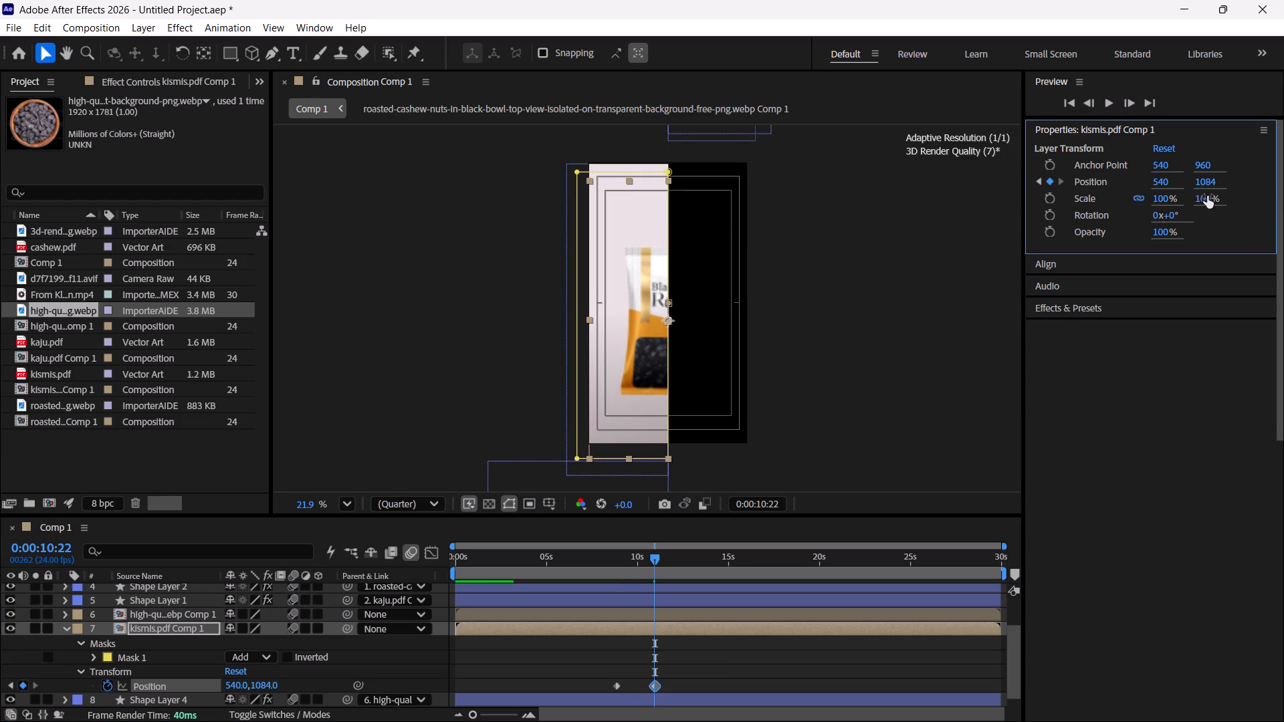
{"action": "left_click_drag", "start_coordinate": [1204, 186], "coordinate": [1283, 182]}
{"action": "left_click_drag", "start_coordinate": [1196, 179], "coordinate": [1270, 180]}
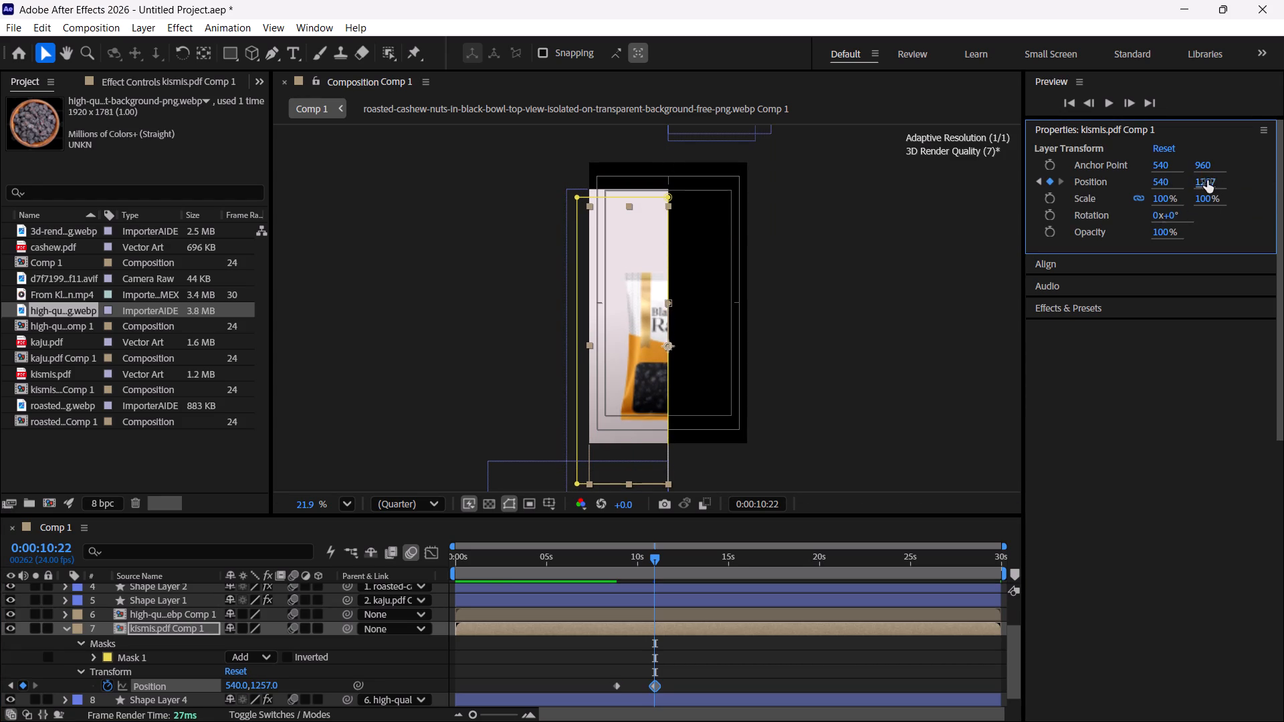
{"action": "left_click_drag", "start_coordinate": [1198, 180], "coordinate": [1269, 185]}
{"action": "left_click_drag", "start_coordinate": [1205, 183], "coordinate": [1243, 183]}
{"action": "left_click", "coordinate": [1202, 183]}
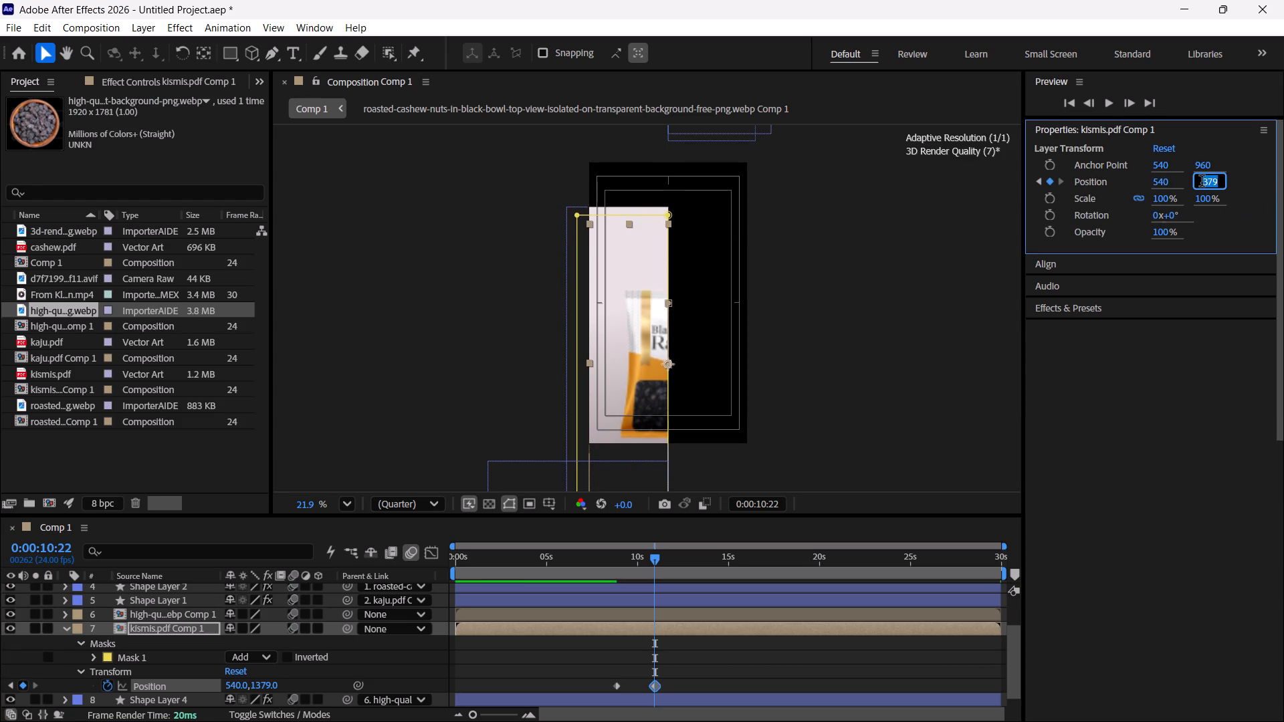
{"action": "type", "text": "2200"}
{"action": "key", "text": "Return"}
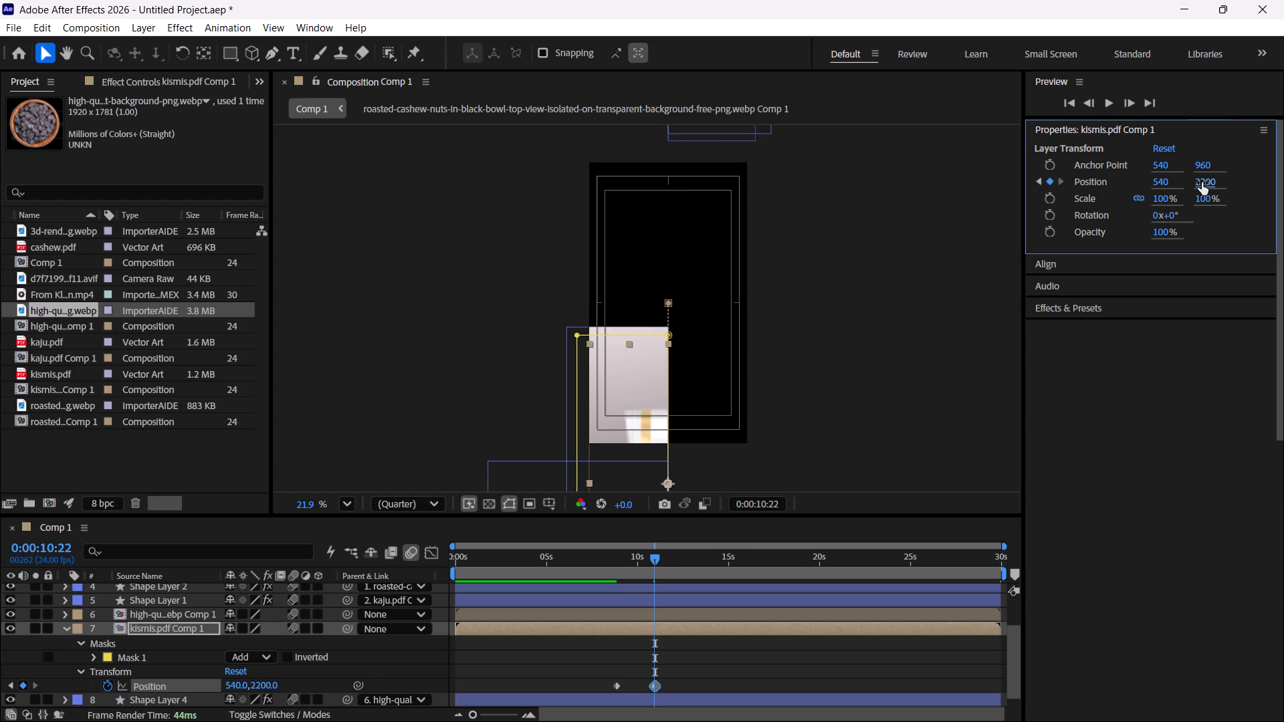
{"action": "left_click", "coordinate": [1202, 183]}
{"action": "type", "text": "3500"}
{"action": "key", "text": "Return"}
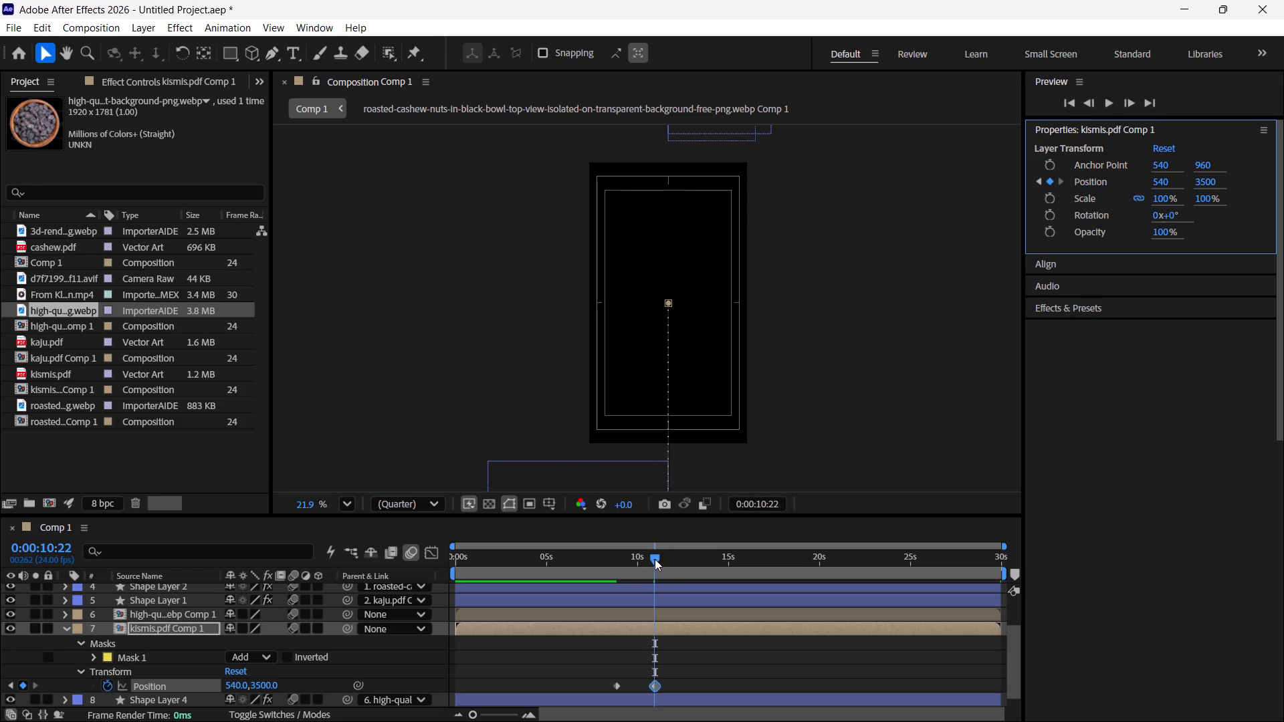
Apply Easy Ease to both Position keyframes of kismis.pdf Comp 1 and collapse its layer properties.
{"action": "left_click_drag", "start_coordinate": [655, 559], "coordinate": [375, 571]}
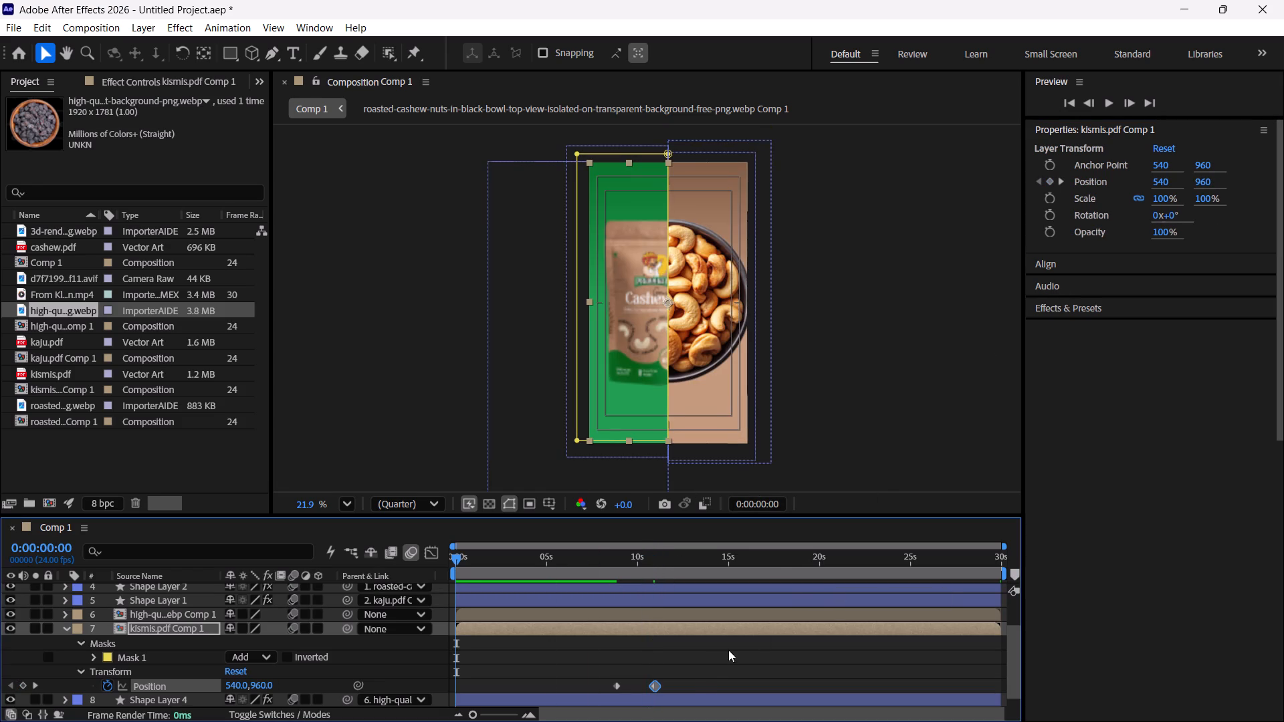
{"action": "left_click_drag", "start_coordinate": [681, 682], "coordinate": [610, 691]}
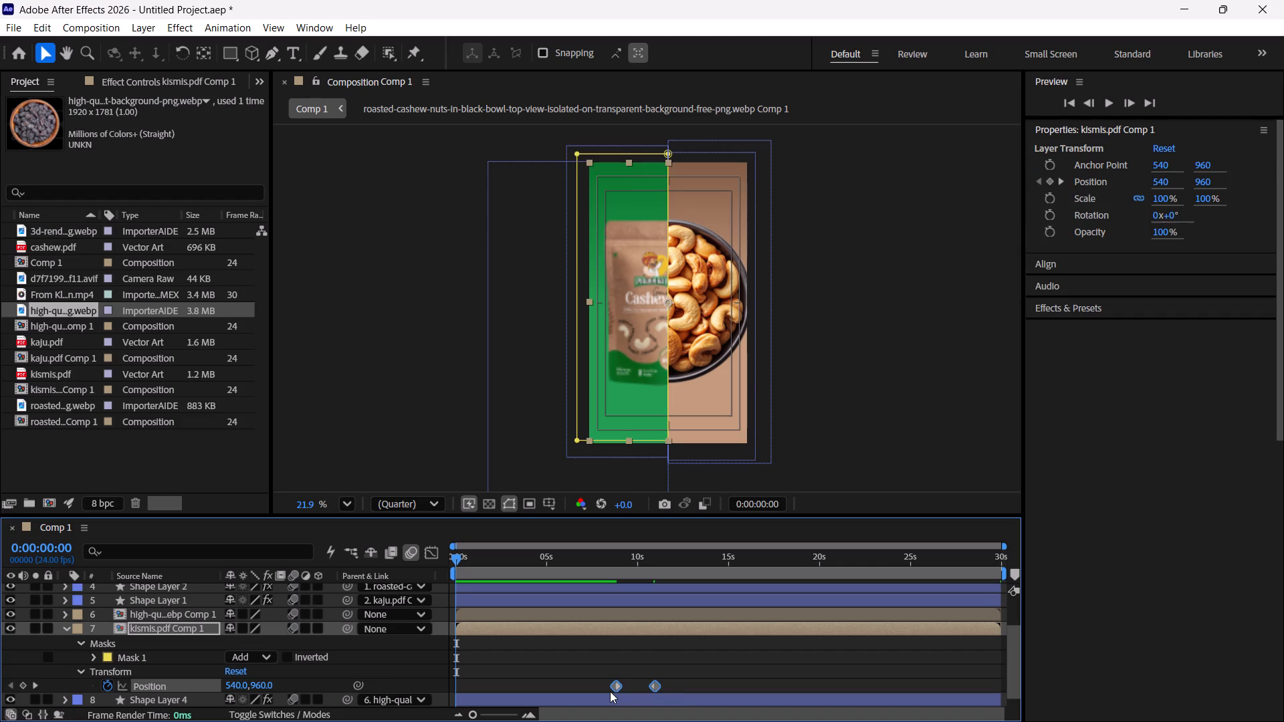
{"action": "key", "text": "F9"}
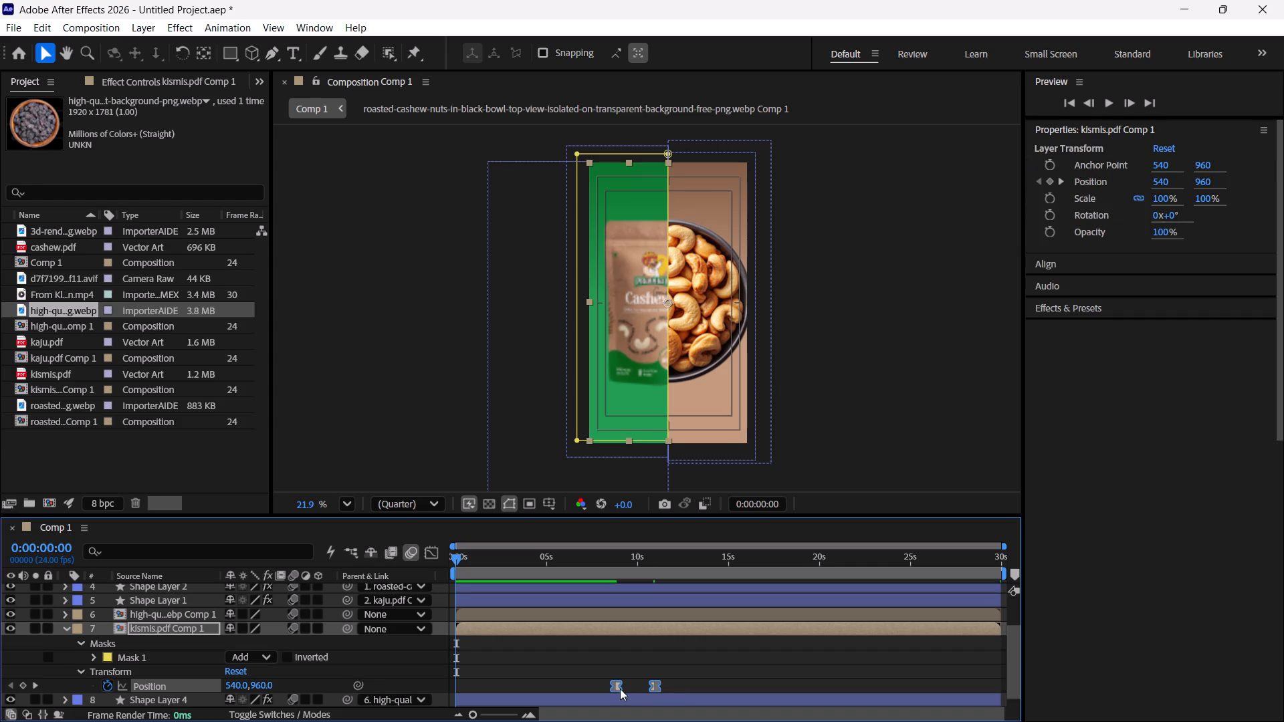
{"action": "left_click", "coordinate": [69, 630]}
Preview the whole animation from the start and step back through the opposing exits of the raisins halves.
{"action": "left_click", "coordinate": [849, 406]}
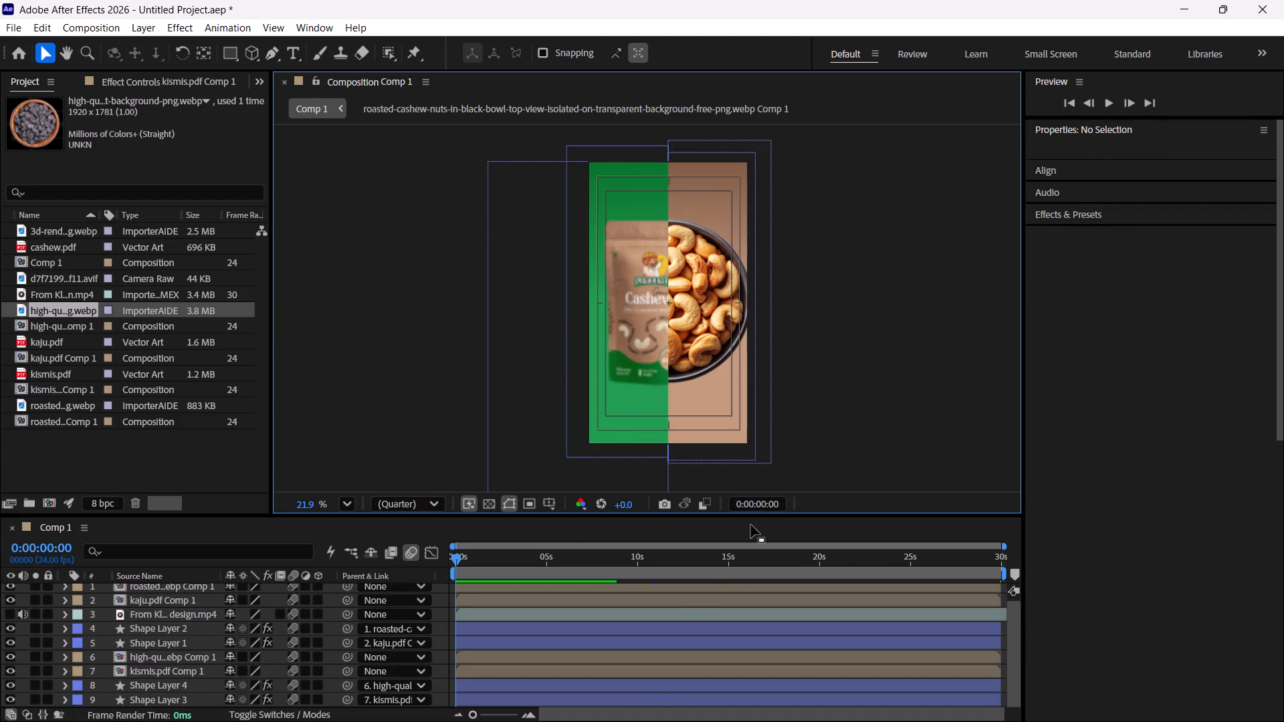
{"action": "key", "text": "space"}
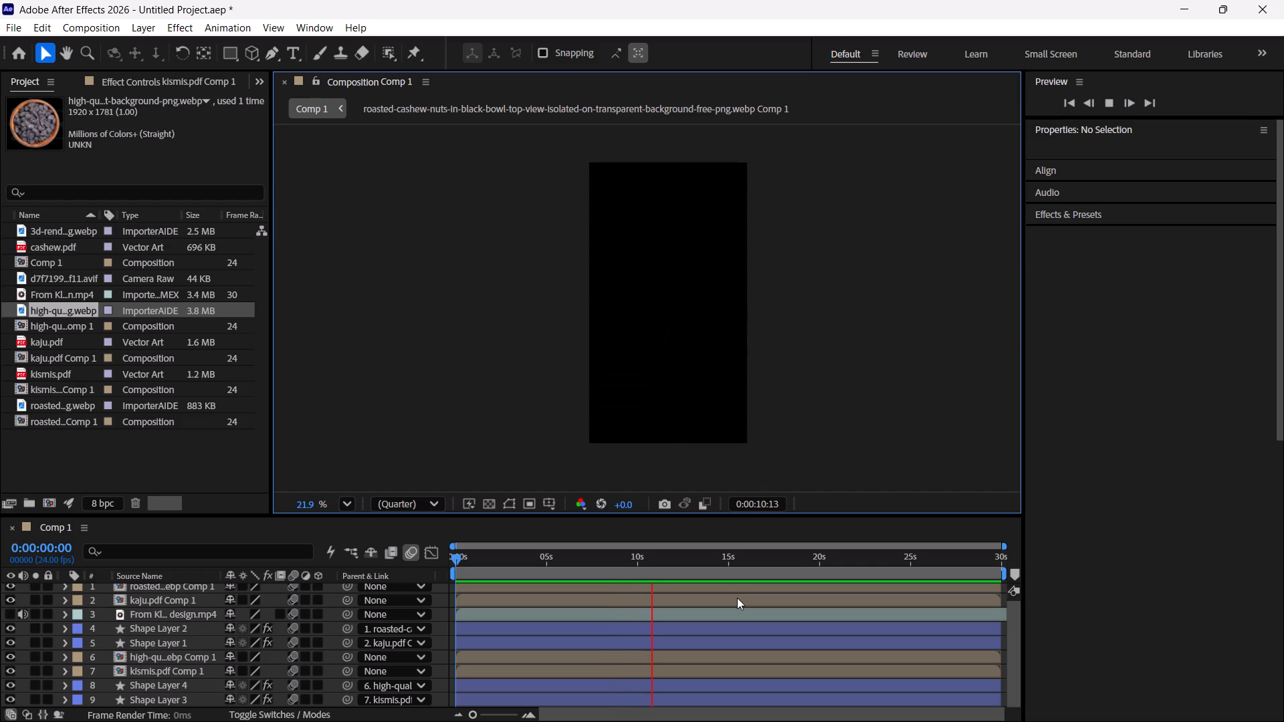
{"action": "key", "text": "Left"}
{"action": "key", "text": "space"}
{"action": "key", "text": "ctrl+shift+Left"}
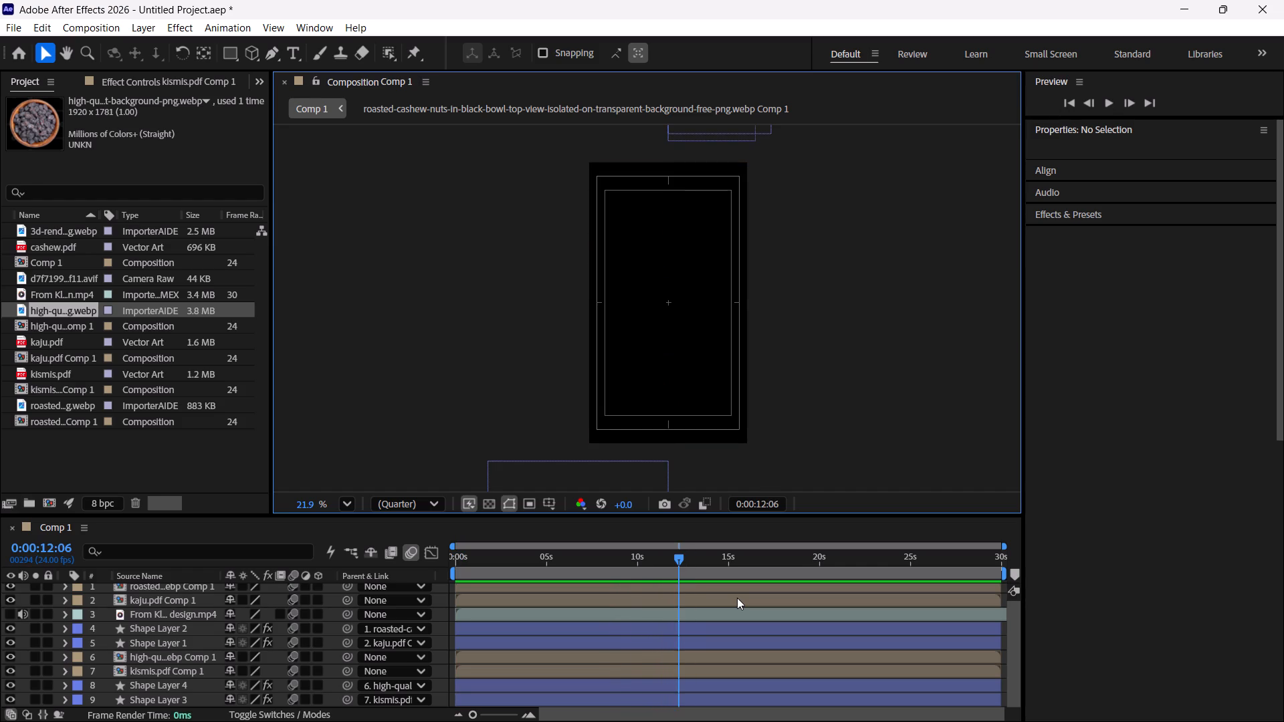
{"action": "key", "text": "ctrl+shift+Left"}
{"action": "key", "text": "ctrl+shift+Left"}
{"action": "key", "text": "ctrl+shift+Left"}
{"action": "key", "text": "ctrl+shift+Left"}
{"action": "key", "text": "ctrl+shift+Left"}
{"action": "key", "text": "ctrl+shift+Left"}
{"action": "key", "text": "ctrl+shift+Left"}
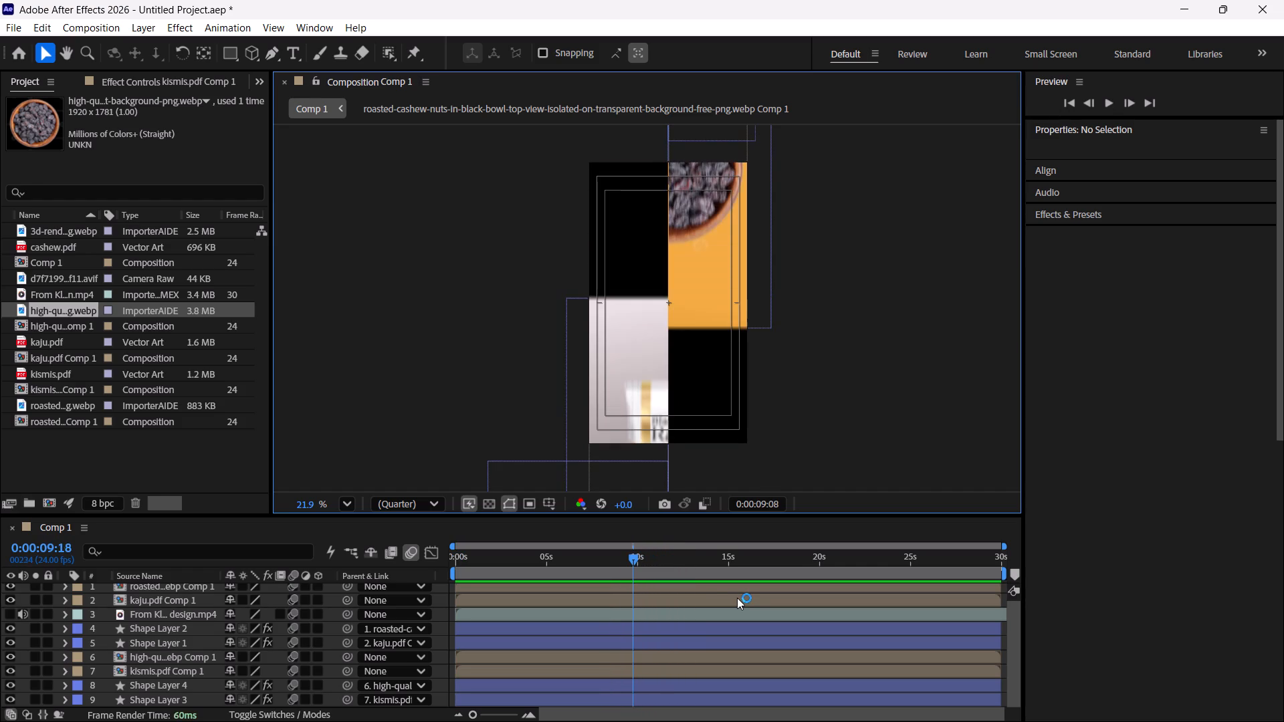
{"action": "key", "text": "ctrl+shift+Left"}
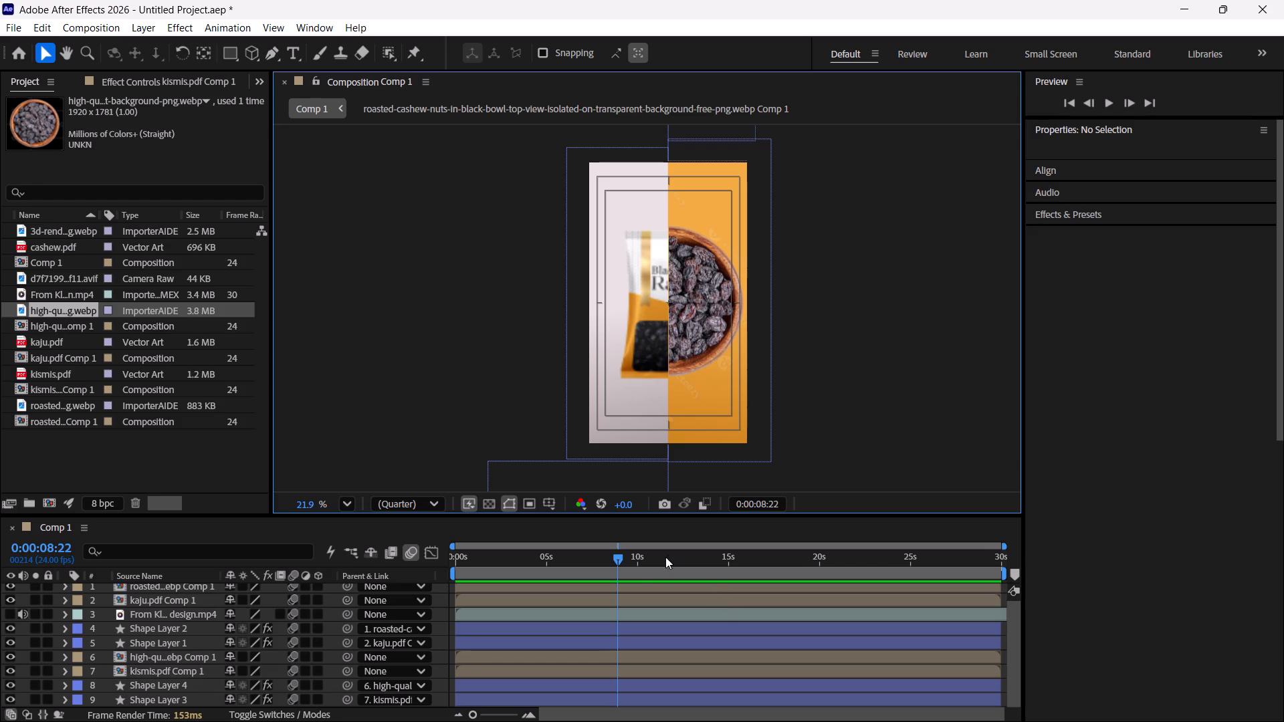
At 0:00:09:03, add a full-frame 1080 × 1920 rectangle as a new shape layer.
{"action": "left_click", "coordinate": [616, 557]}
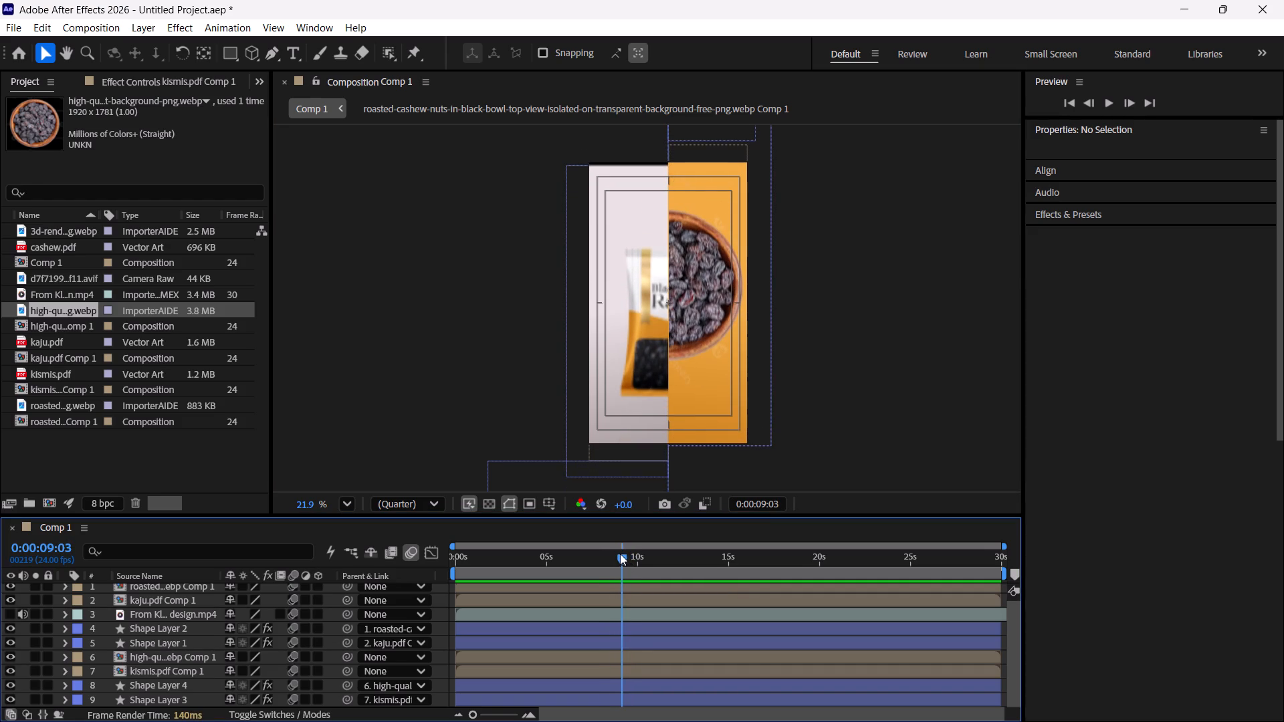
{"action": "scroll", "coordinate": [639, 606], "scroll_direction": "down", "scroll_amount": 2}
{"action": "scroll", "coordinate": [183, 665], "scroll_direction": "down", "scroll_amount": 4}
{"action": "left_click", "coordinate": [225, 55]}
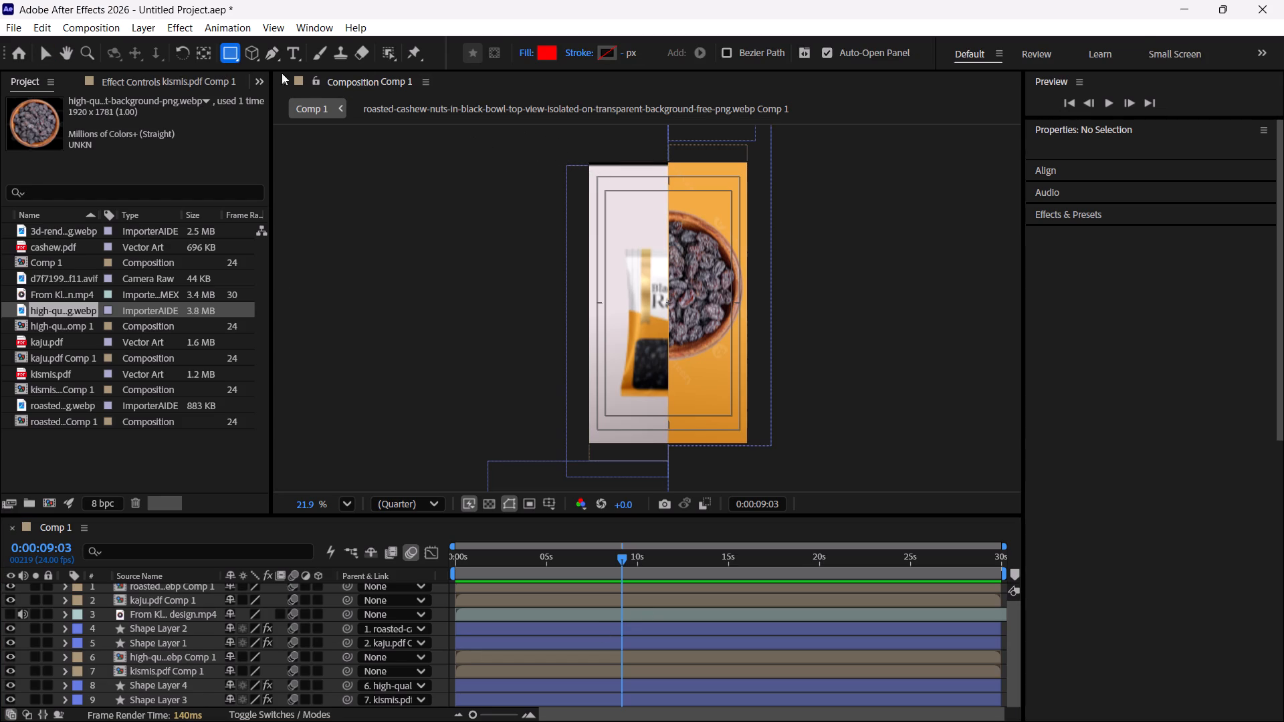
{"action": "double_click", "coordinate": [232, 50]}
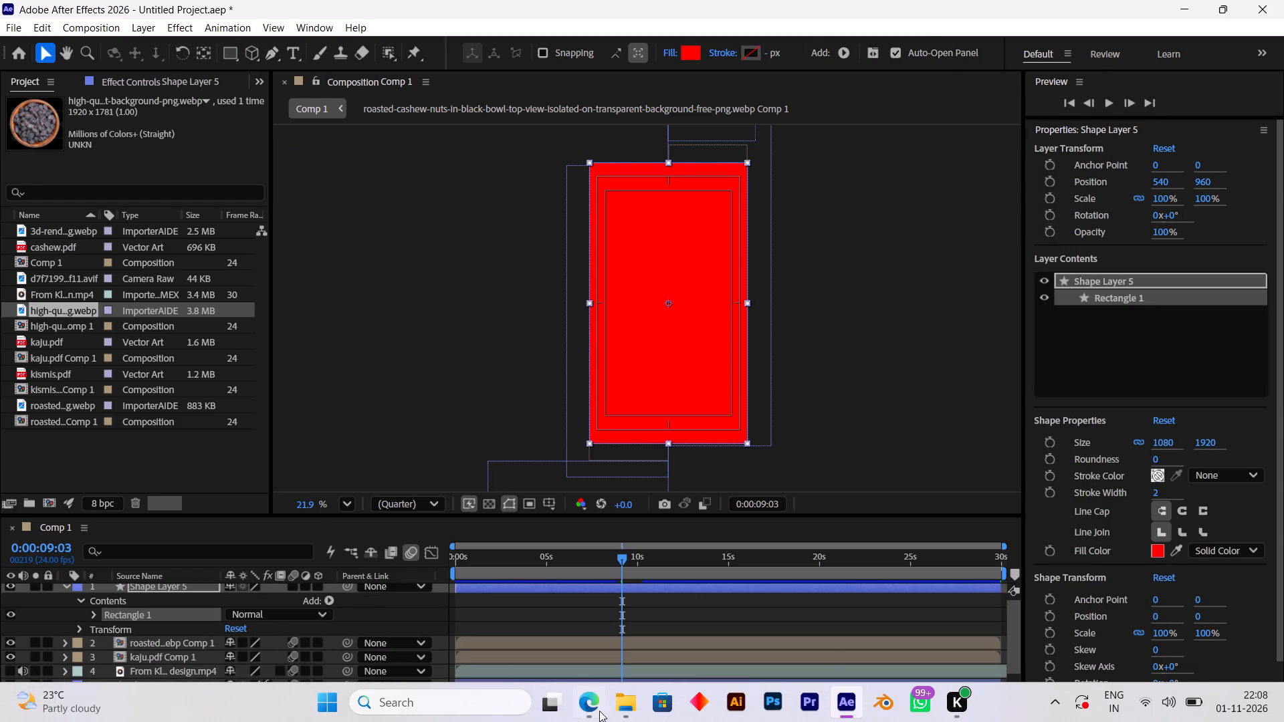
{"action": "scroll", "coordinate": [303, 636], "scroll_direction": "up", "scroll_amount": 2}
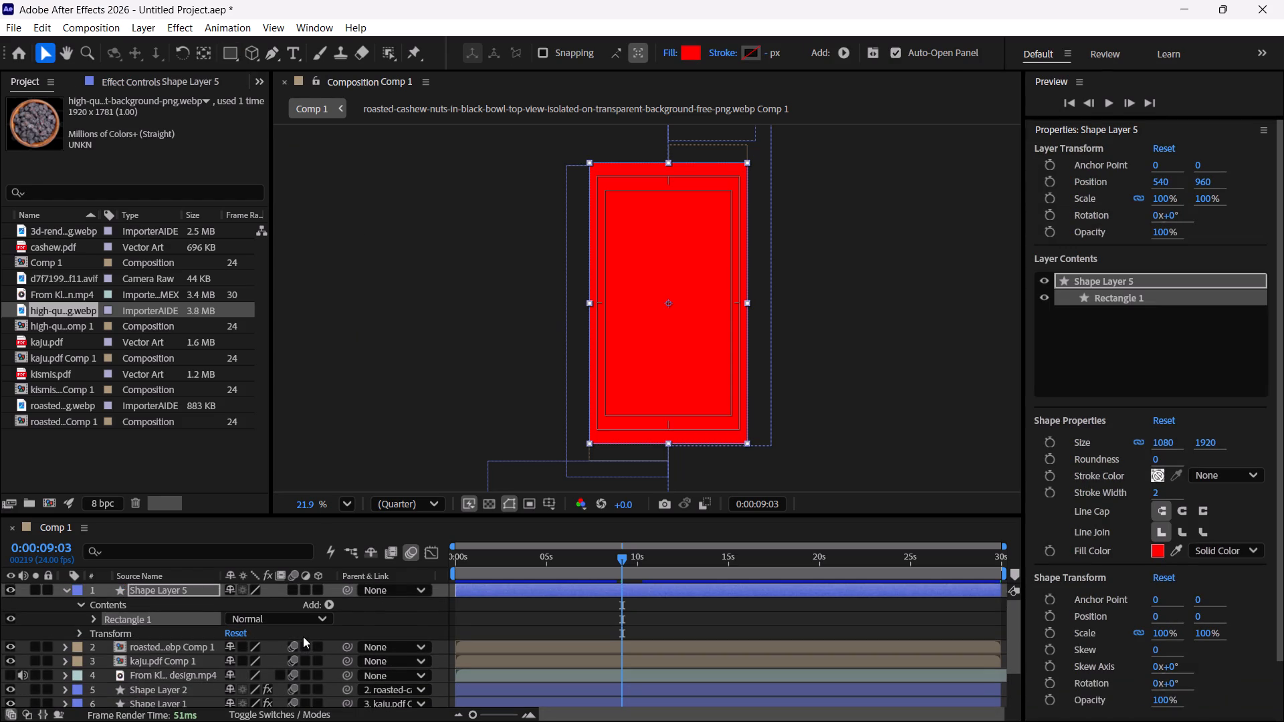
{"action": "scroll", "coordinate": [303, 636], "scroll_direction": "up", "scroll_amount": 4}
{"action": "left_click", "coordinate": [65, 591]}
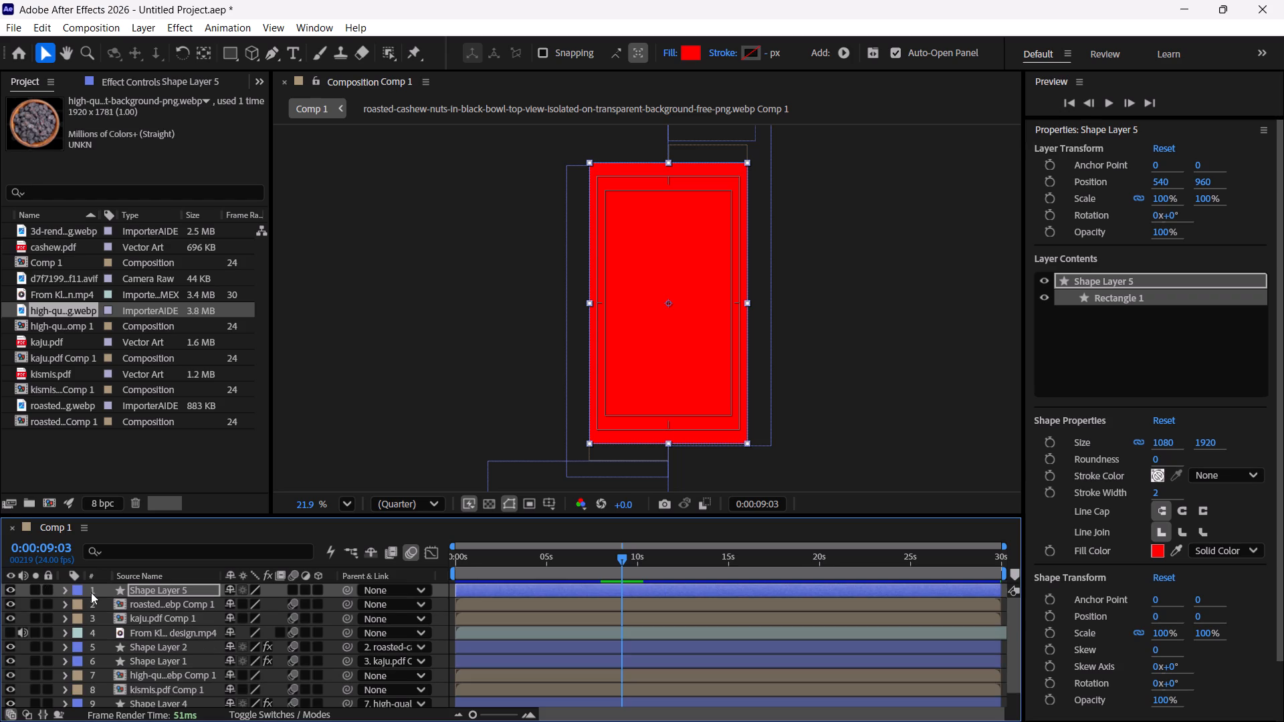
Trim the start of the new full-frame shape layer to 0:00:09:03.
{"action": "left_click_drag", "start_coordinate": [455, 592], "coordinate": [622, 613]}
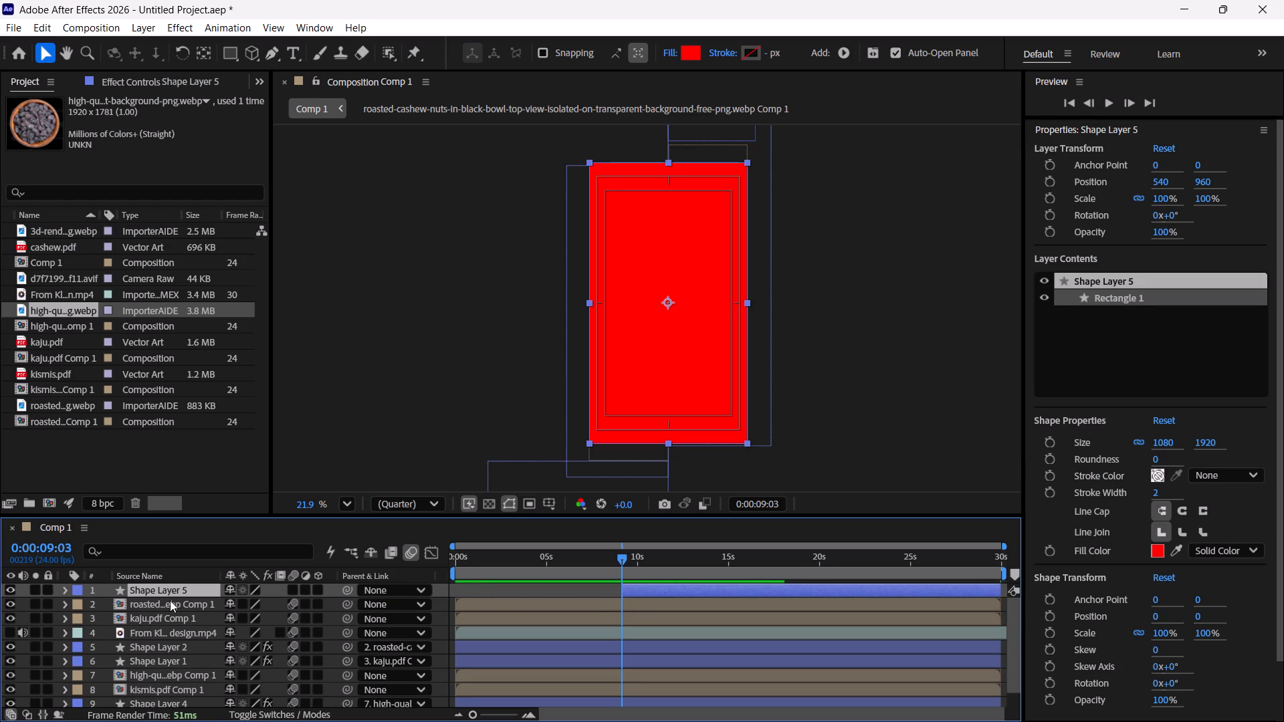
Move the new full-frame shape layer beneath all other layers in the stacking order.
{"action": "left_click_drag", "start_coordinate": [153, 586], "coordinate": [185, 711]}
{"action": "left_click_drag", "start_coordinate": [185, 711], "coordinate": [189, 705]}
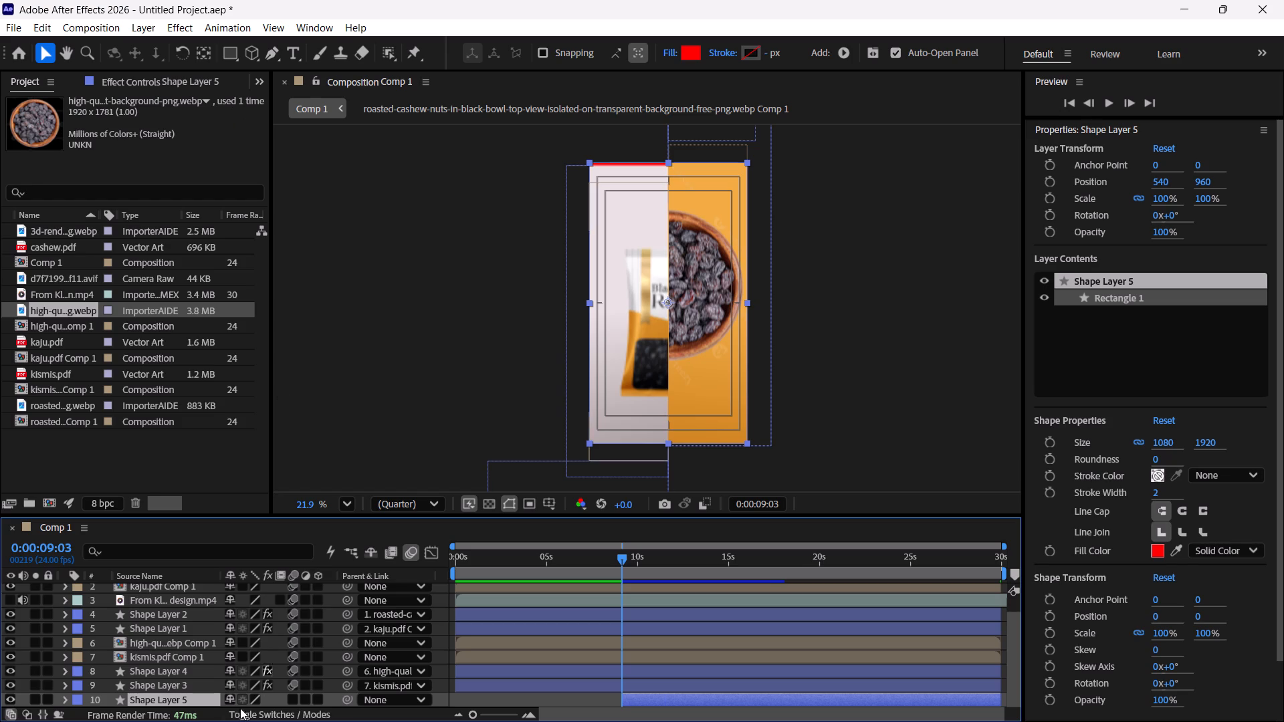
Apply the Gradient Ramp effect to the full-frame shape layer at the bottom of the stack.
{"action": "left_click", "coordinate": [199, 703]}
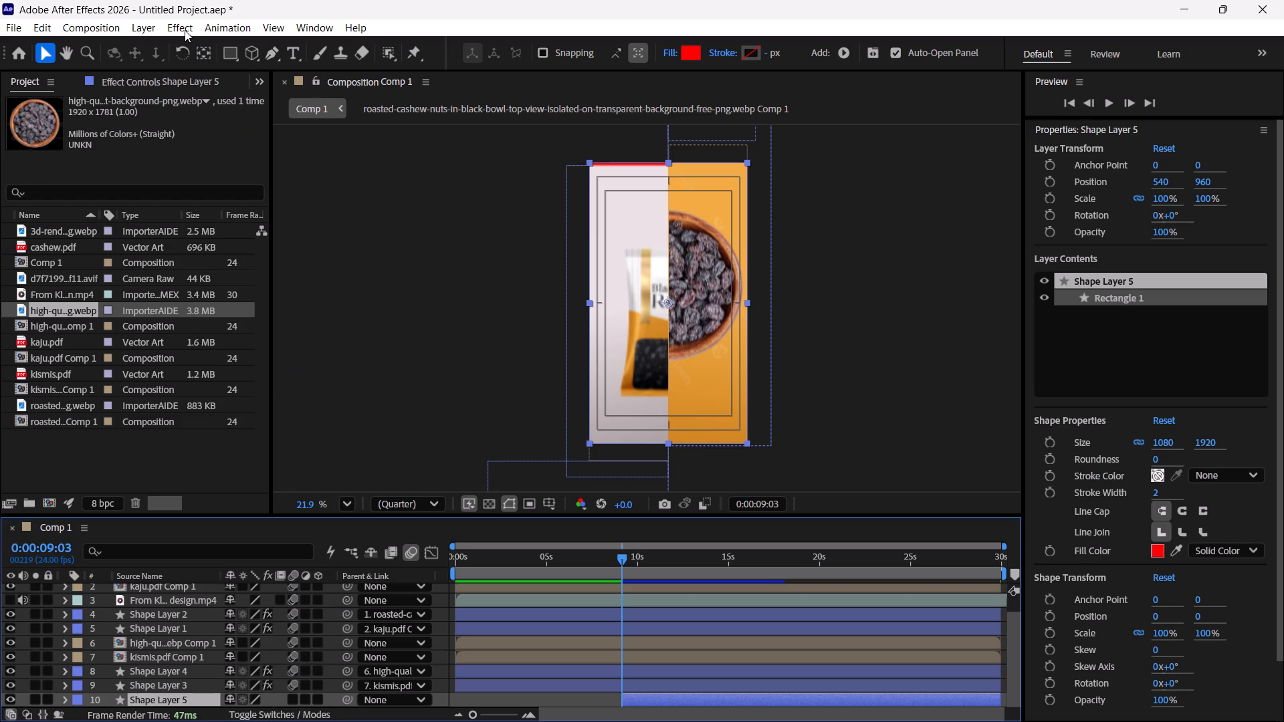
{"action": "left_click", "coordinate": [185, 29]}
{"action": "left_click", "coordinate": [239, 292]}
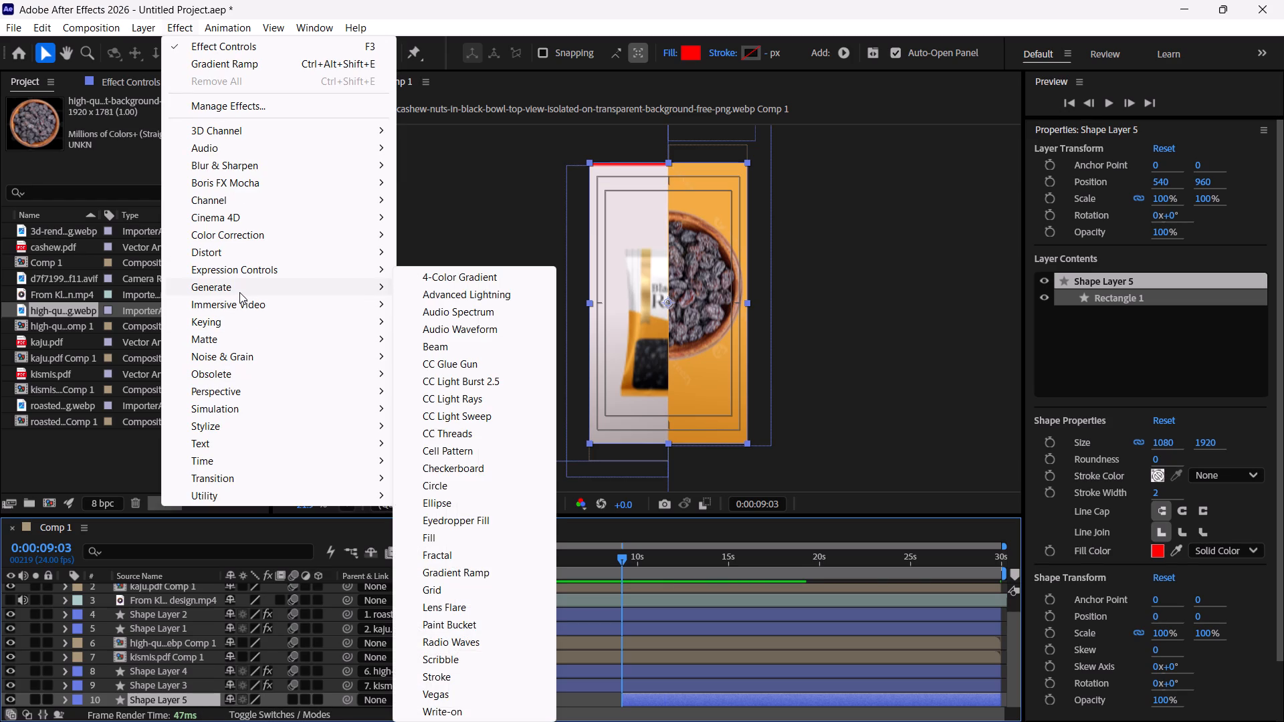
{"action": "left_click", "coordinate": [466, 577]}
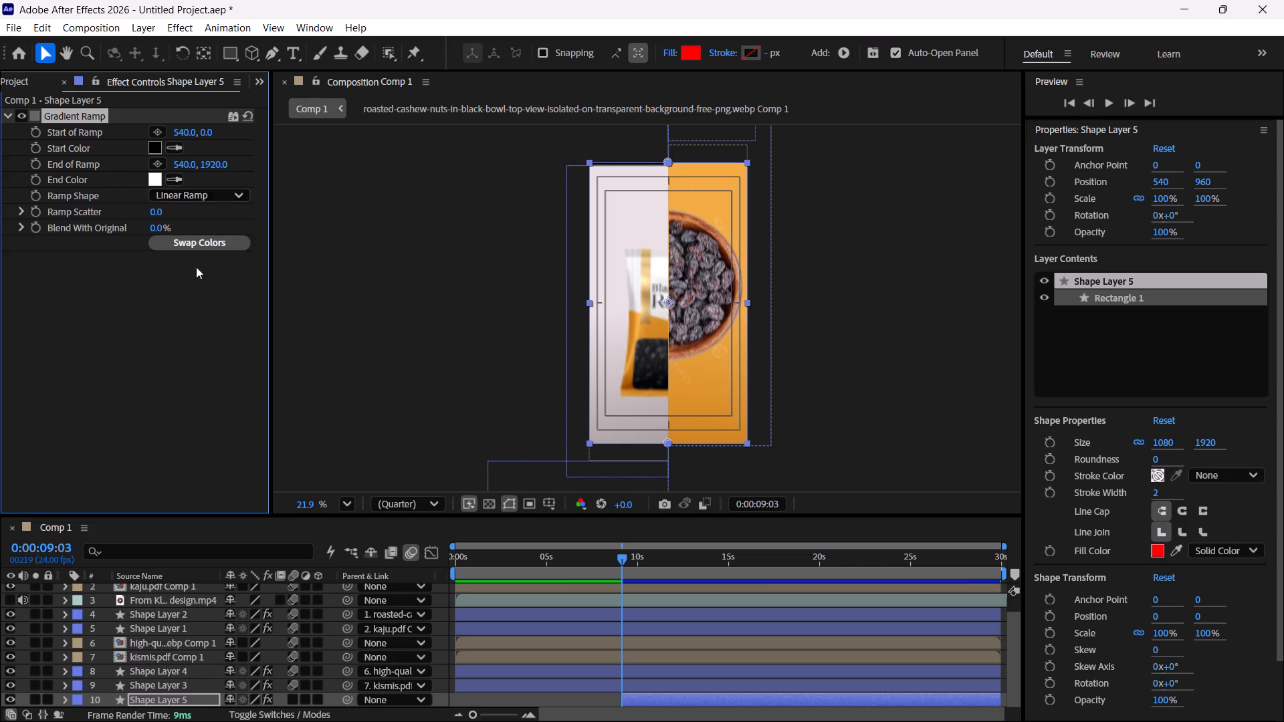
At 0:00:10:16, make the reference video layer (From Kl... design.mp4) visible over the gradient background.
{"action": "left_click_drag", "start_coordinate": [623, 558], "coordinate": [649, 561]}
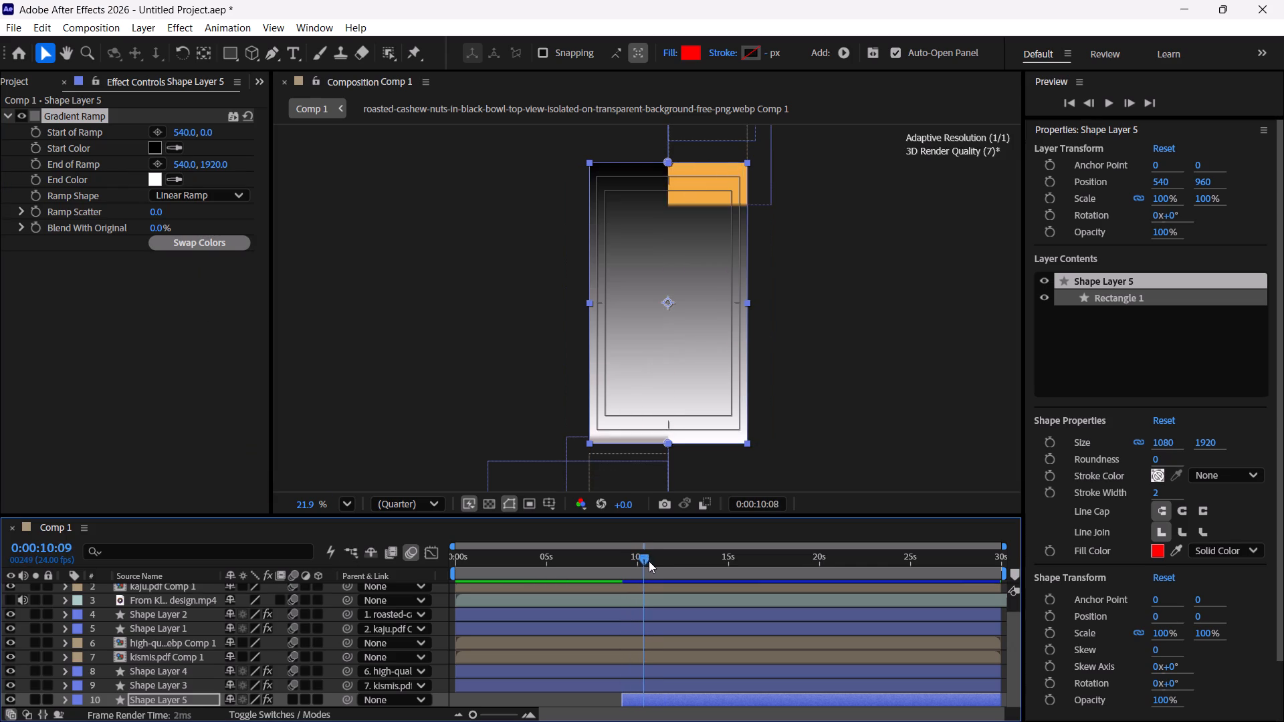
{"action": "left_click_drag", "start_coordinate": [649, 561], "coordinate": [650, 562]}
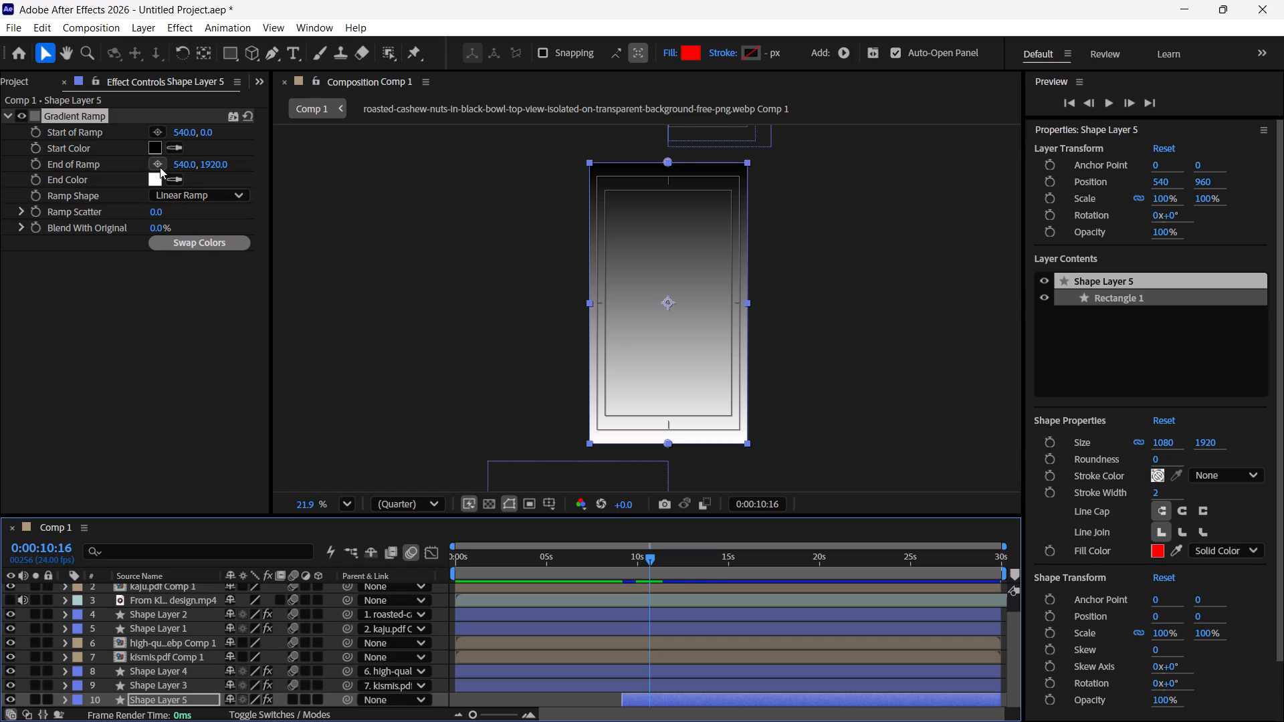
{"action": "left_click", "coordinate": [11, 598]}
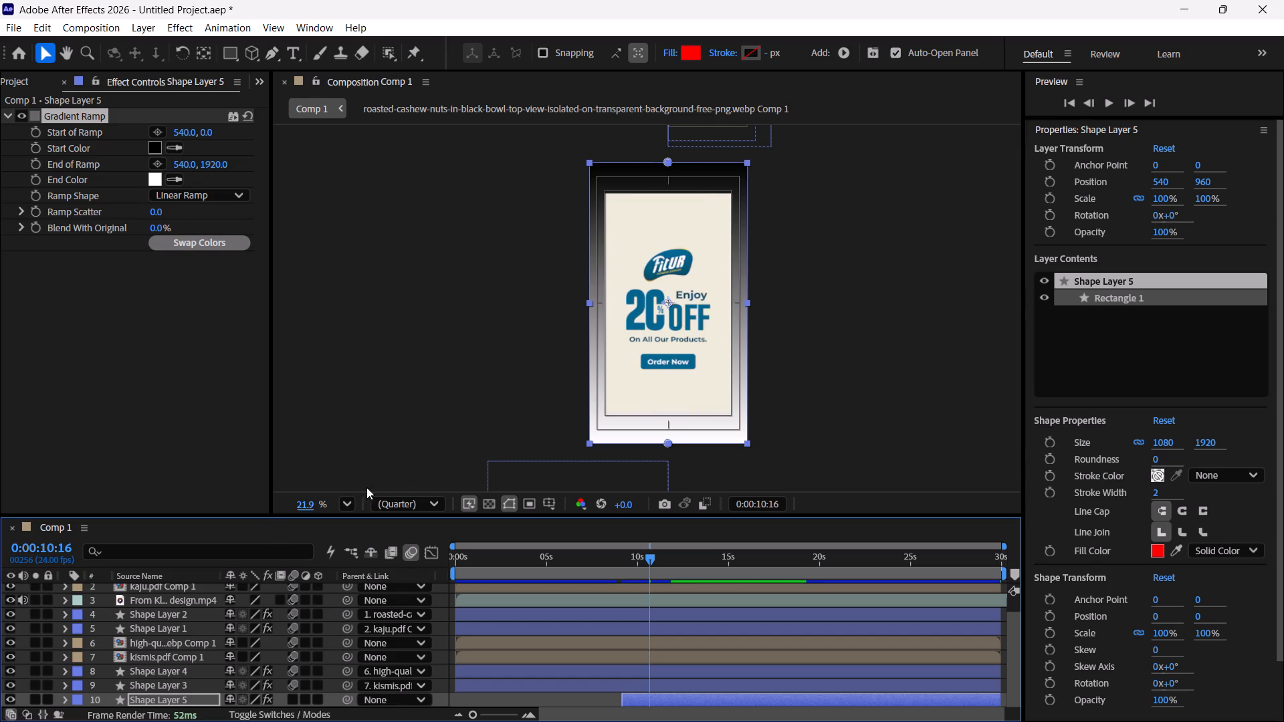
Set the Gradient Ramp's start and end colors by sampling the reference video's cream background near its top and bottom respectively.
{"action": "left_click", "coordinate": [180, 152]}
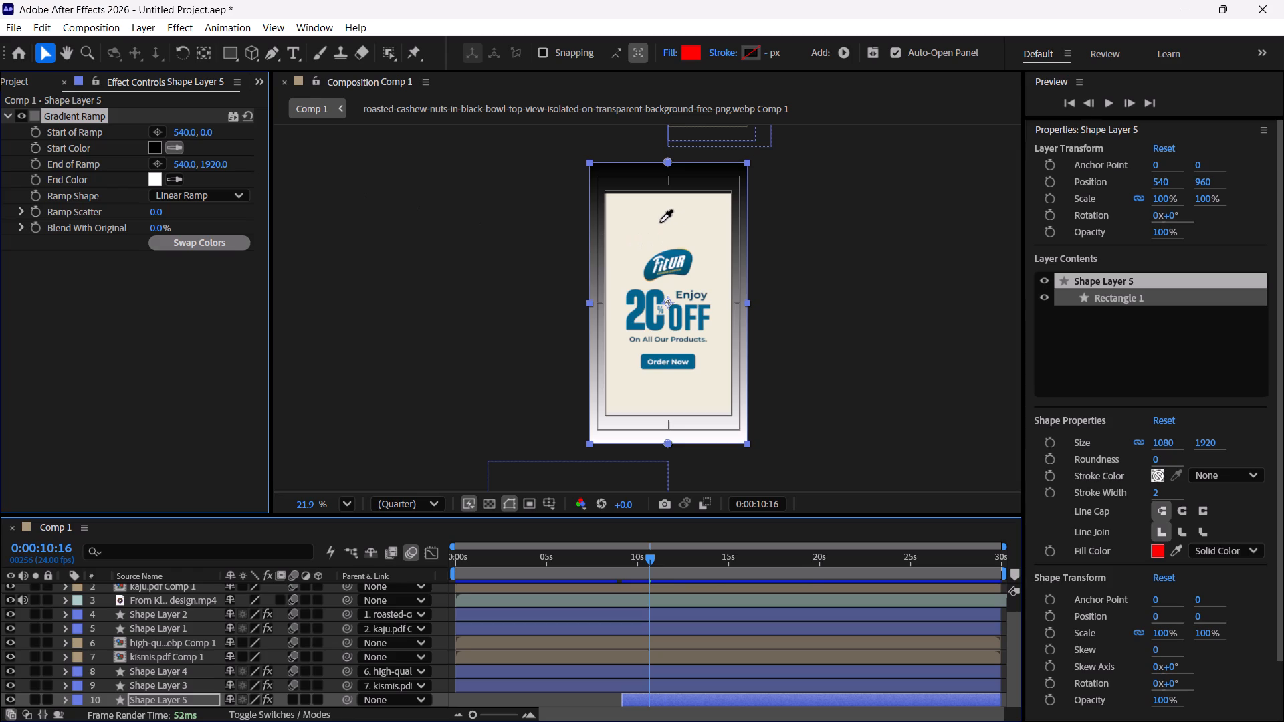
{"action": "left_click", "coordinate": [660, 223]}
{"action": "left_click", "coordinate": [181, 178]}
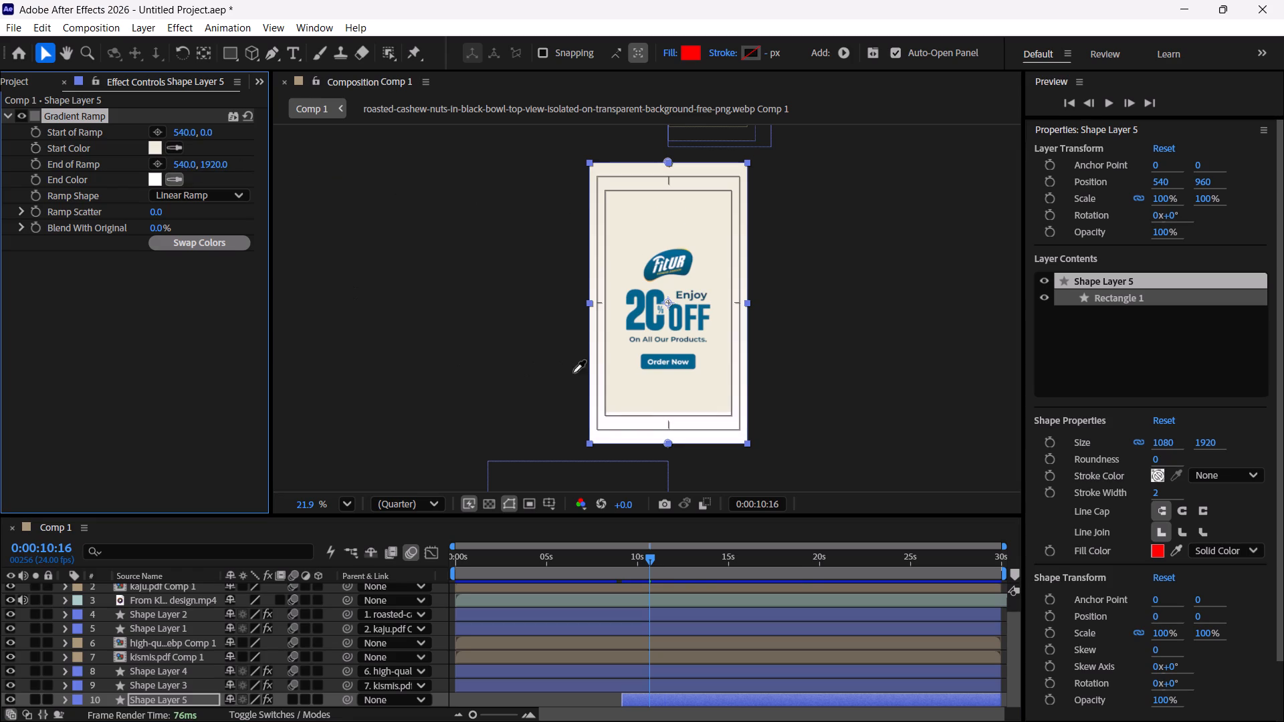
{"action": "left_click", "coordinate": [655, 398]}
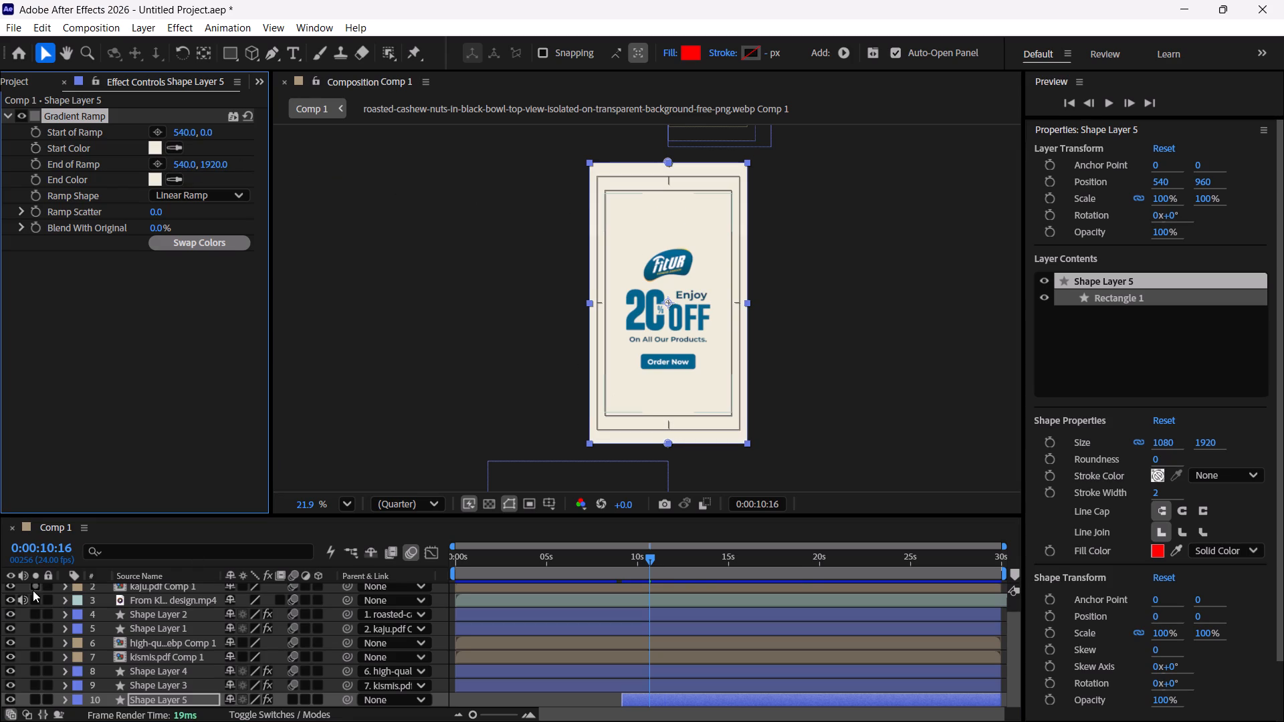
Hide the reference video layer (From Kl... design.mp4) to leave only the cream gradient background showing.
{"action": "left_click", "coordinate": [12, 598]}
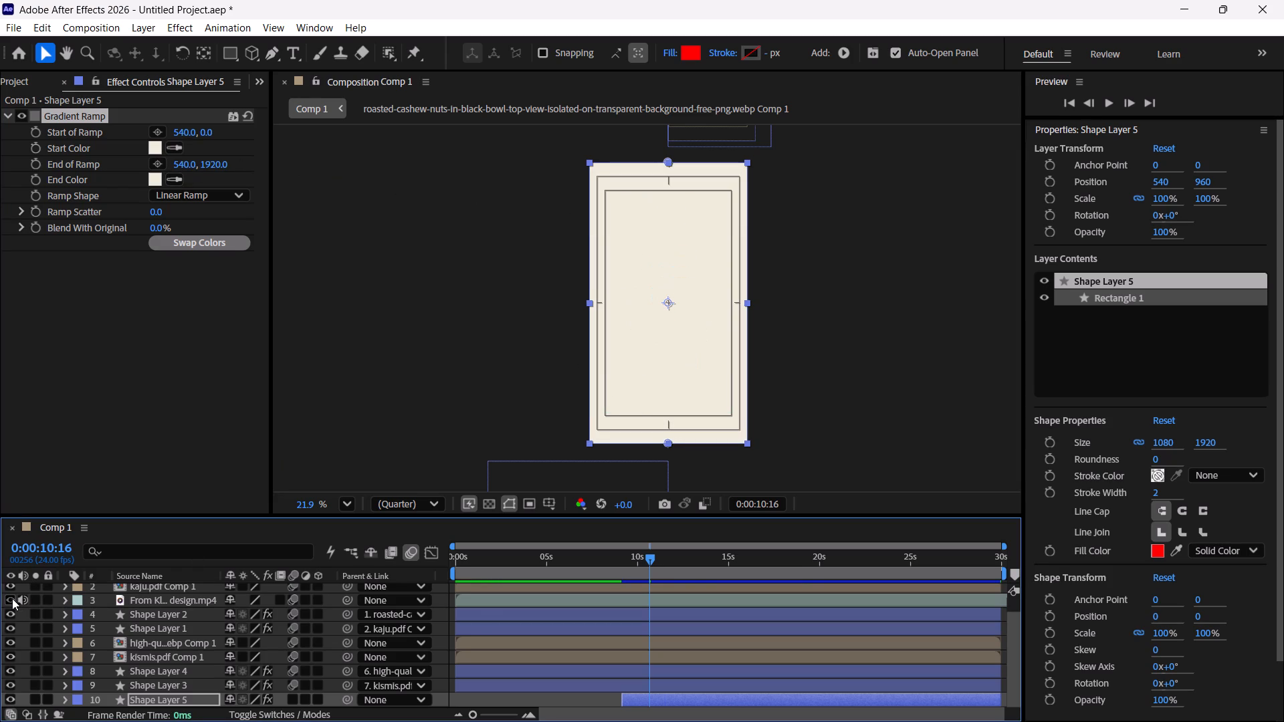
At 0:00:10:14, start a new text layer in the upper middle of the cream background.
{"action": "left_click", "coordinate": [649, 558]}
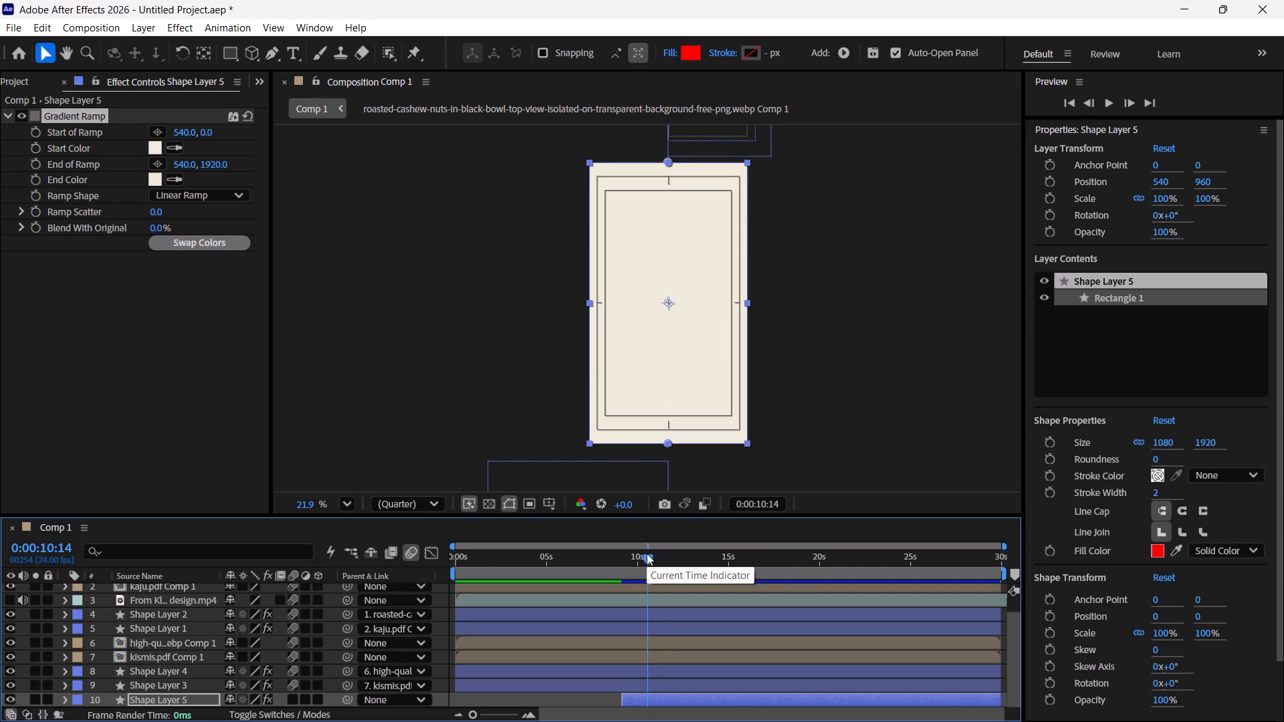
{"action": "left_click", "coordinate": [291, 58]}
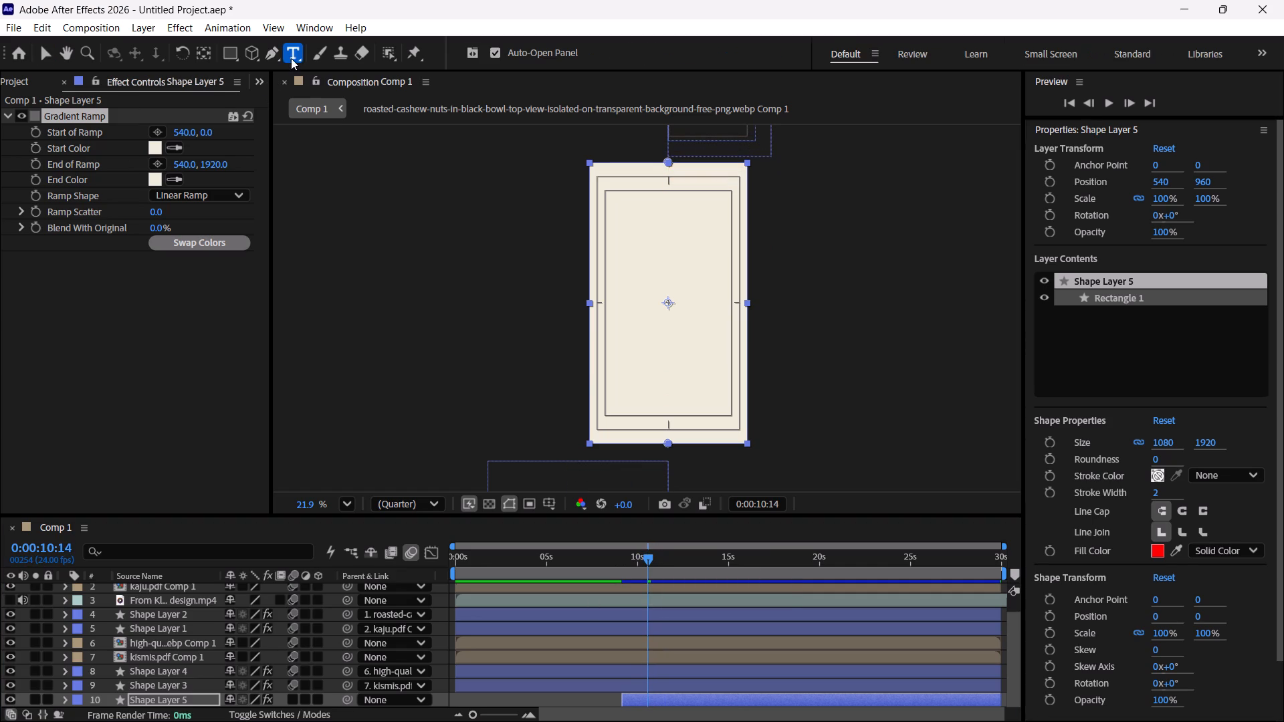
{"action": "left_click", "coordinate": [651, 257]}
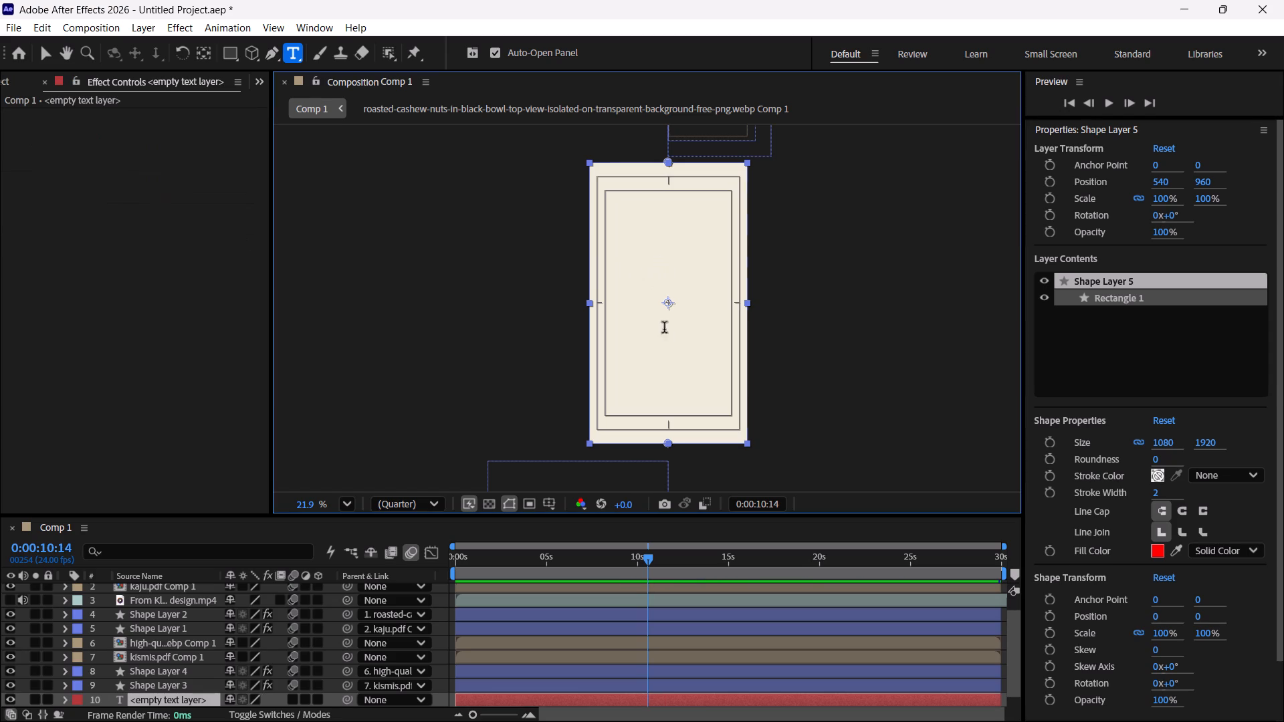
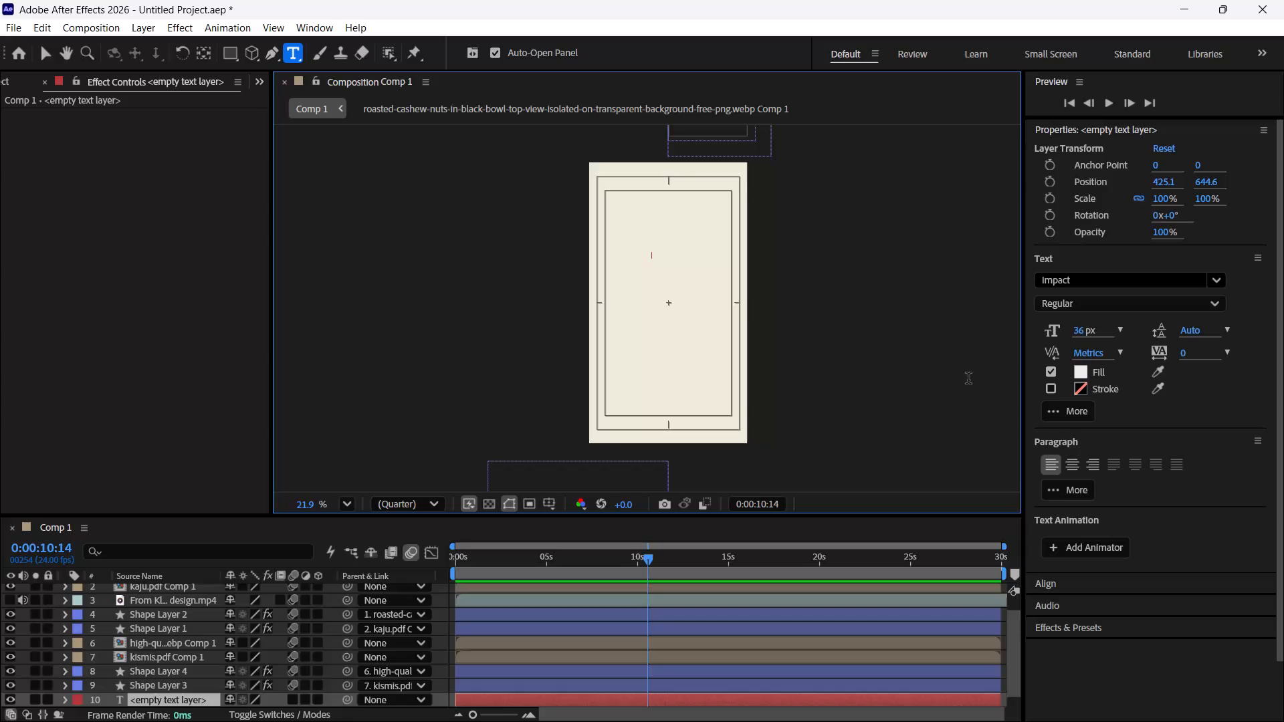
Enter INDIAN as the first word of the new text layer.
{"action": "type", "text": "INDI"}
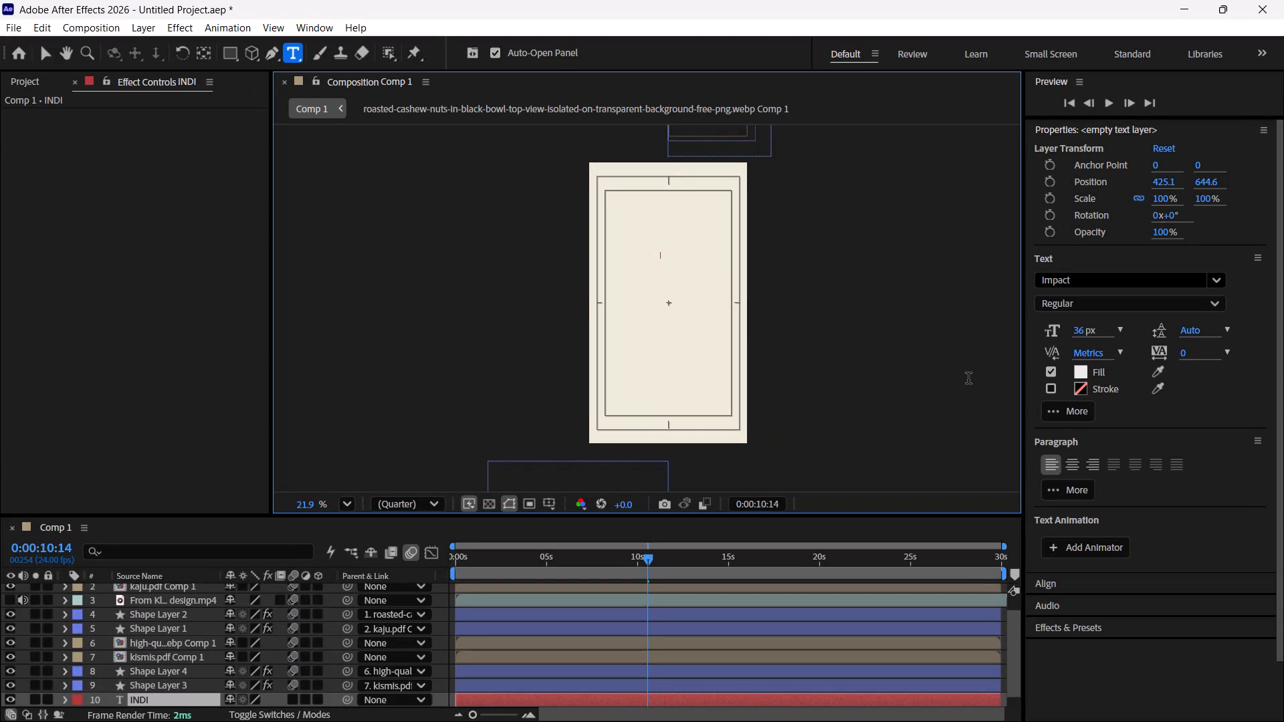
{"action": "type", "text": "AN"}
{"action": "key", "text": "space"}
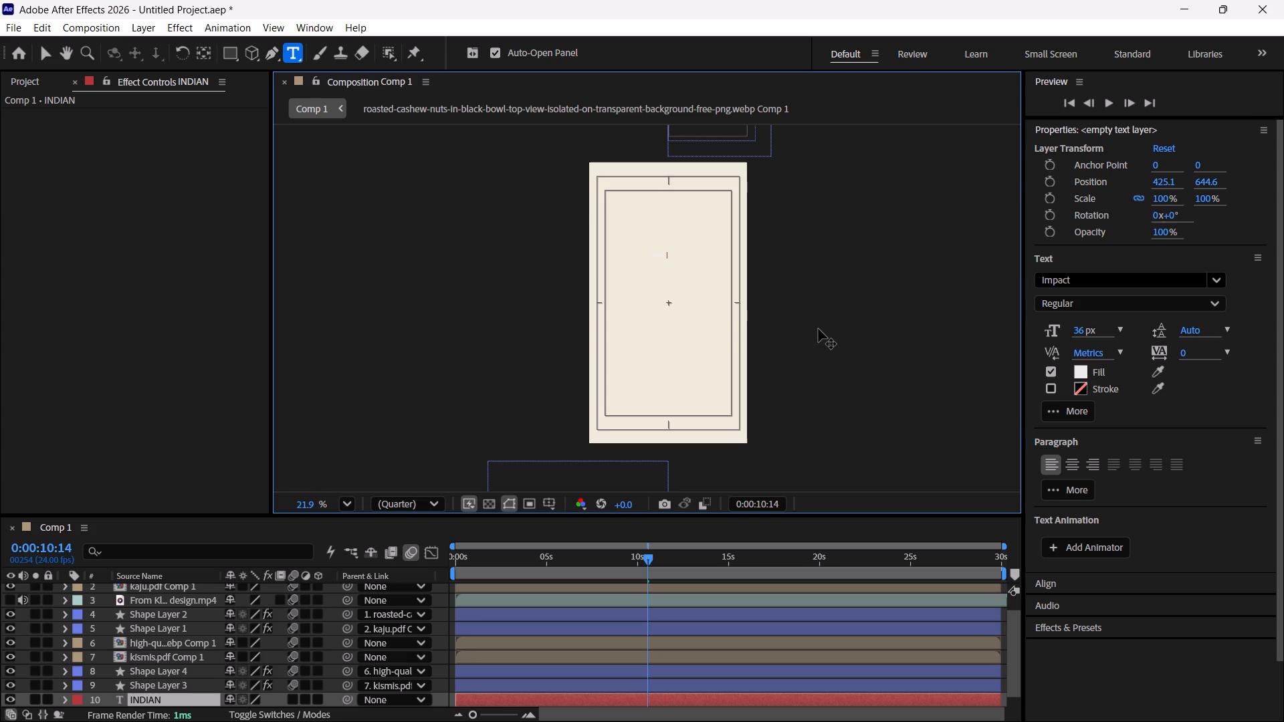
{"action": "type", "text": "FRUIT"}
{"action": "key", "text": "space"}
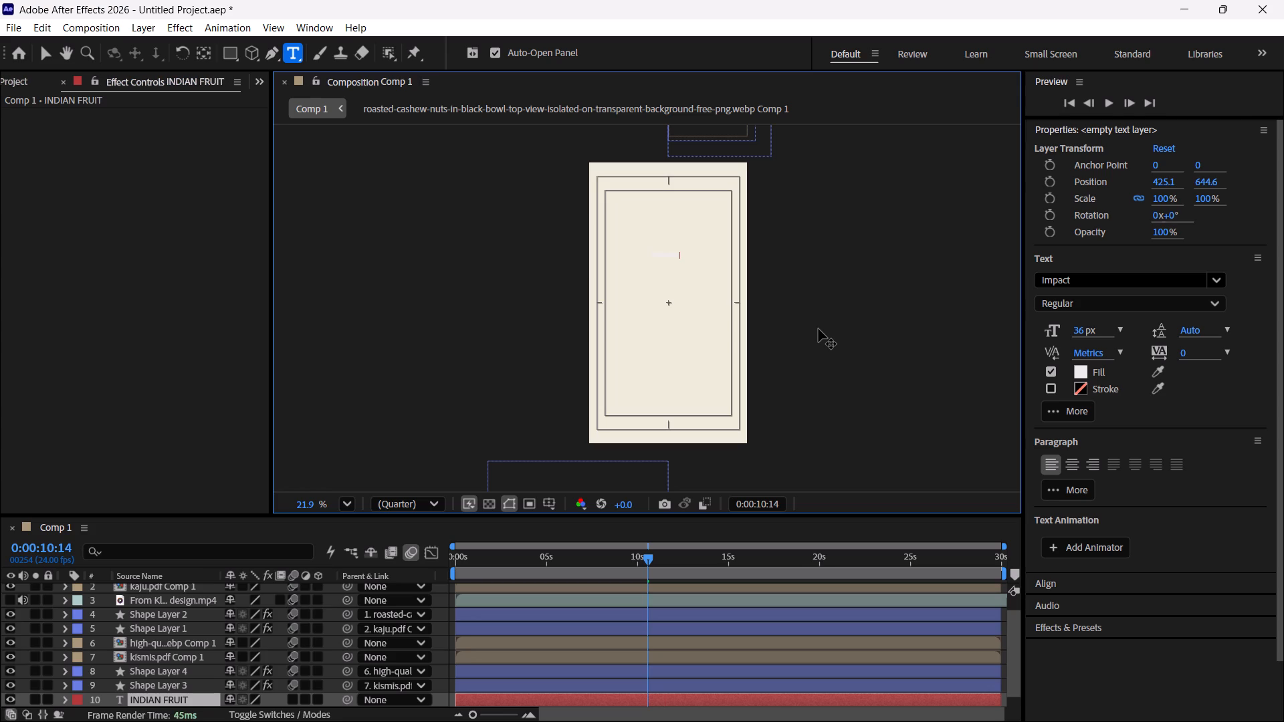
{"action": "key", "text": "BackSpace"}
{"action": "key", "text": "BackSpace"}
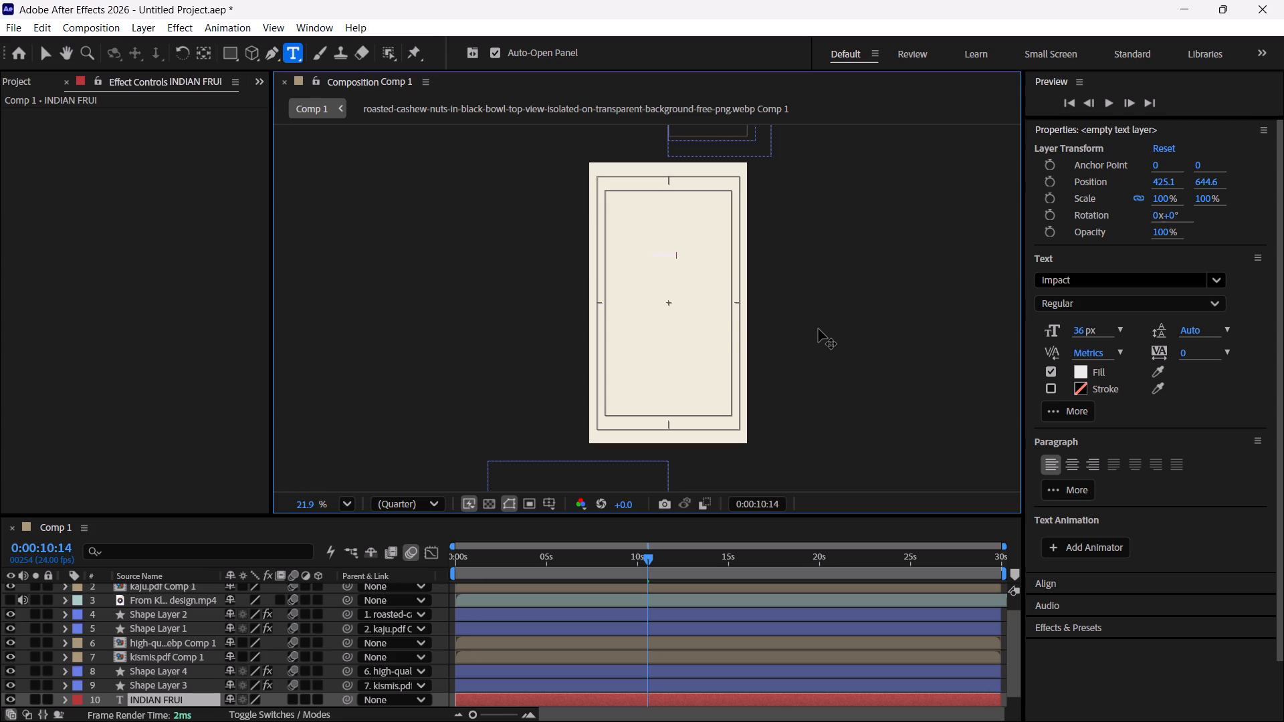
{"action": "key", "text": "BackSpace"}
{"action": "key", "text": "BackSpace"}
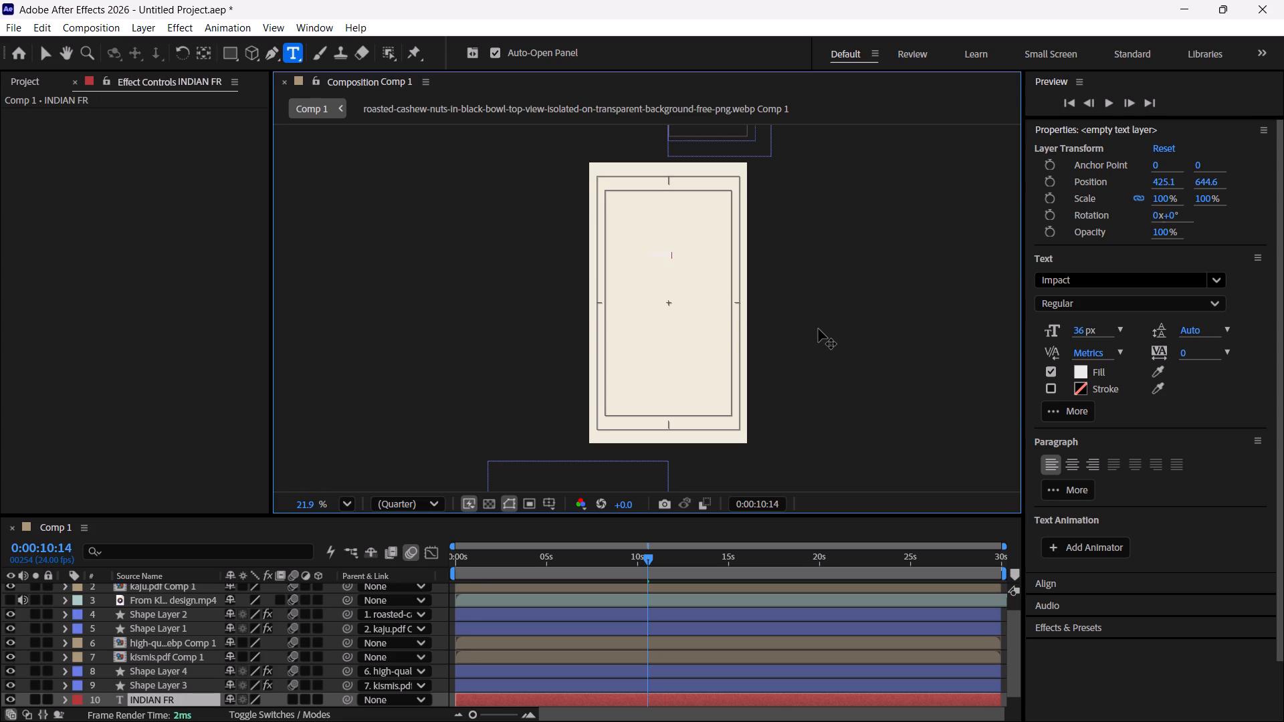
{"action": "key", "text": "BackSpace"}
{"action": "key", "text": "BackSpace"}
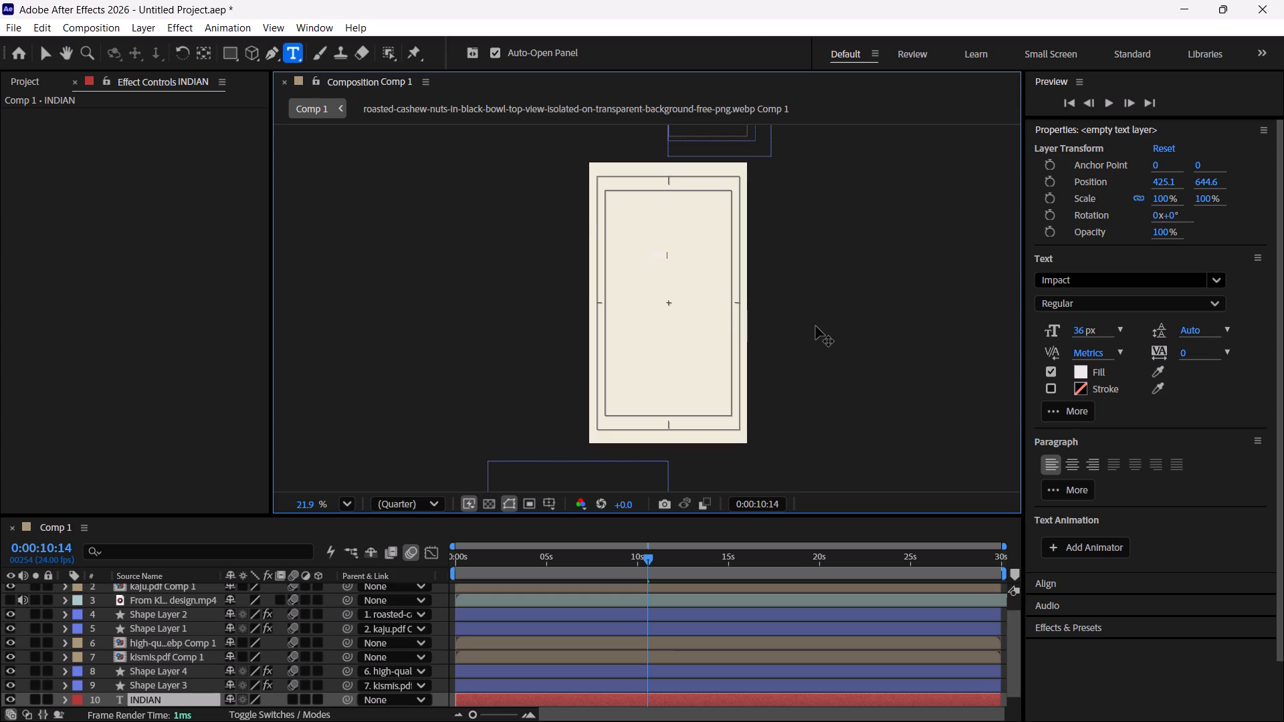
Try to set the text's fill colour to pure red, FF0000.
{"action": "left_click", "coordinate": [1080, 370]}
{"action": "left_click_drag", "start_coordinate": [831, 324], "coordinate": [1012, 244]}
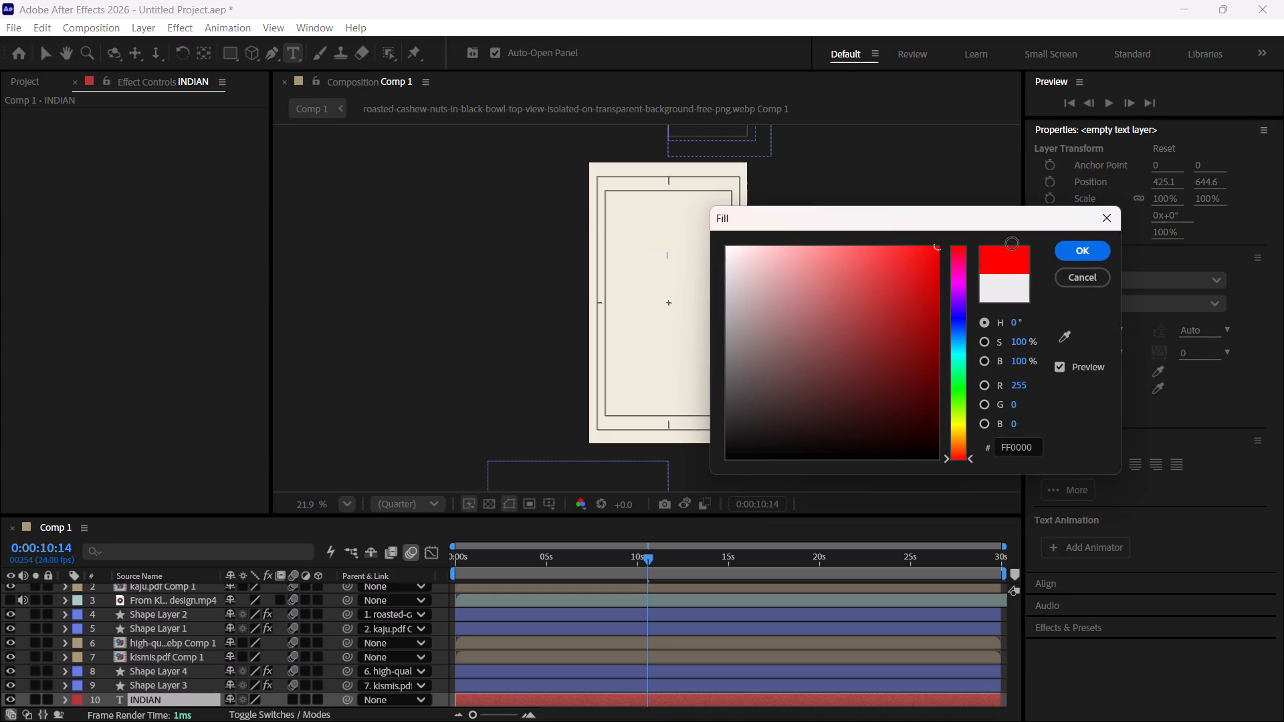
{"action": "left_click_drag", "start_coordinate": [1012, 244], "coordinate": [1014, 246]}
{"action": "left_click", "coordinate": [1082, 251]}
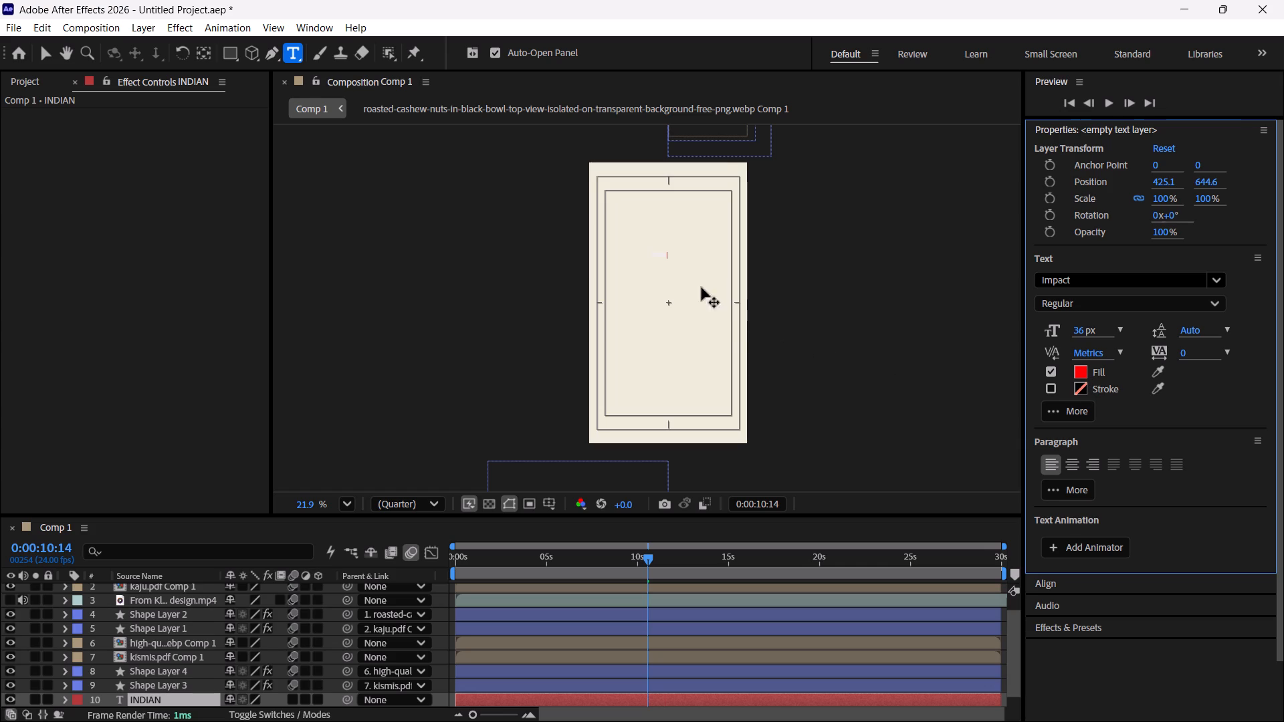
Extend the INDIAN text with DRY FRUITS PVT. so the line reads "INDIAN DRY FRUITS PVT.".
{"action": "scroll", "coordinate": [660, 261], "scroll_direction": "up", "scroll_amount": 16}
{"action": "scroll", "coordinate": [663, 252], "scroll_direction": "up", "scroll_amount": 8}
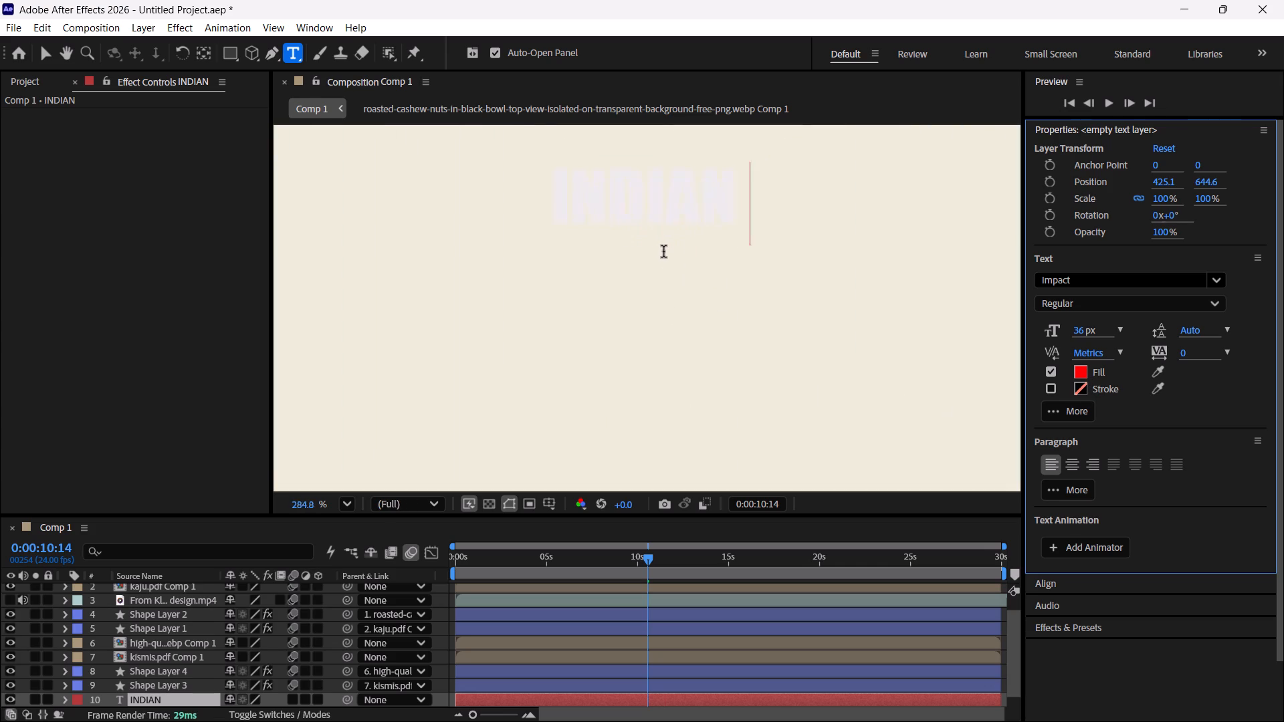
{"action": "scroll", "coordinate": [663, 251], "scroll_direction": "up", "scroll_amount": 2}
{"action": "middle_click_drag", "start_coordinate": [714, 249], "coordinate": [702, 325]}
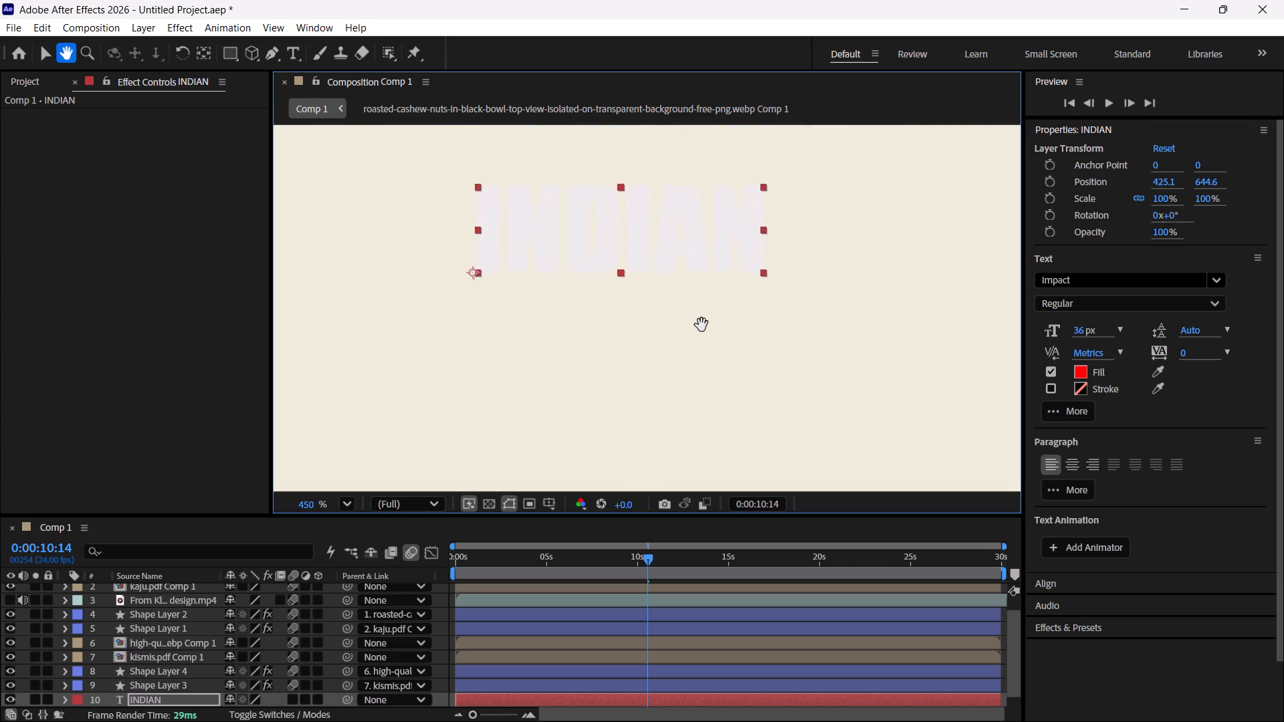
{"action": "middle_click_drag", "start_coordinate": [702, 325], "coordinate": [780, 386]}
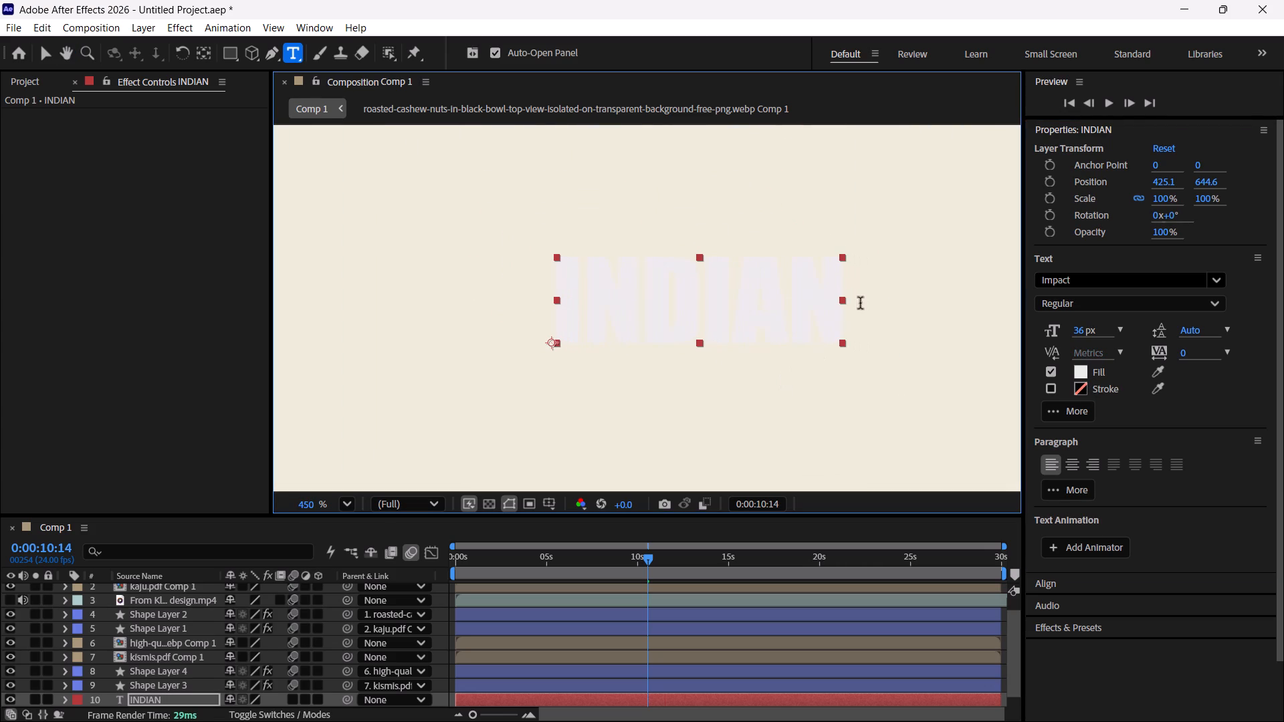
{"action": "left_click", "coordinate": [837, 301]}
{"action": "key", "text": "space"}
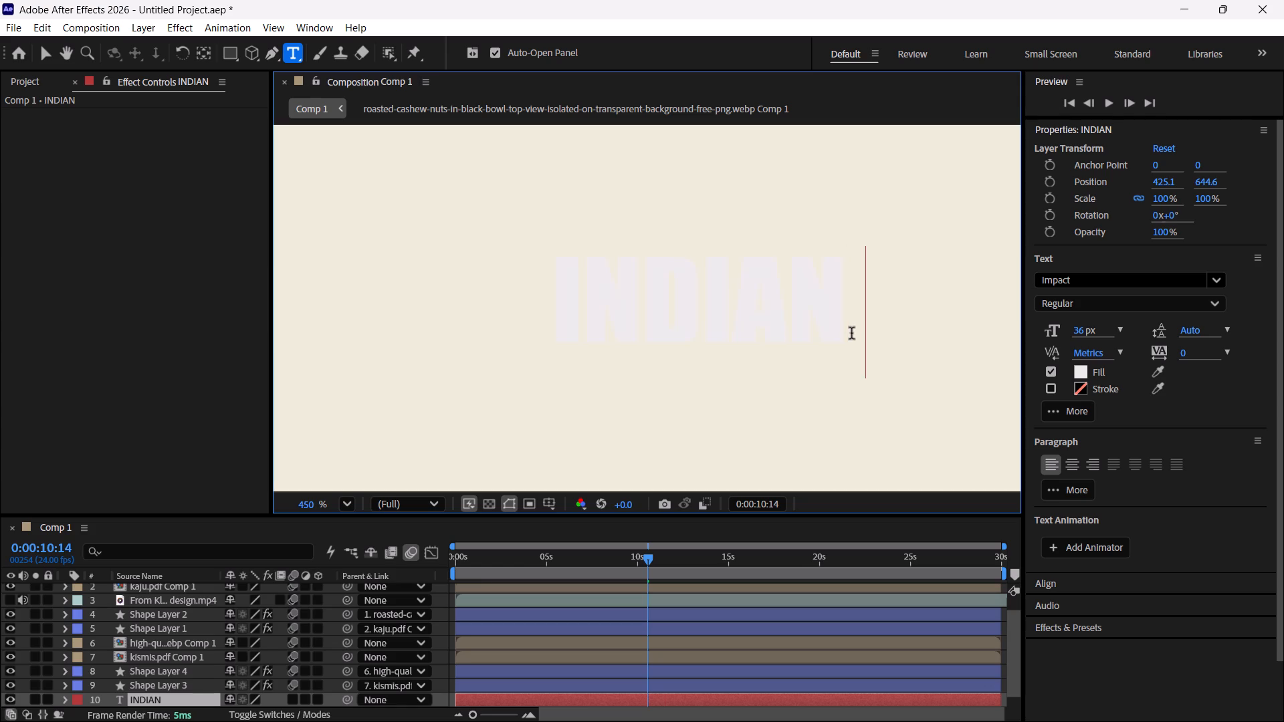
{"action": "type", "text": "DE"}
{"action": "key", "text": "y"}
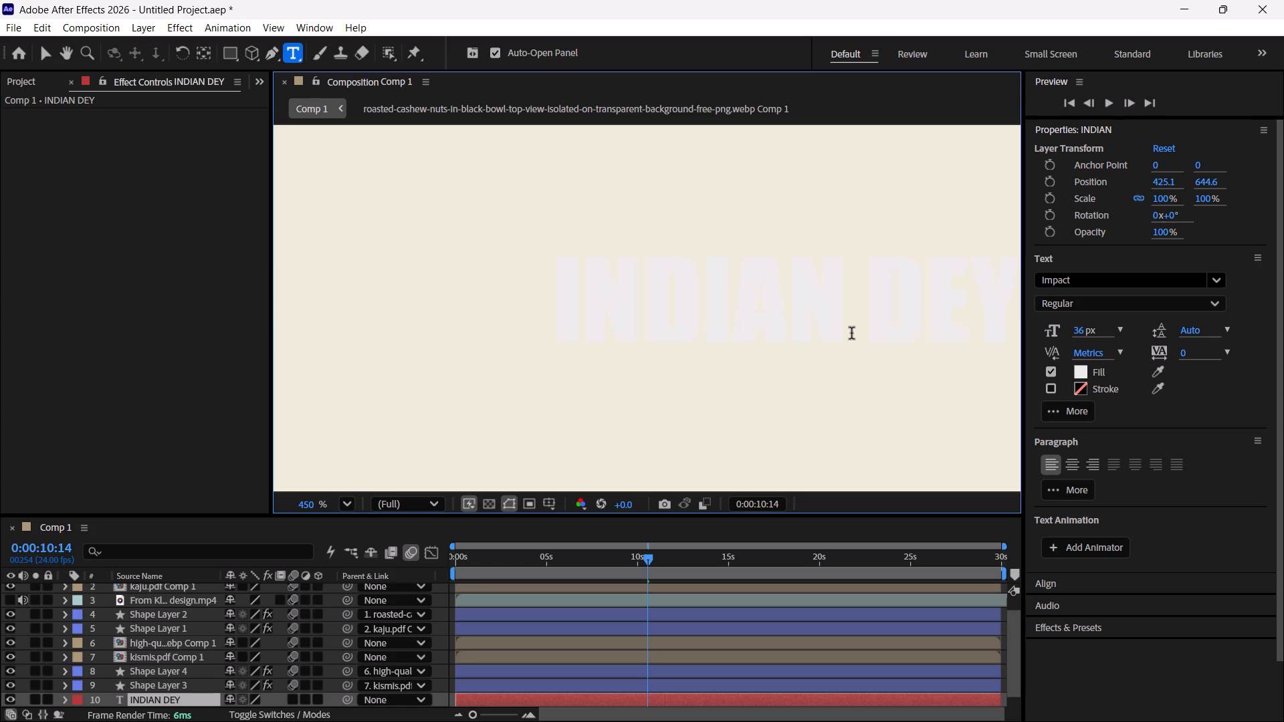
{"action": "key", "text": "BackSpace"}
{"action": "key", "text": "BackSpace"}
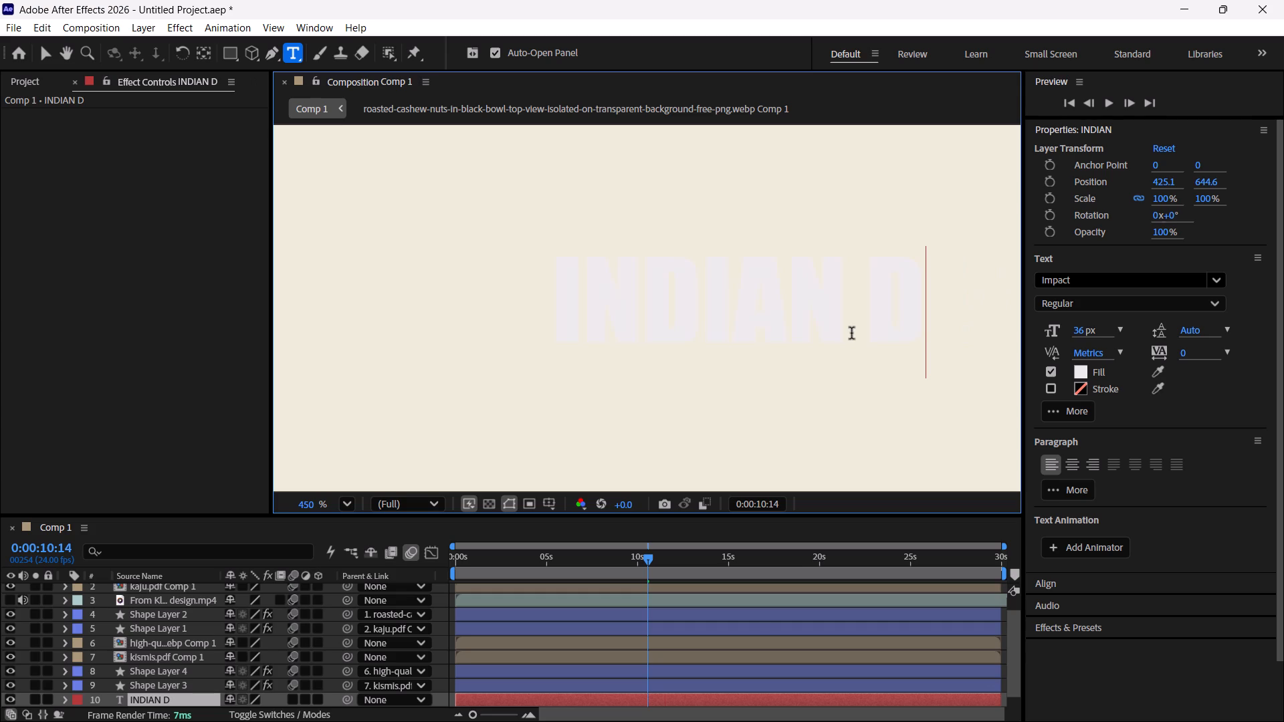
{"action": "type", "text": "RY"}
{"action": "key", "text": "space"}
{"action": "type", "text": "FRUITS"}
{"action": "key", "text": "space"}
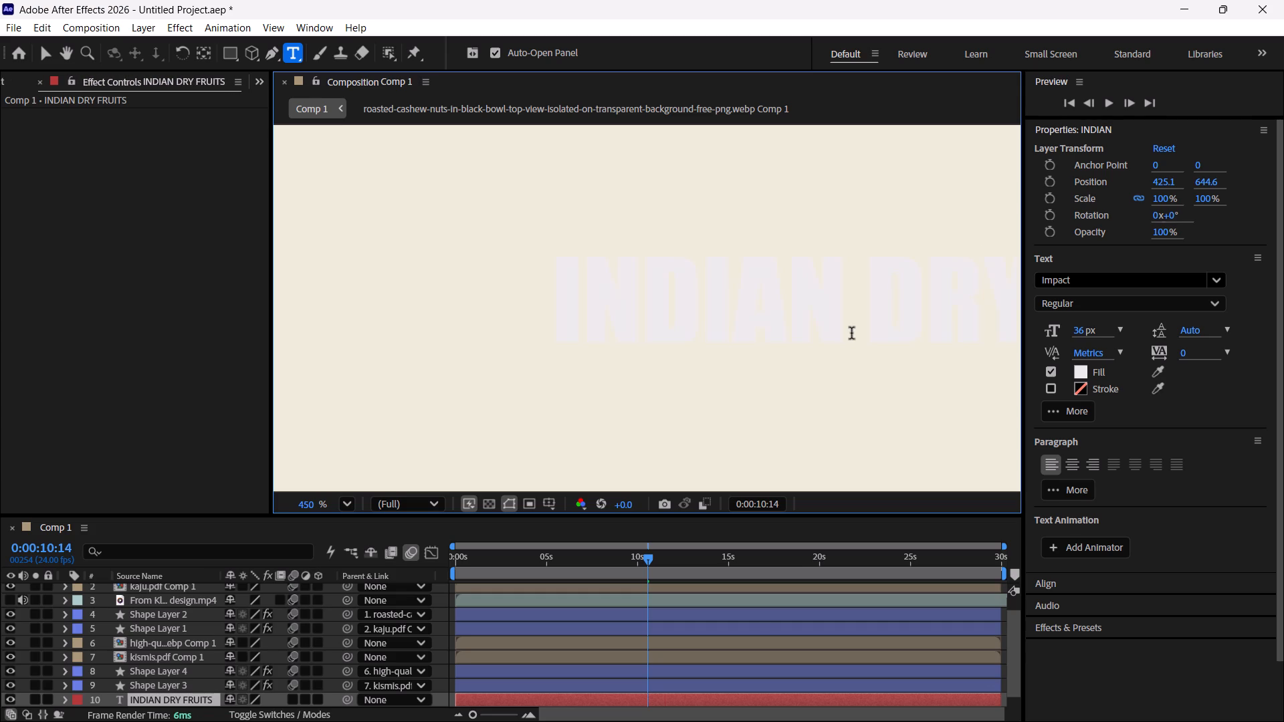
{"action": "key", "text": "p"}
{"action": "type", "text": "VT."}
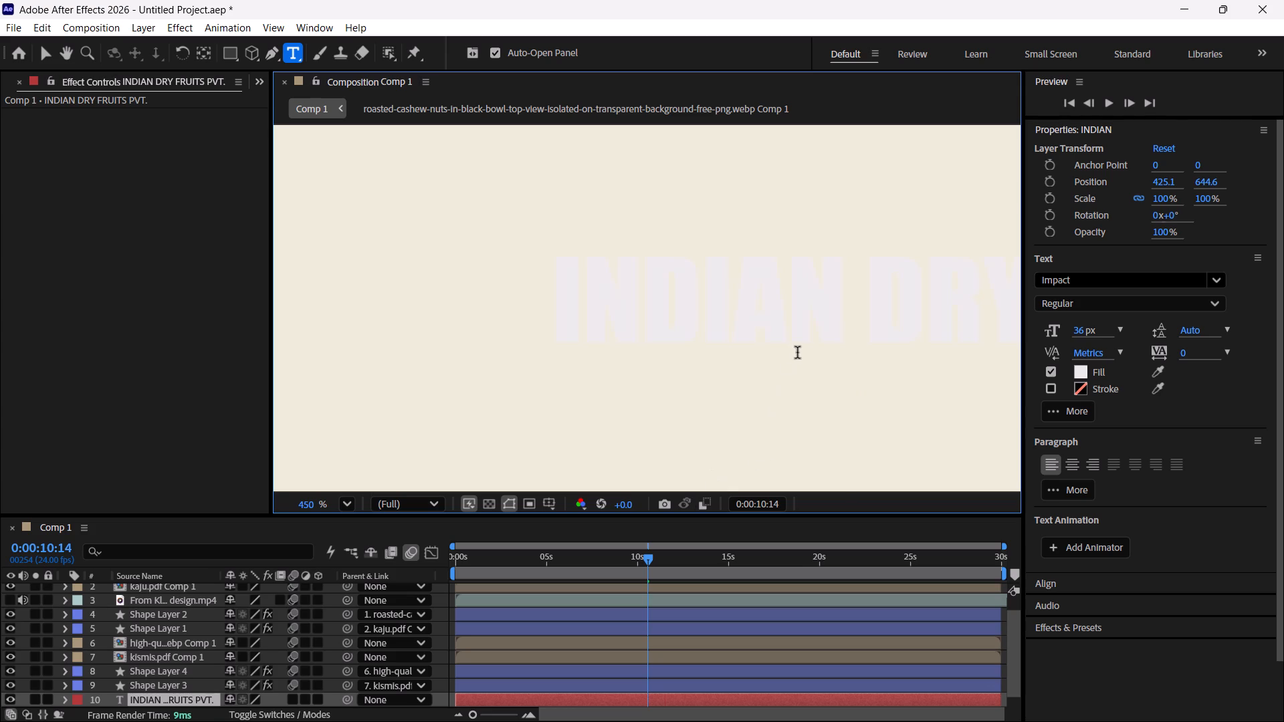
Start a second line of text directly after "PVT." in the same text layer.
{"action": "middle_click_drag", "start_coordinate": [809, 348], "coordinate": [391, 358]}
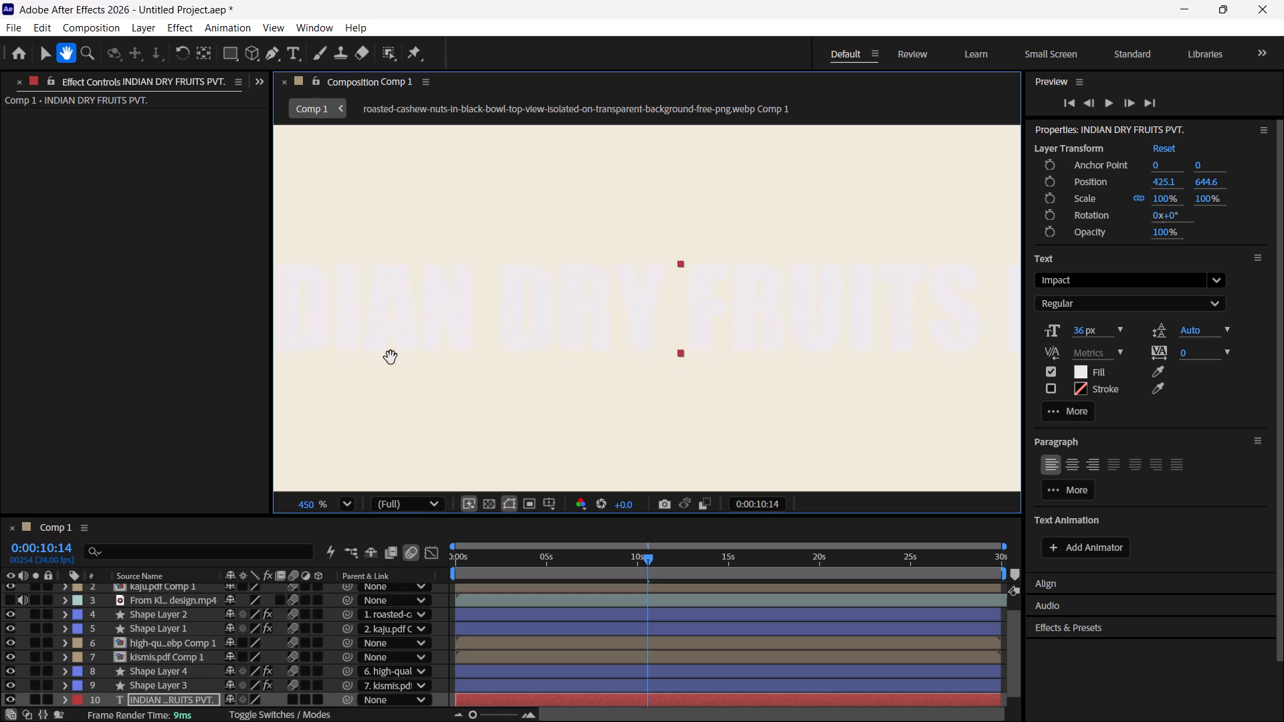
{"action": "middle_click_drag", "start_coordinate": [391, 358], "coordinate": [5, 370]}
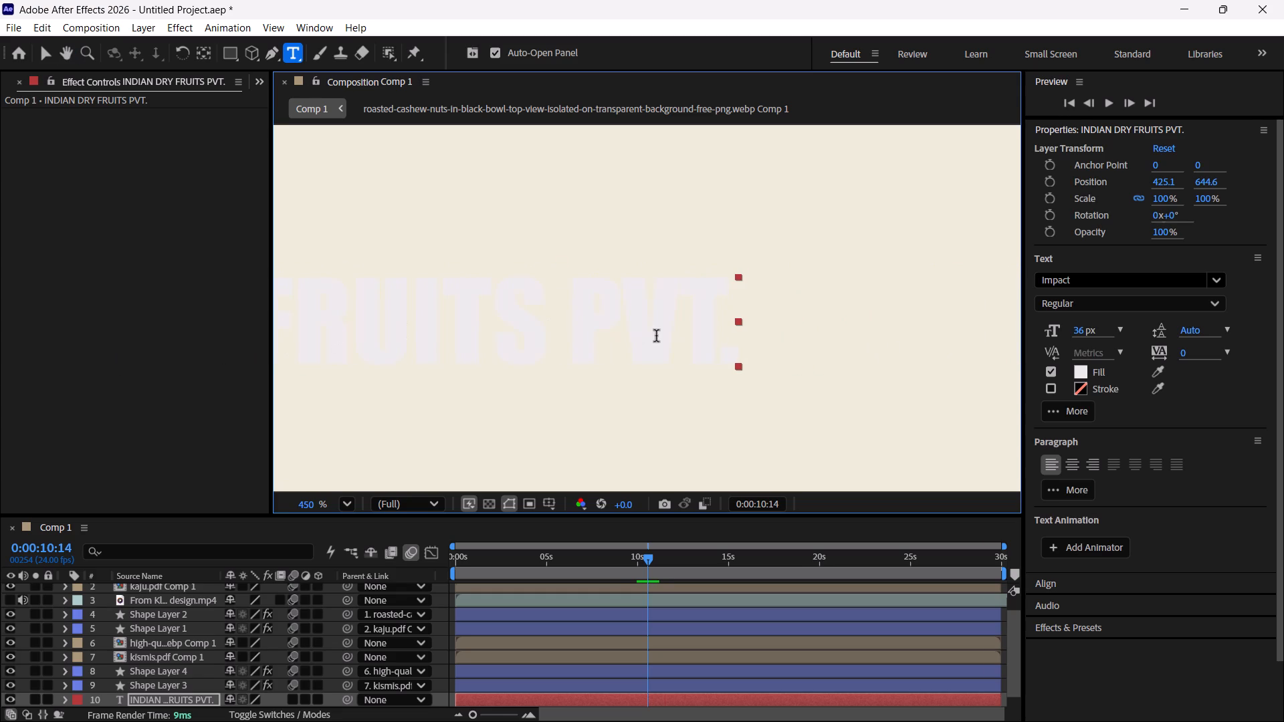
{"action": "left_click", "coordinate": [726, 334]}
{"action": "key", "text": "Right"}
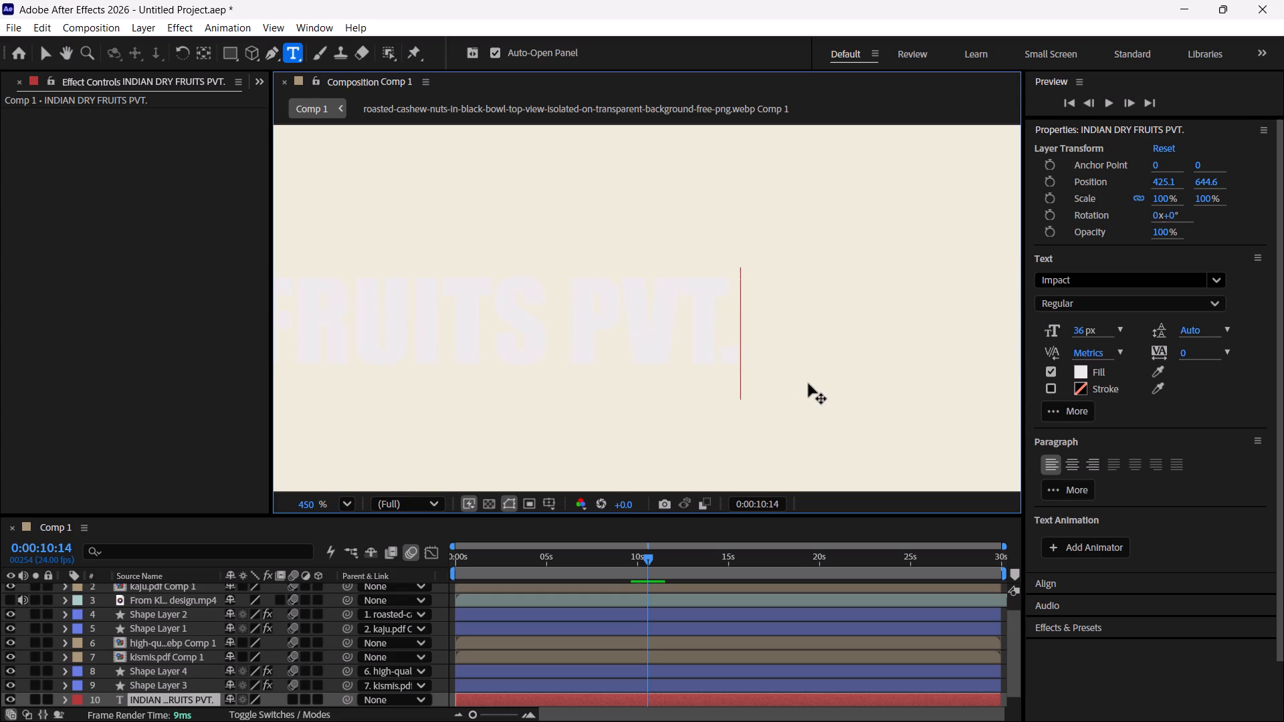
{"action": "key", "text": "Return"}
Enter LIMITED on the second line, indented with spaces toward the middle of the first line.
{"action": "scroll", "coordinate": [516, 348], "scroll_direction": "down", "scroll_amount": 8}
{"action": "middle_click_drag", "start_coordinate": [435, 380], "coordinate": [516, 392]}
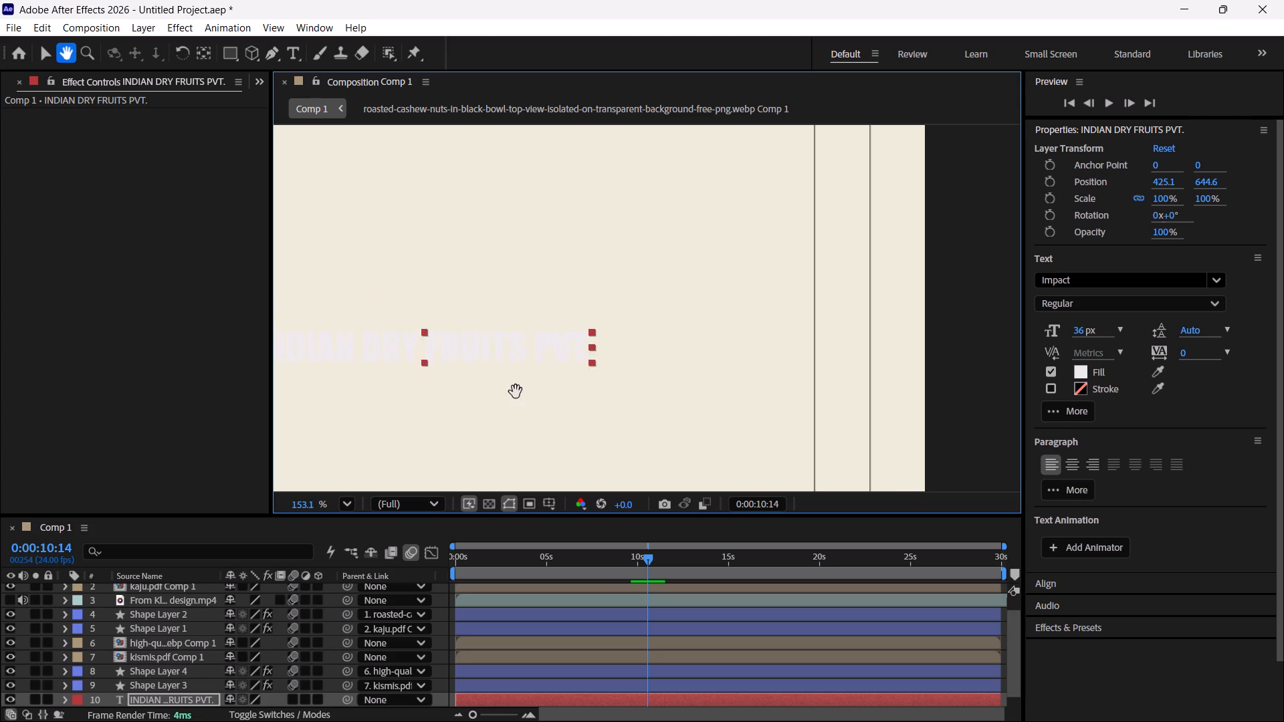
{"action": "middle_click_drag", "start_coordinate": [516, 392], "coordinate": [578, 382]}
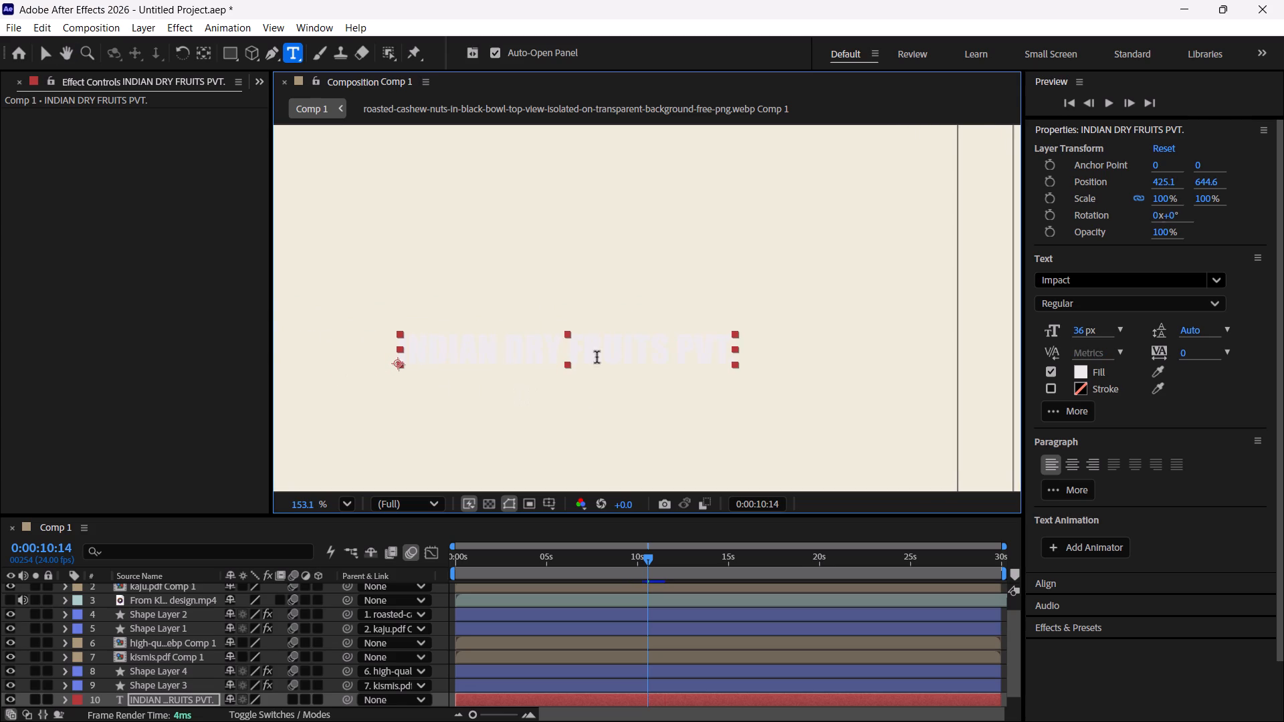
{"action": "left_click", "coordinate": [713, 354]}
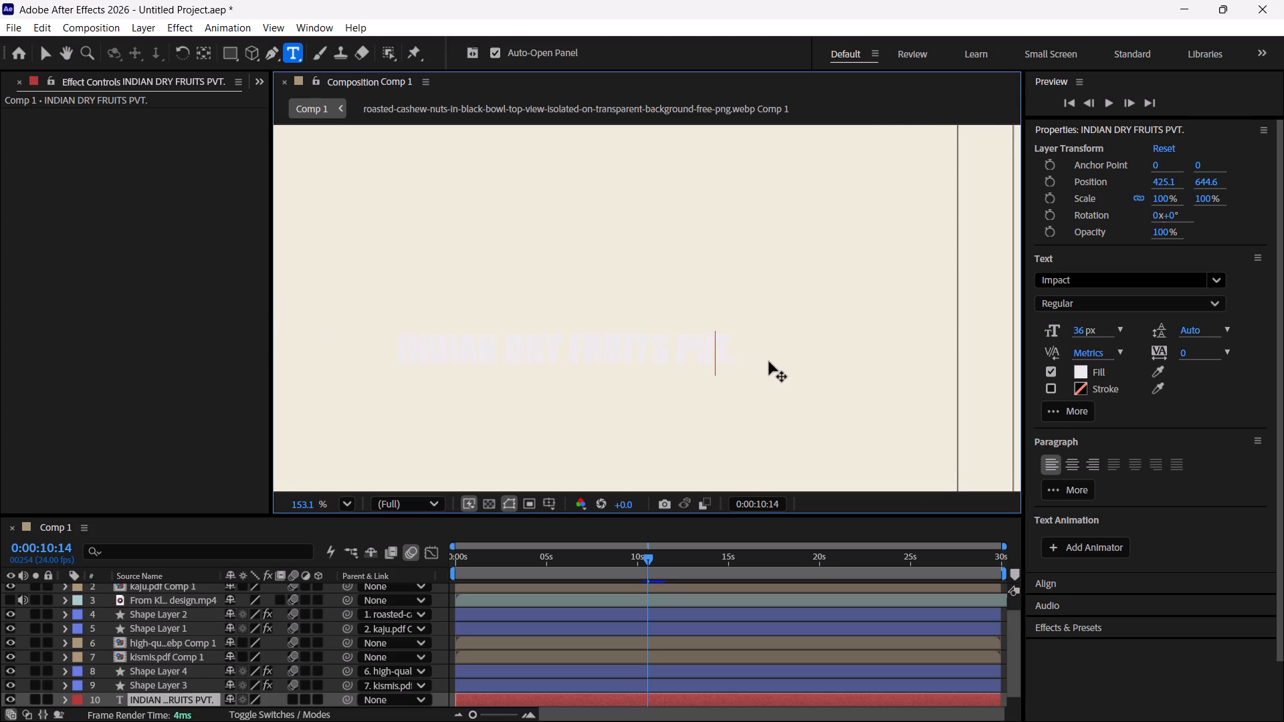
{"action": "key", "text": "Right"}
{"action": "key", "text": "Right"}
{"action": "key", "text": "Right"}
{"action": "key", "text": "Right"}
{"action": "key", "text": "Right"}
{"action": "key", "text": "Right"}
{"action": "key", "text": "Right"}
{"action": "key", "text": "Right"}
{"action": "key", "text": "Right"}
{"action": "key", "text": "Right"}
{"action": "key", "text": "Right"}
{"action": "key", "text": "Right"}
{"action": "key", "text": "l"}
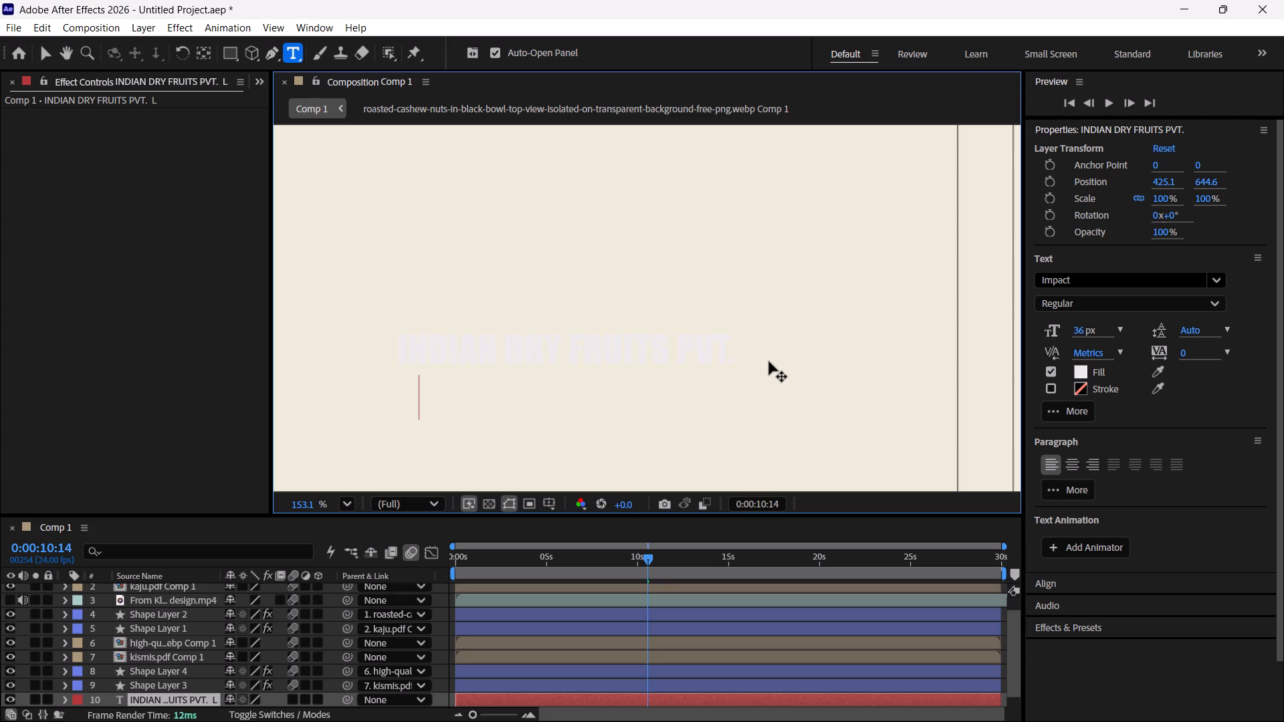
{"action": "key", "text": "BackSpace"}
{"action": "key", "text": "Right"}
{"action": "key", "text": "Right"}
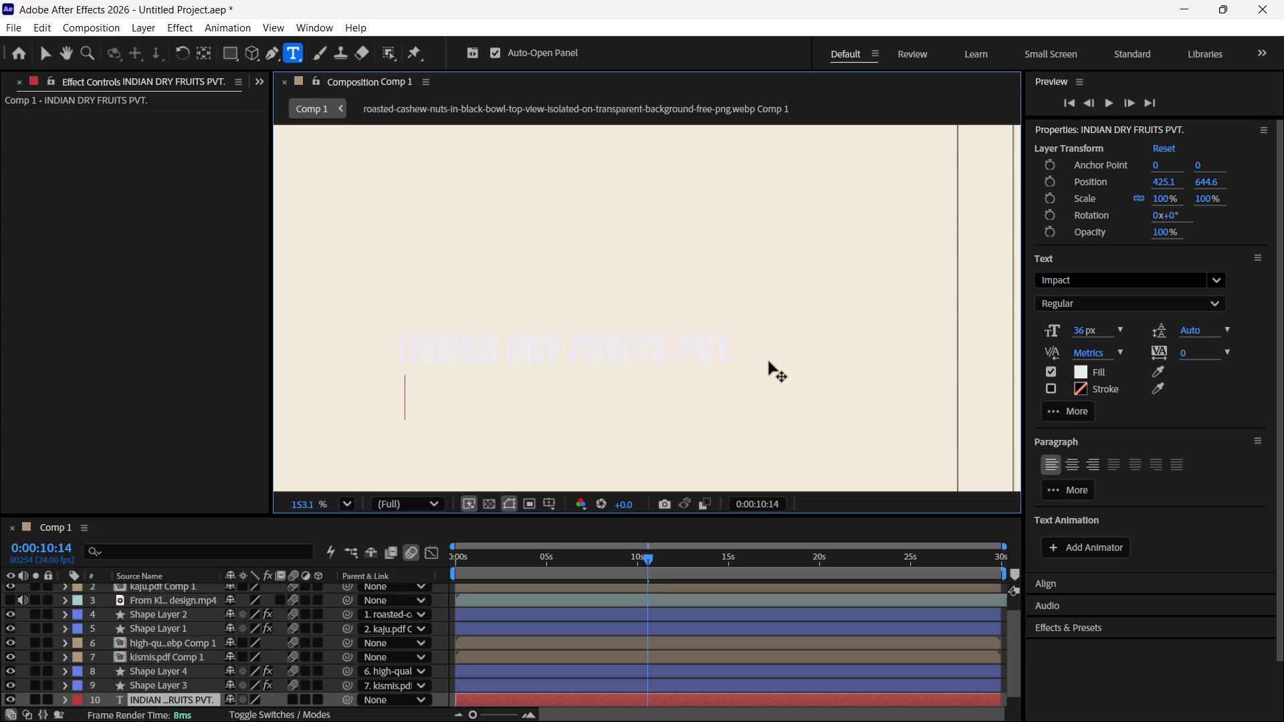
{"action": "key", "text": "Right"}
{"action": "key", "text": "Right"}
{"action": "key", "text": "Right"}
{"action": "key", "text": "Right"}
{"action": "key", "text": "Right"}
{"action": "key", "text": "Right"}
{"action": "key", "text": "space"}
{"action": "key", "text": "space"}
{"action": "key", "text": "space"}
{"action": "key", "text": "space"}
{"action": "key", "text": "space"}
{"action": "key", "text": "space"}
{"action": "key", "text": "space"}
{"action": "key", "text": "space"}
{"action": "key", "text": "space"}
{"action": "key", "text": "space"}
{"action": "key", "text": "space"}
{"action": "key", "text": "space"}
{"action": "key", "text": "space"}
{"action": "key", "text": "space"}
{"action": "key", "text": "space"}
{"action": "key", "text": "space"}
{"action": "key", "text": "space"}
{"action": "key", "text": "space"}
{"action": "key", "text": "space"}
{"action": "key", "text": "space"}
{"action": "key", "text": "space"}
{"action": "type", "text": "LT"}
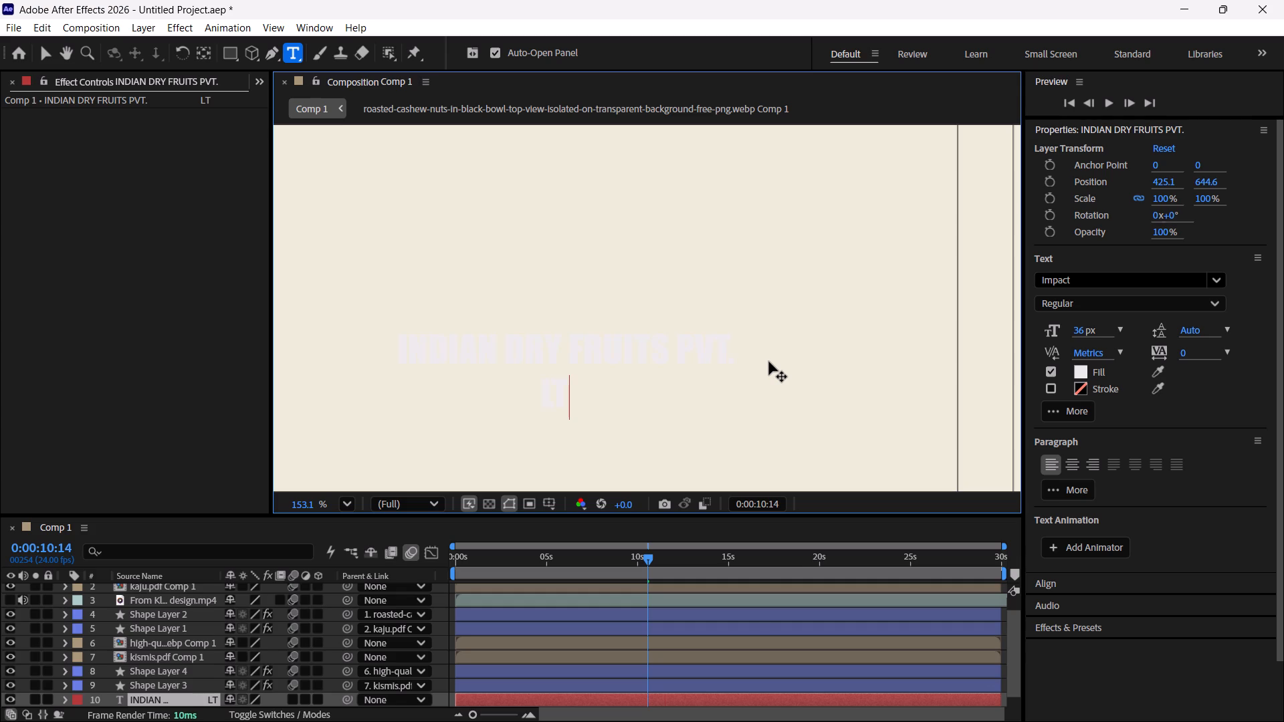
{"action": "key", "text": "BackSpace"}
{"action": "type", "text": "IMITED"}
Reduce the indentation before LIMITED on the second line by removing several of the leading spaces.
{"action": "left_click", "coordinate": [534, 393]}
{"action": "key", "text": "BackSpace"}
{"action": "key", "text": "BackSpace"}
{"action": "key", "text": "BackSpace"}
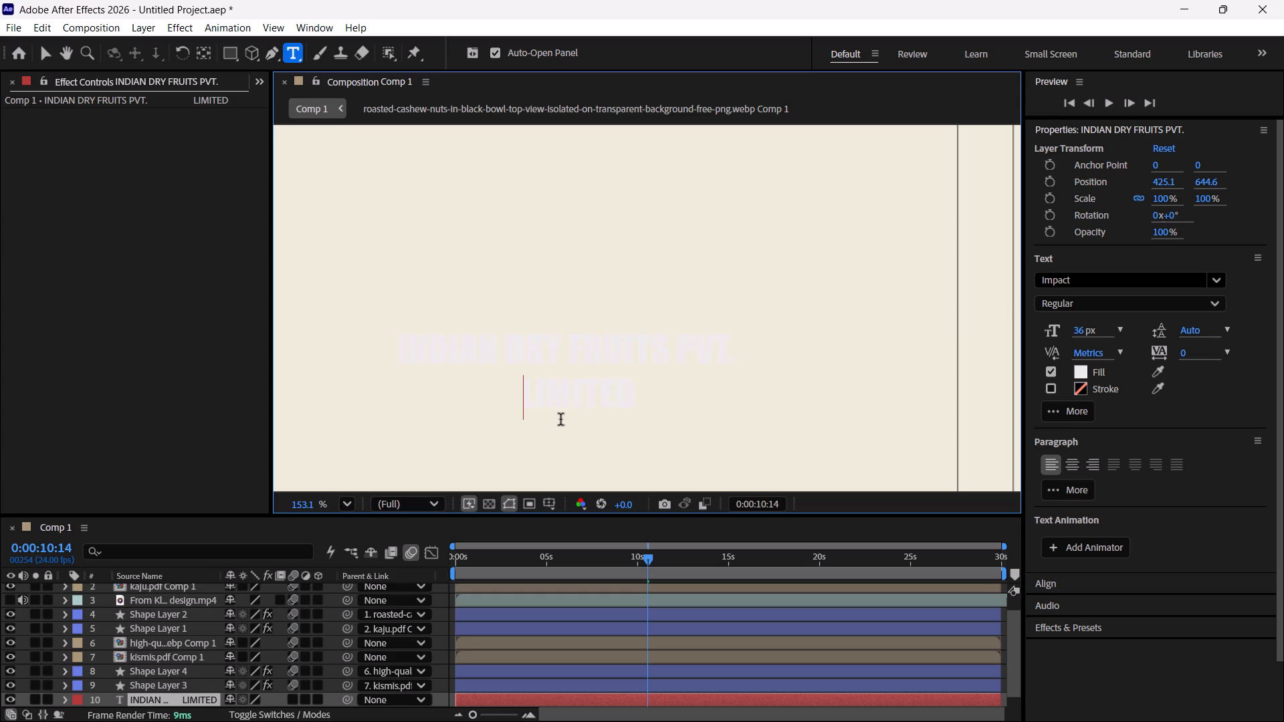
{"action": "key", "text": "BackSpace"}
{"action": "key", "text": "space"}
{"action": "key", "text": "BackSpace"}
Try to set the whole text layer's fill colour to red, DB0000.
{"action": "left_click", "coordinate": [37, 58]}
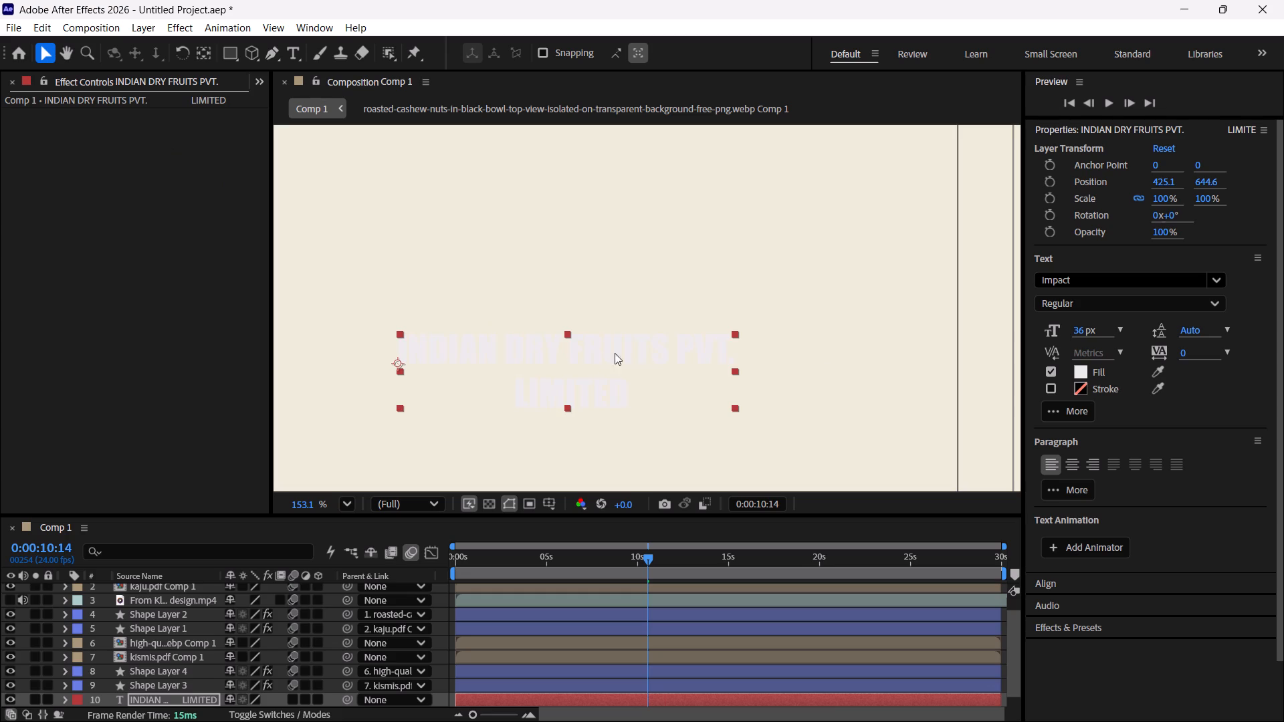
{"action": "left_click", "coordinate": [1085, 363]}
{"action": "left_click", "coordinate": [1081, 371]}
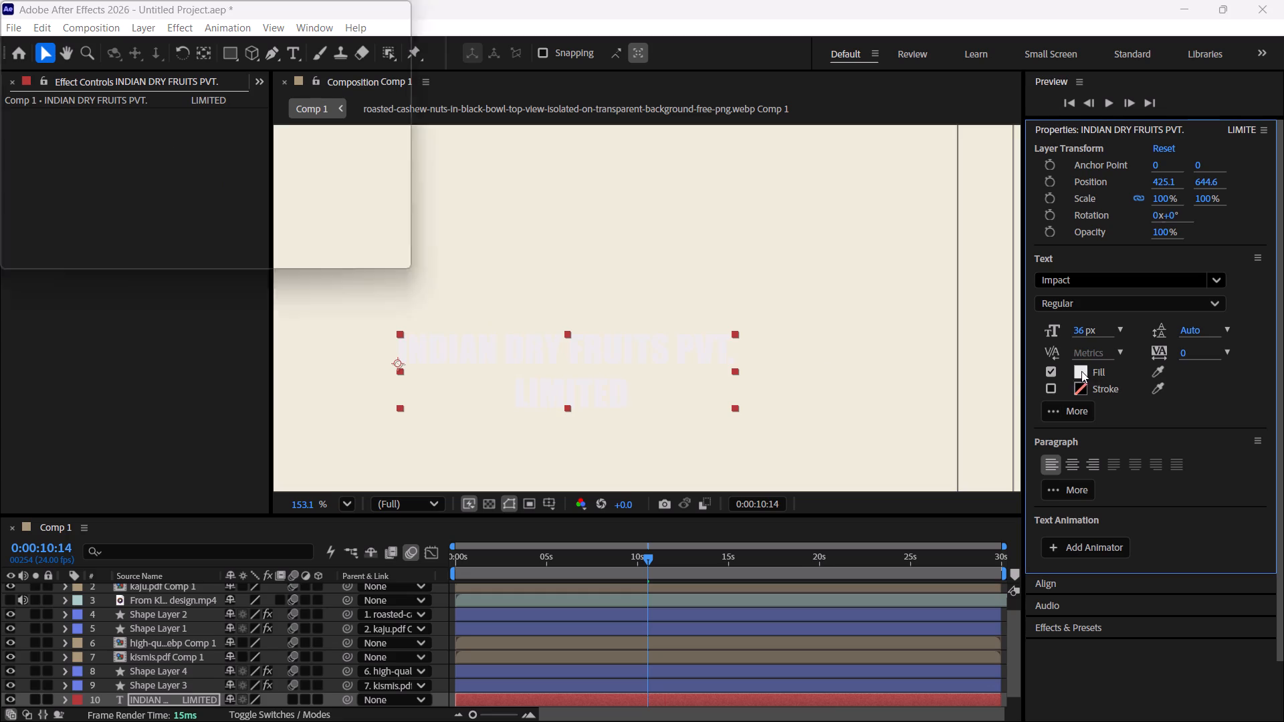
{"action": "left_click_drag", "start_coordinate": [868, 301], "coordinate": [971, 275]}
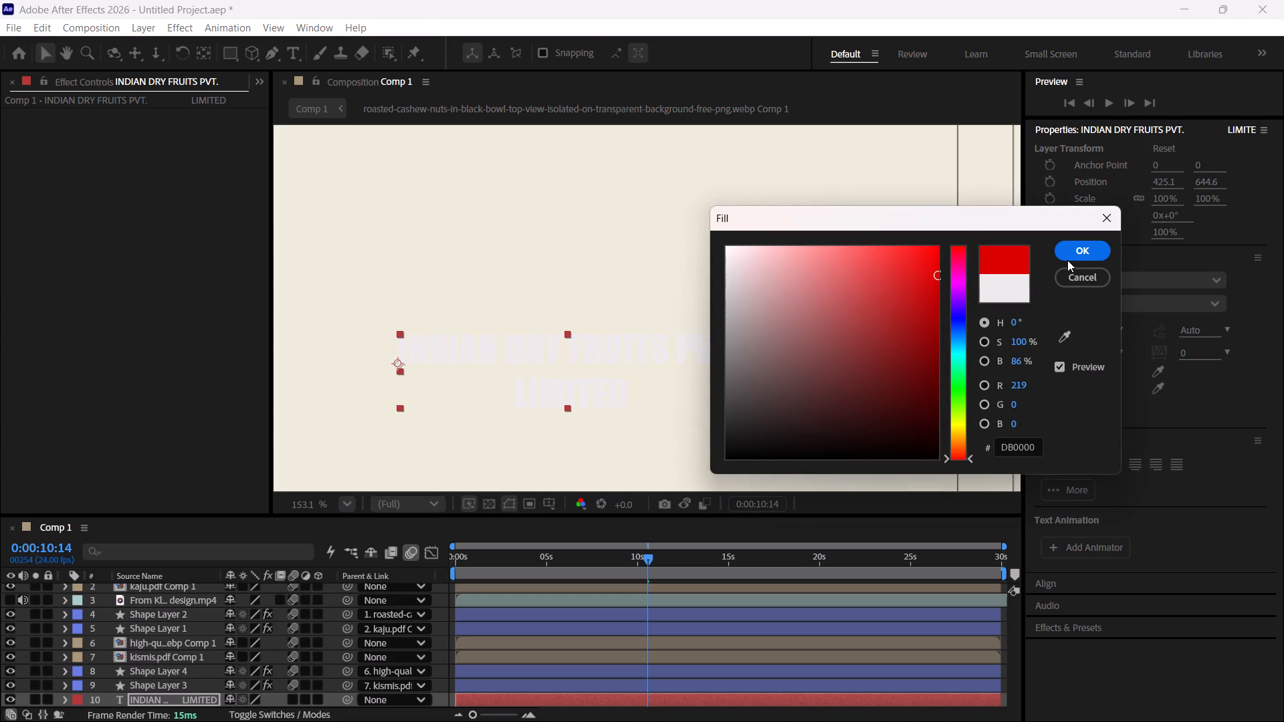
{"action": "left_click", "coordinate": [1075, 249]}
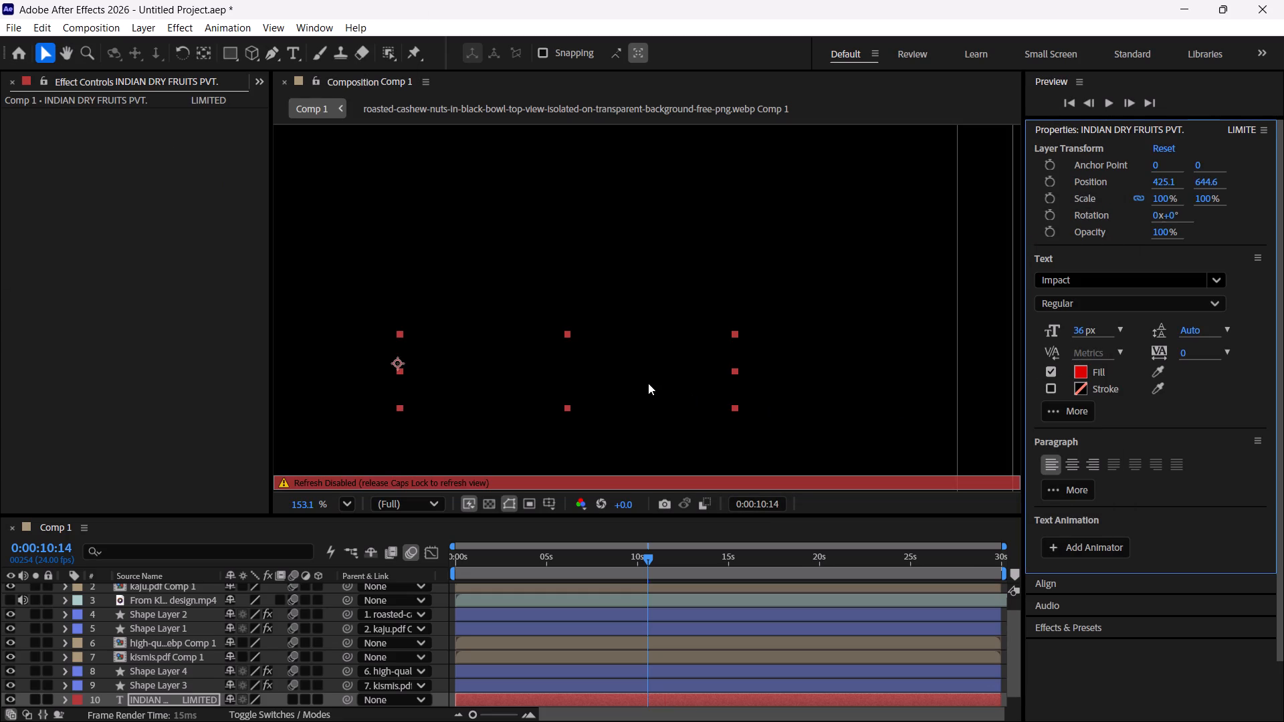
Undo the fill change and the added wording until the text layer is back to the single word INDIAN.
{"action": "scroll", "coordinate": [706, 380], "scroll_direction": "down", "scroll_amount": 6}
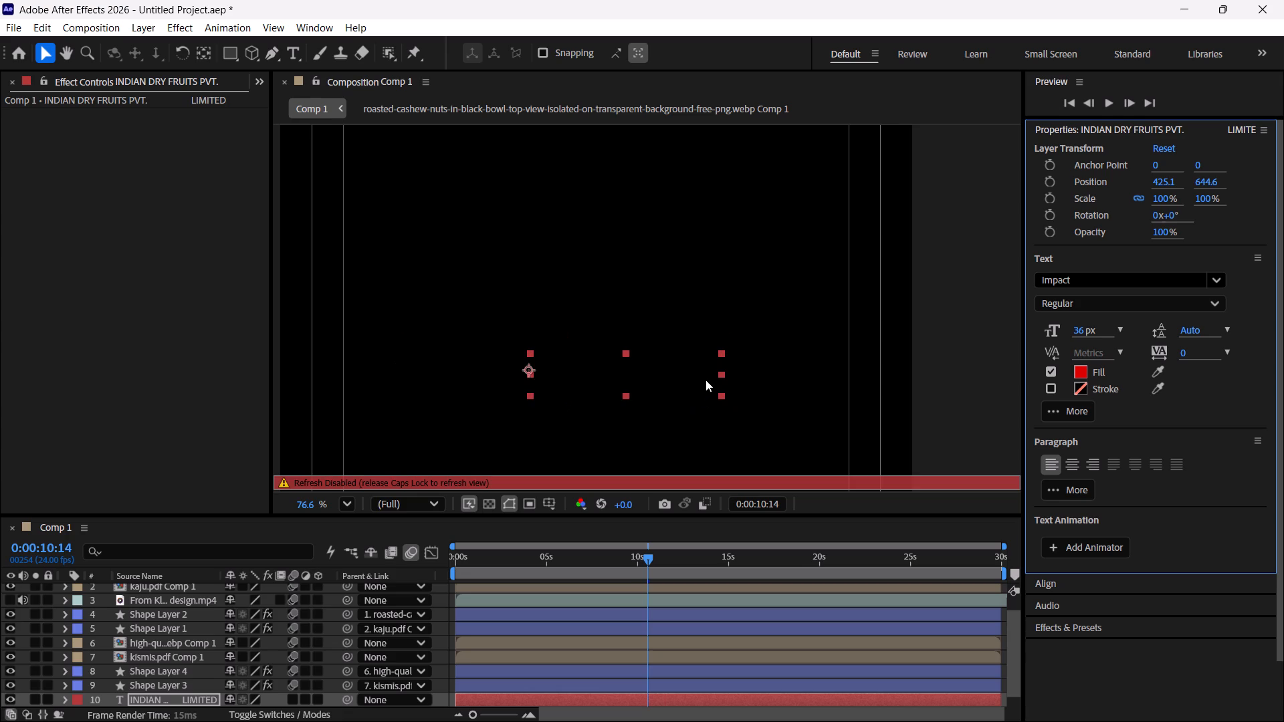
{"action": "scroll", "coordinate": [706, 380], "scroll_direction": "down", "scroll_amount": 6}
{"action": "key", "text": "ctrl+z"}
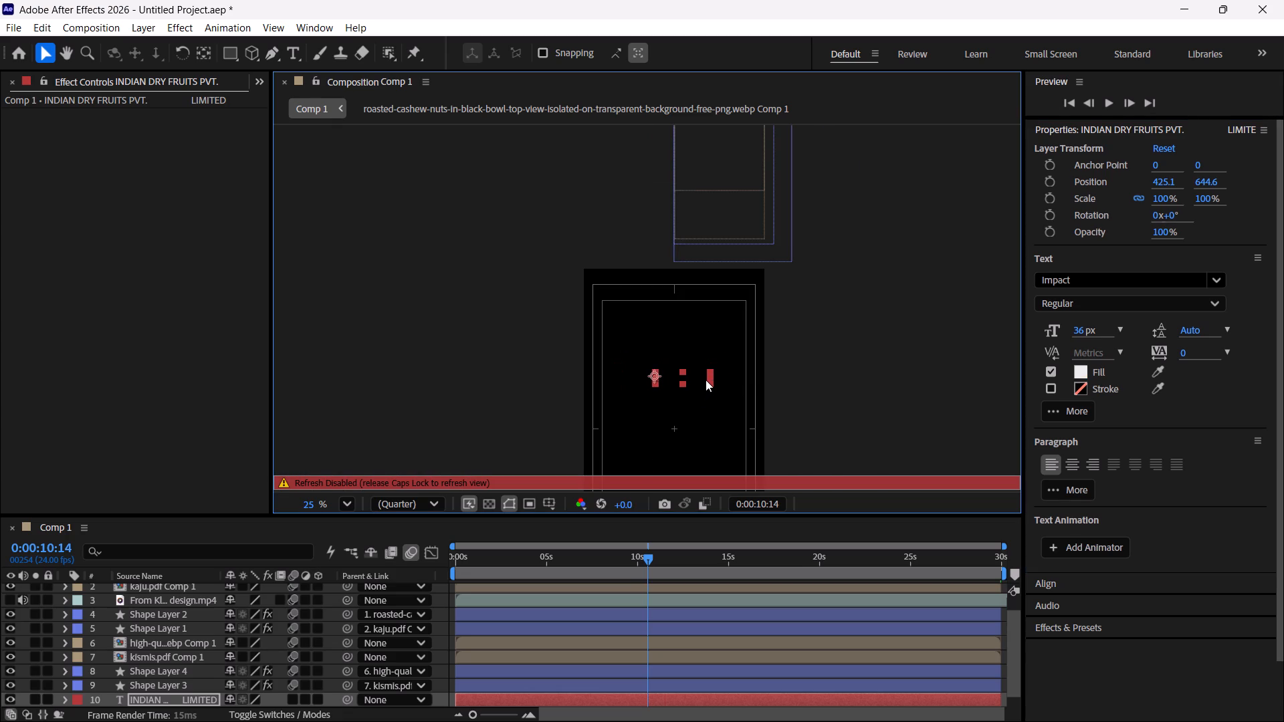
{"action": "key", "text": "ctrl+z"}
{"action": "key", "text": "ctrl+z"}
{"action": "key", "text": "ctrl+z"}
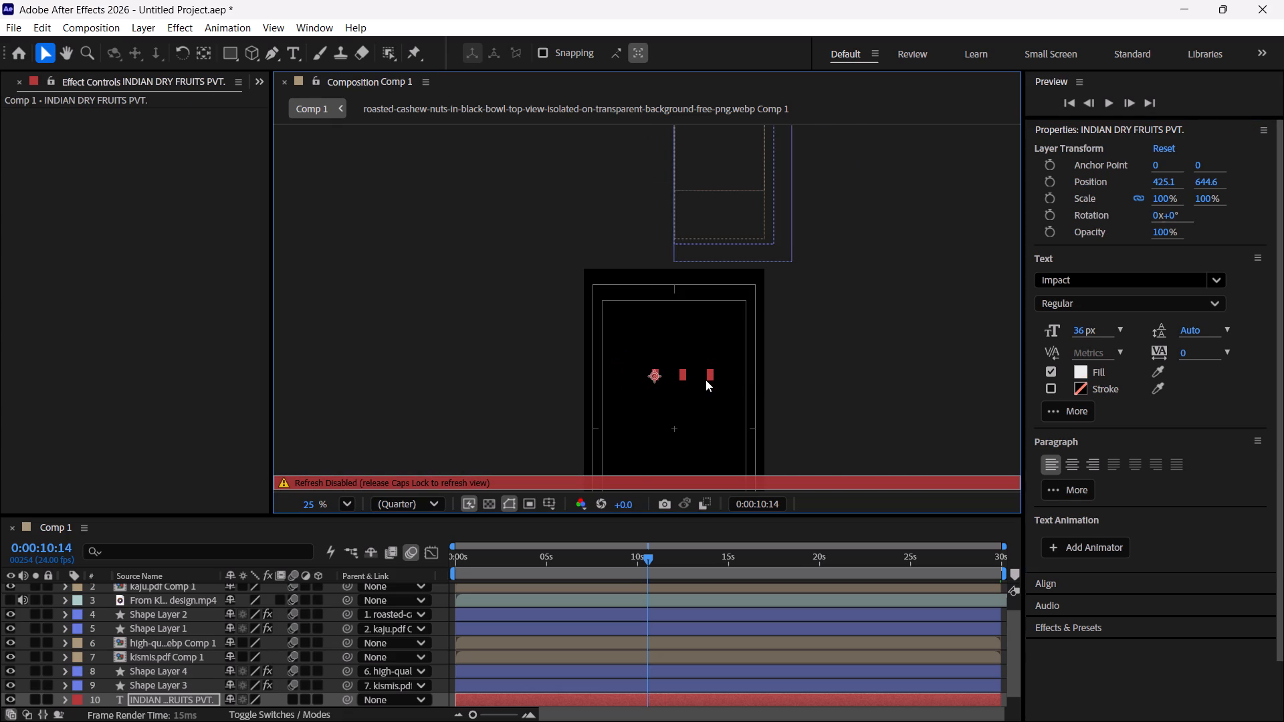
Reopen the INDIAN text for editing at its end and add a space after the word.
{"action": "scroll", "coordinate": [674, 386], "scroll_direction": "up", "scroll_amount": 20}
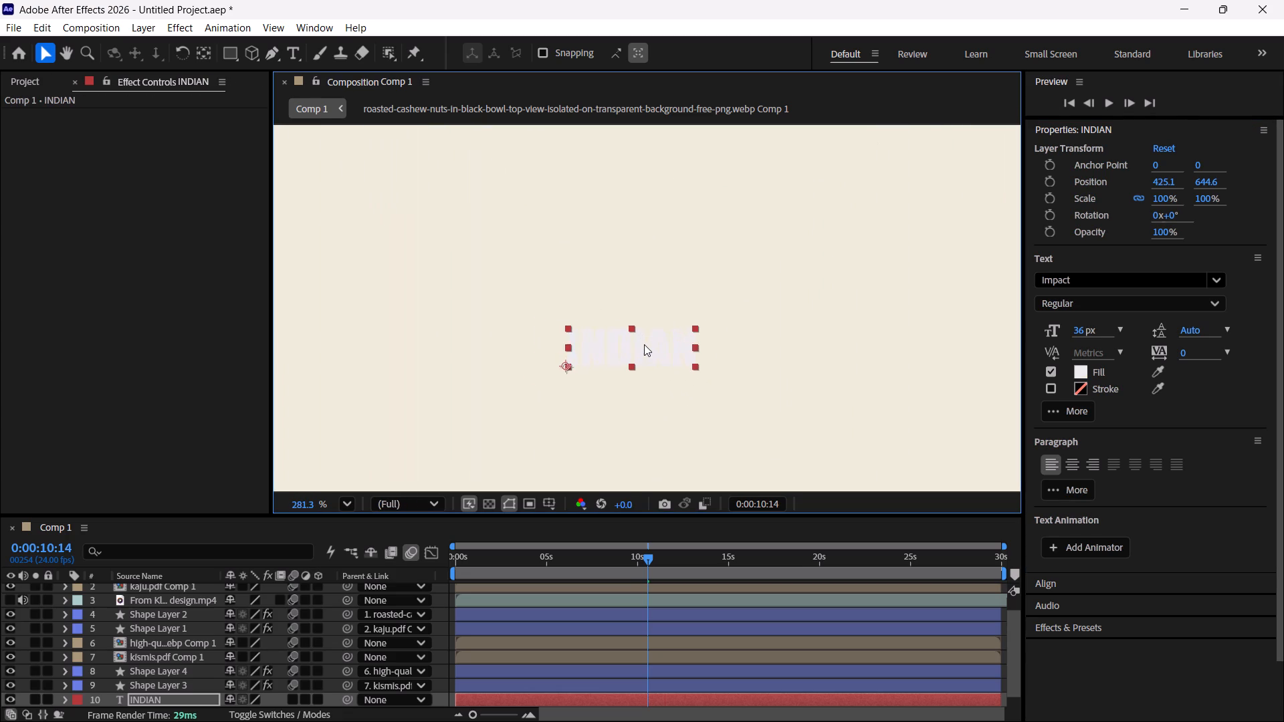
{"action": "scroll", "coordinate": [644, 344], "scroll_direction": "up", "scroll_amount": 5}
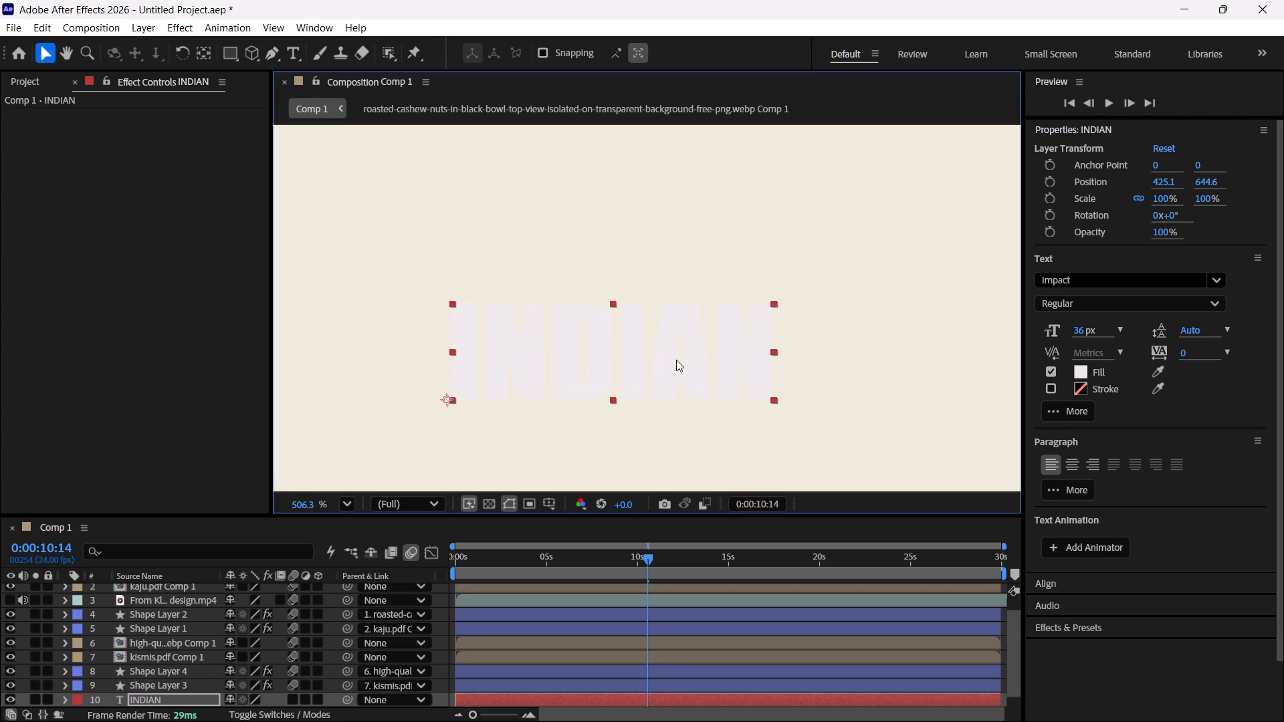
{"action": "scroll", "coordinate": [676, 360], "scroll_direction": "up", "scroll_amount": 3}
{"action": "left_click", "coordinate": [787, 356]}
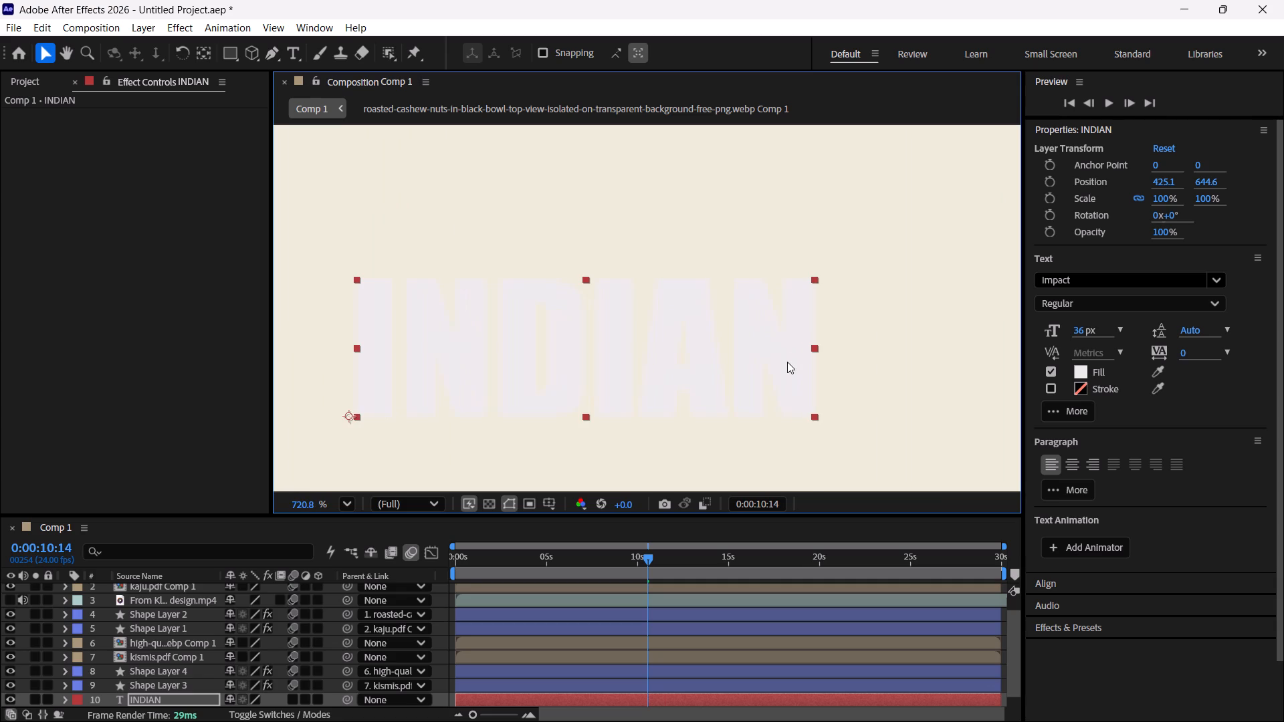
{"action": "left_click", "coordinate": [290, 54]}
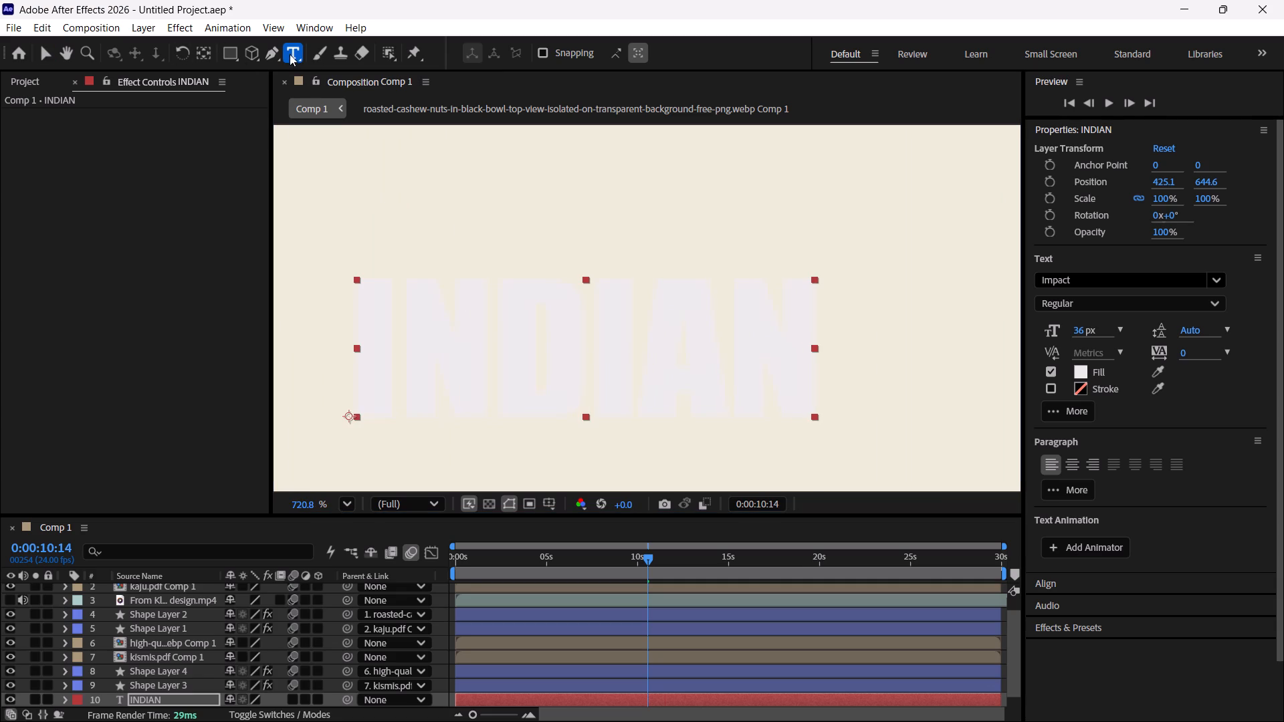
{"action": "left_click", "coordinate": [801, 382]}
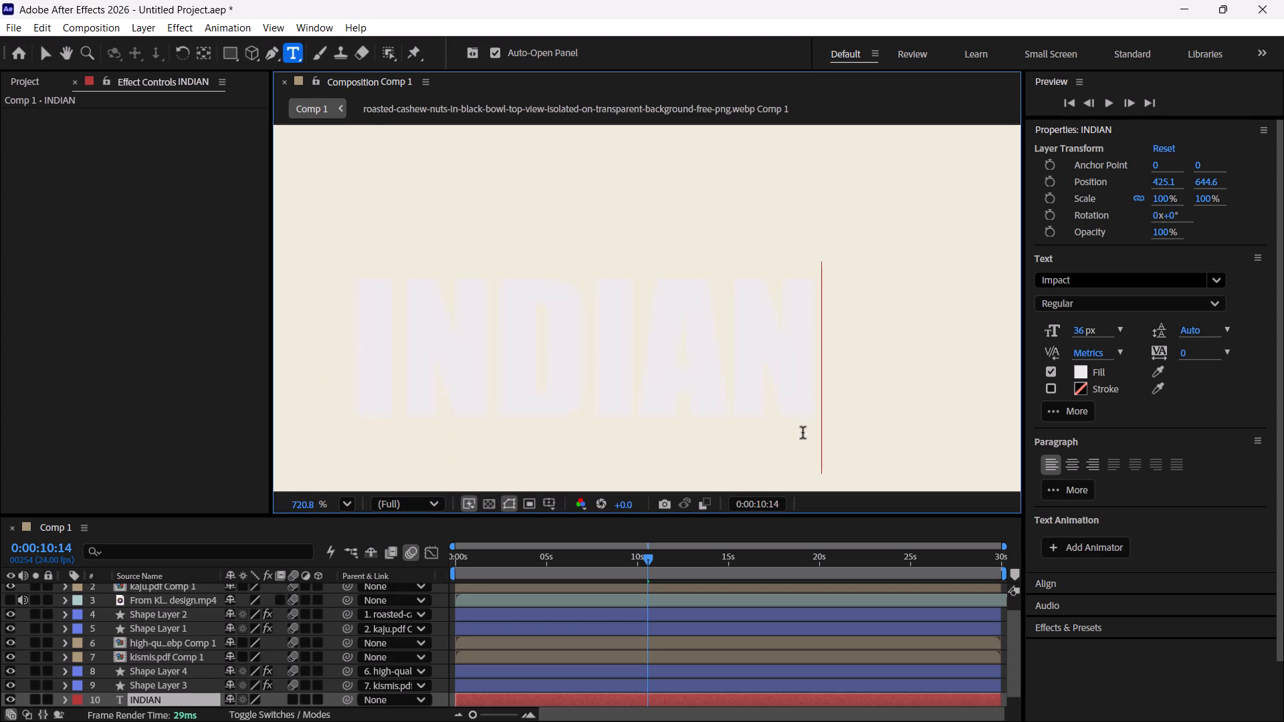
{"action": "key", "text": "space"}
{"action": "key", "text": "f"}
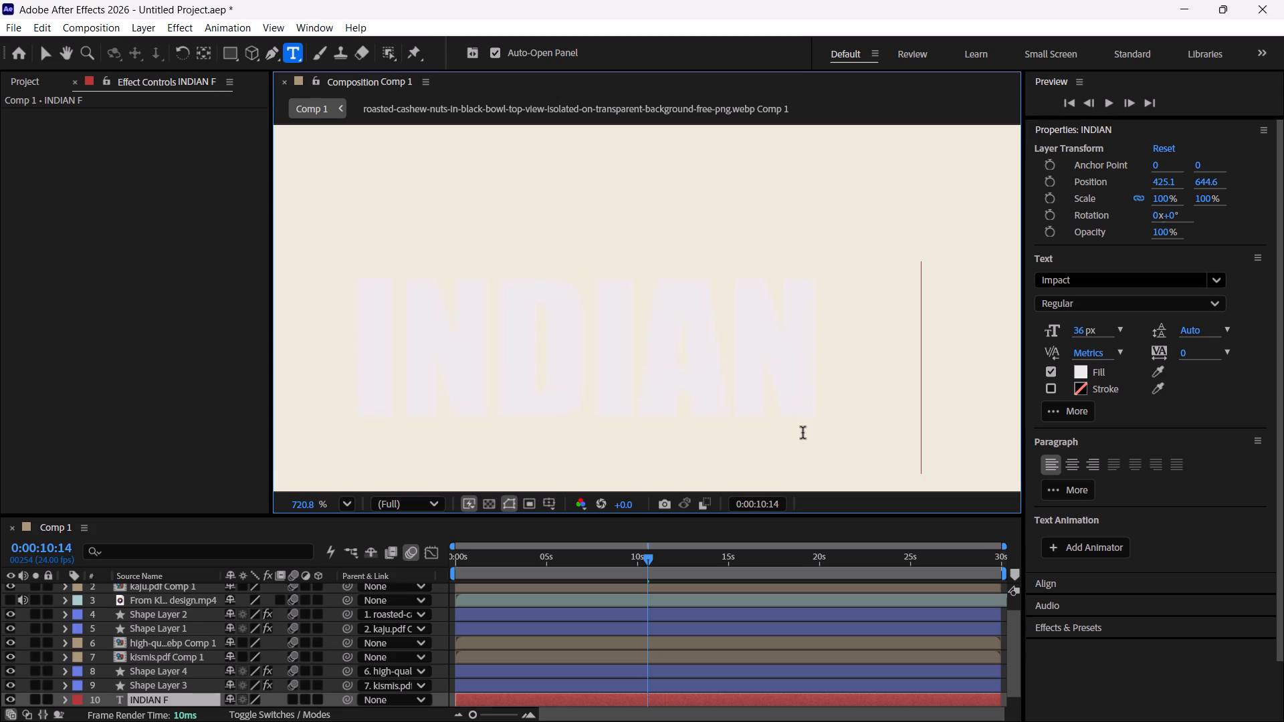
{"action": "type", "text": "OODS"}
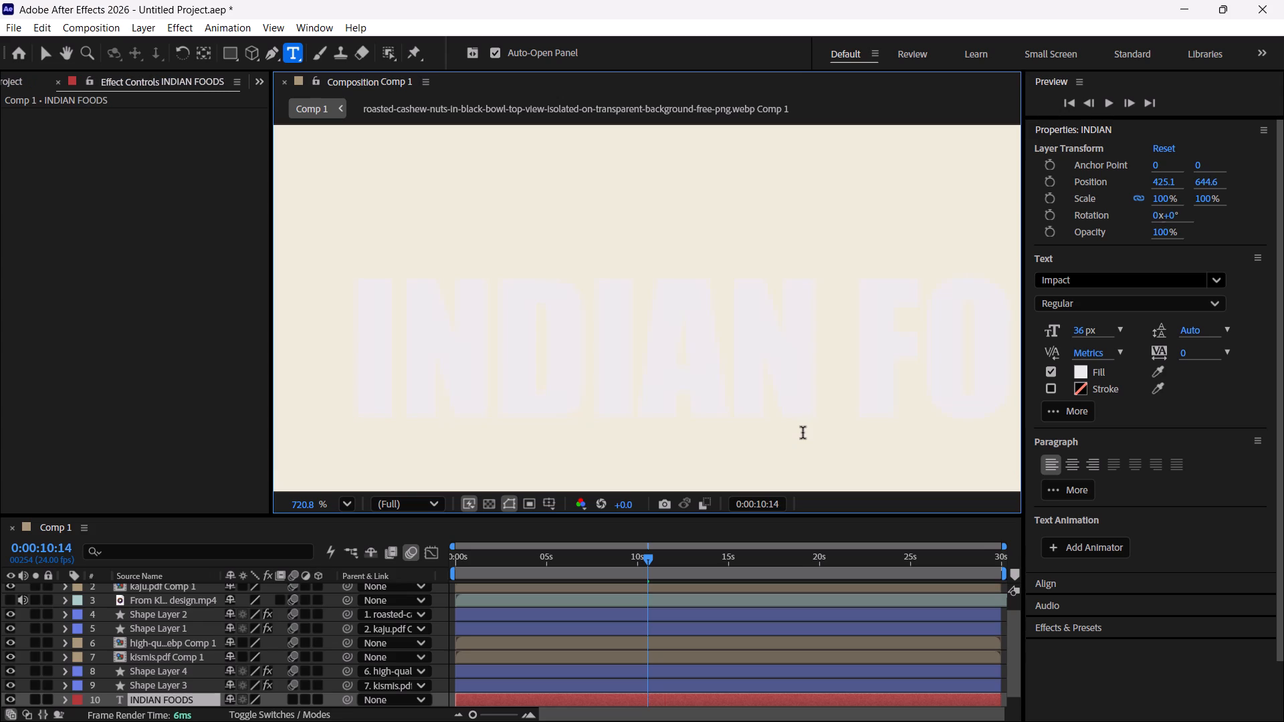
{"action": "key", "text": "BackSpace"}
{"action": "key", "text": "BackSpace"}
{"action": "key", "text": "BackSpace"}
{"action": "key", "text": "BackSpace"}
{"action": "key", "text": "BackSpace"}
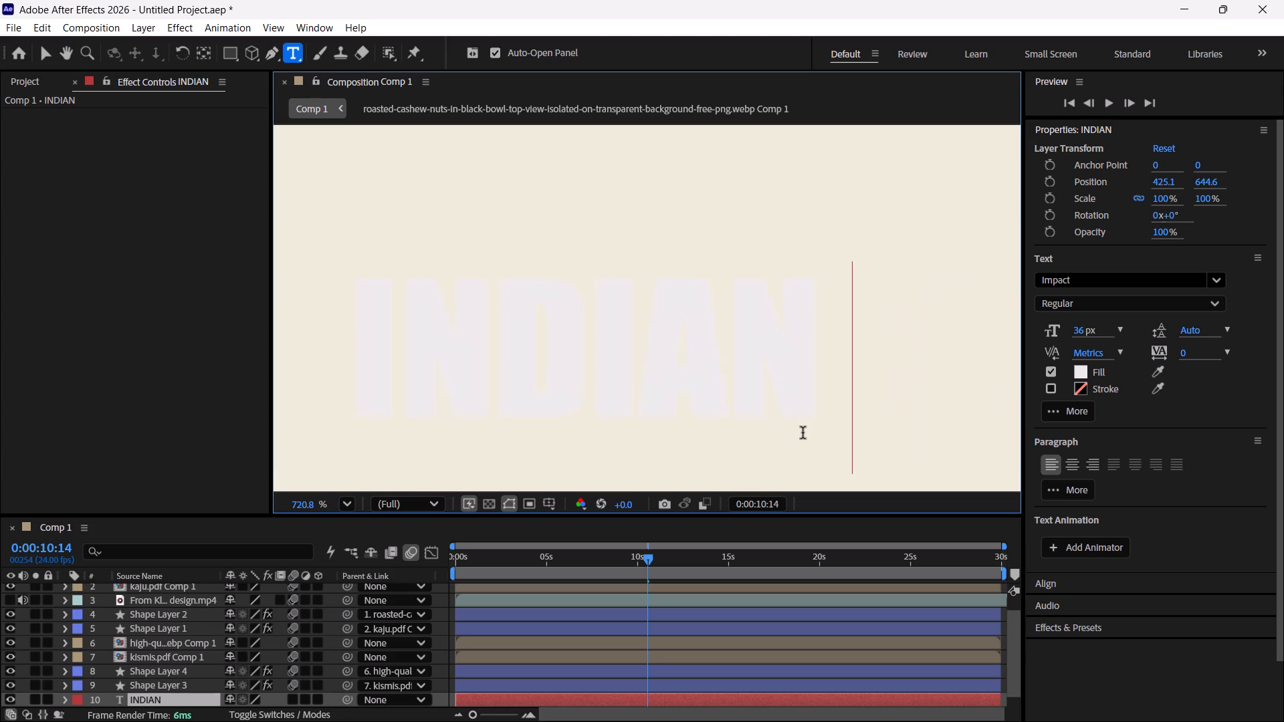
Complete the company name with DRY FRUITS PVT. on the first line and LIMITED on a second line.
{"action": "type", "text": "DRY FRUITS PVT"}
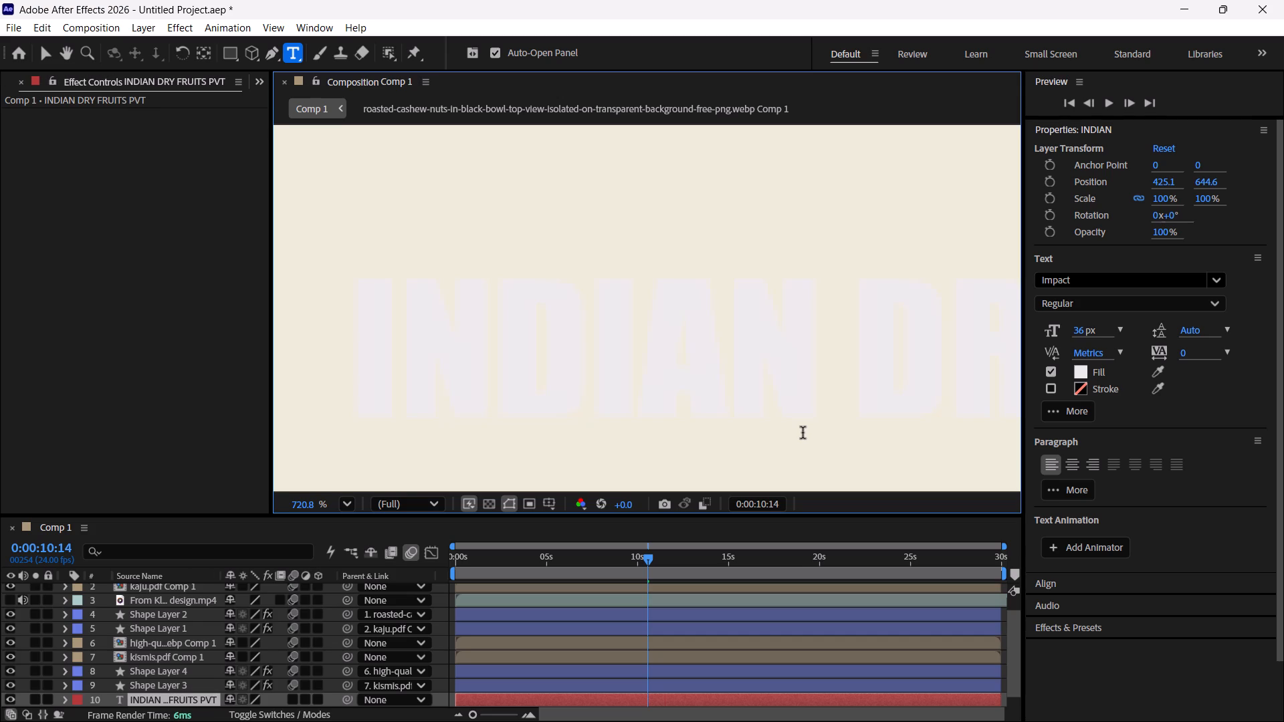
{"action": "key", "text": "period"}
{"action": "key", "text": "Return"}
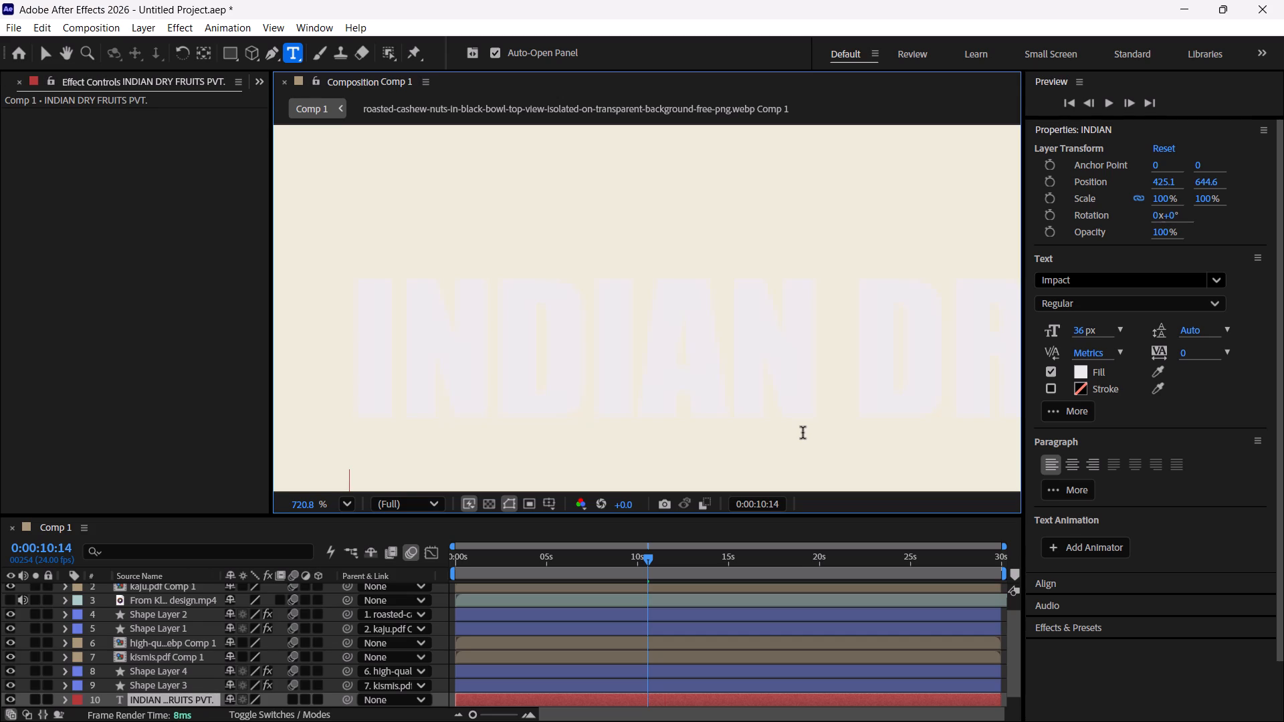
{"action": "type", "text": "LIMITED"}
Indent LIMITED on the second line with 16 spaces so it sits centred beneath INDIAN DRY FRUITS PVT.
{"action": "scroll", "coordinate": [810, 400], "scroll_direction": "down", "scroll_amount": 5}
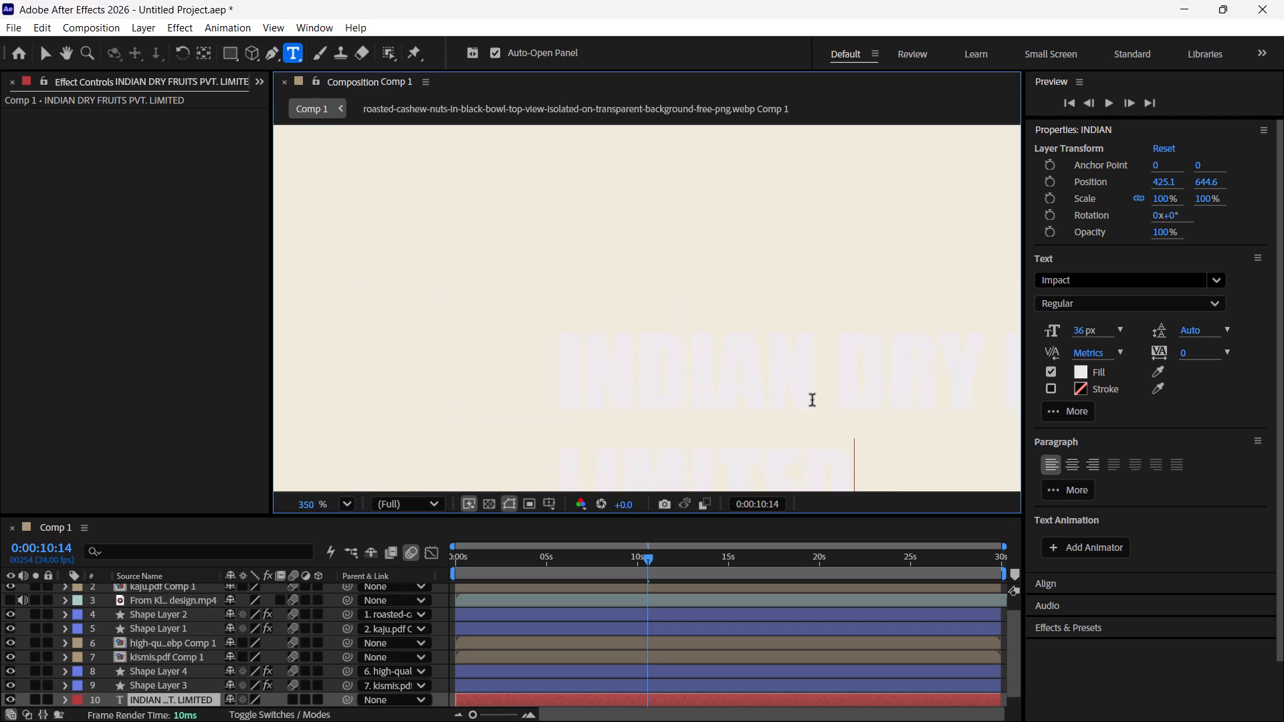
{"action": "scroll", "coordinate": [812, 400], "scroll_direction": "down", "scroll_amount": 7}
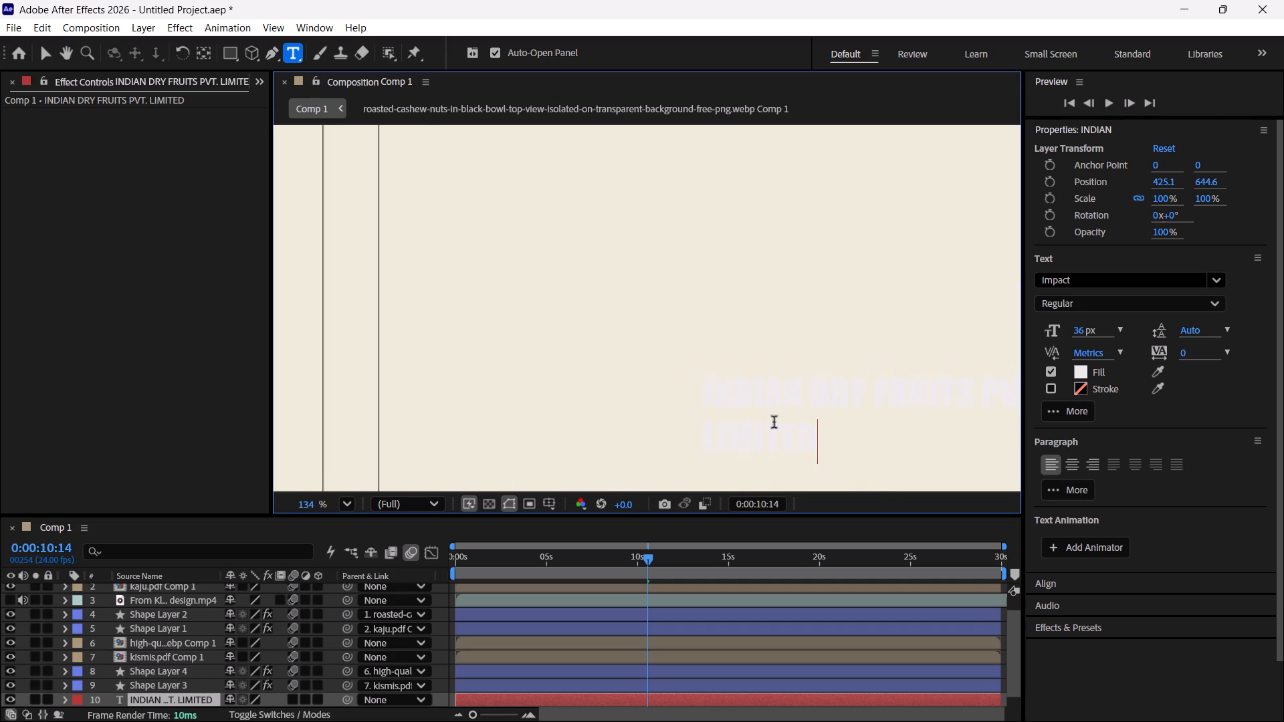
{"action": "left_click", "coordinate": [720, 435]}
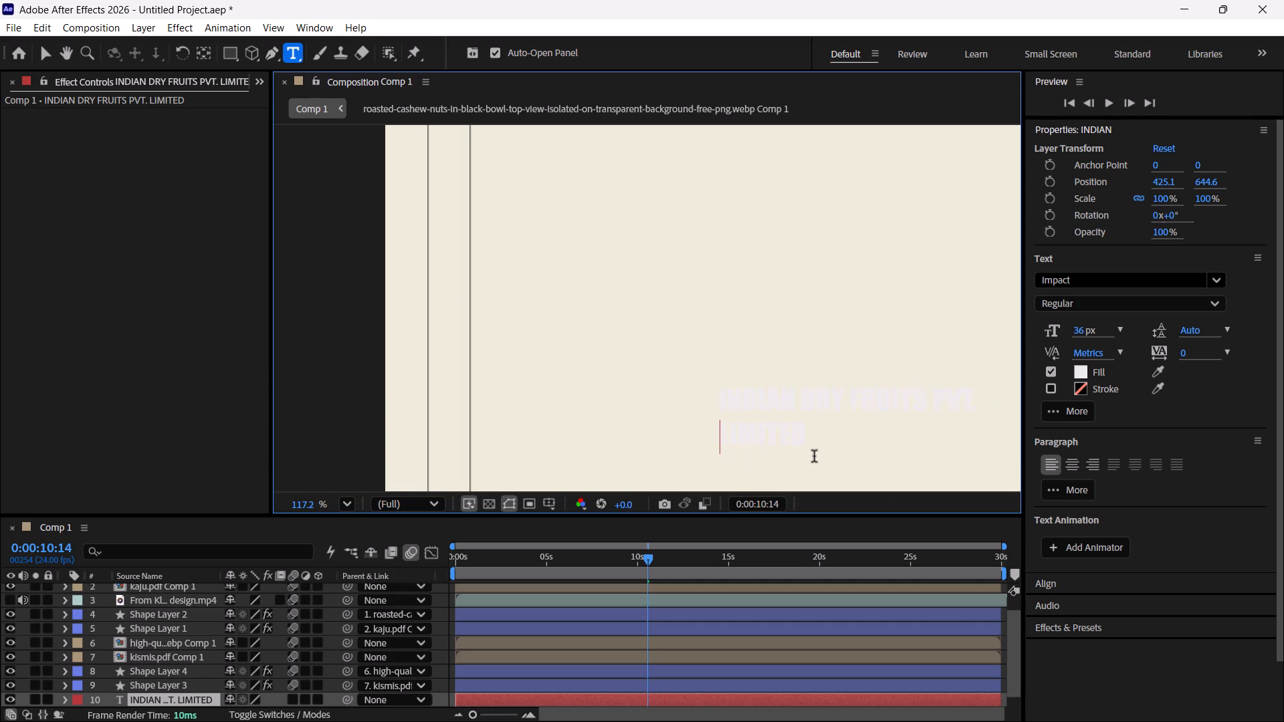
{"action": "key", "text": "space"}
{"action": "key", "text": "space"}
{"action": "key", "text": "space"}
{"action": "key", "text": "space"}
{"action": "key", "text": "space"}
{"action": "key", "text": "space"}
{"action": "key", "text": "space"}
{"action": "key", "text": "space"}
{"action": "key", "text": "space"}
{"action": "key", "text": "space"}
{"action": "key", "text": "space"}
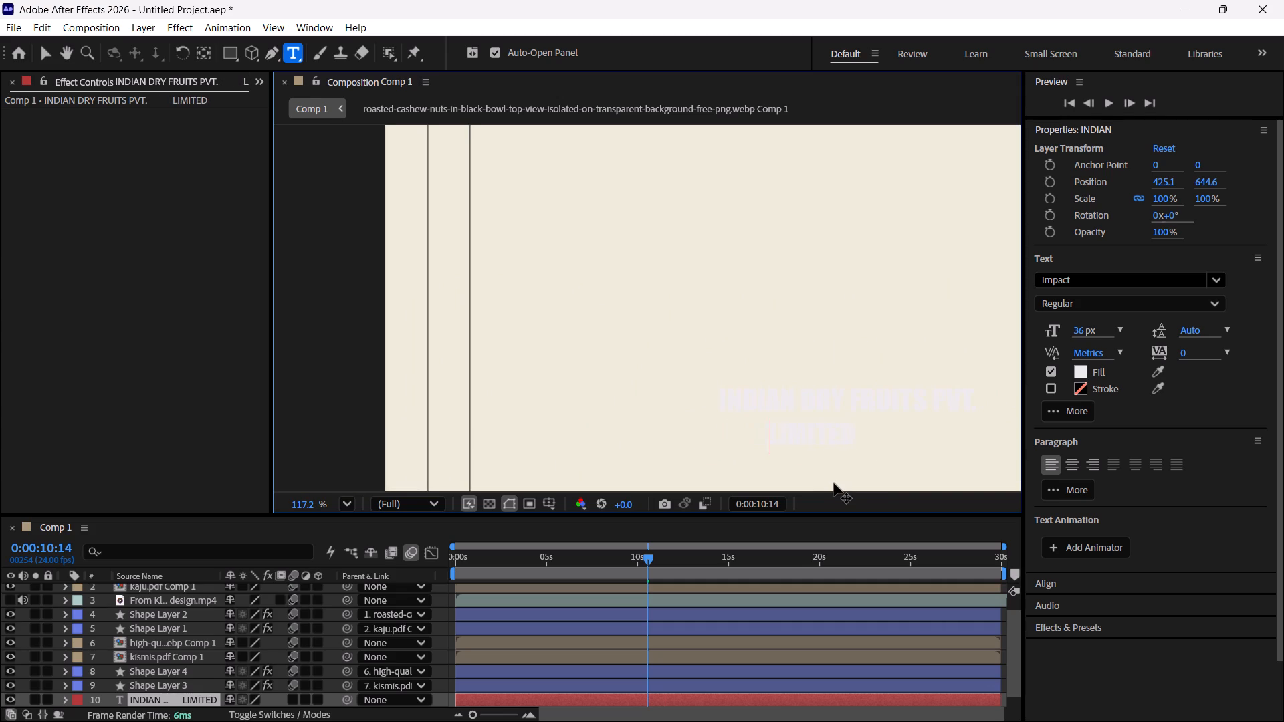
{"action": "key", "text": "space"}
{"action": "key", "text": "space"}
{"action": "key", "text": "space"}
{"action": "key", "text": "space"}
{"action": "left_click", "coordinate": [891, 439]}
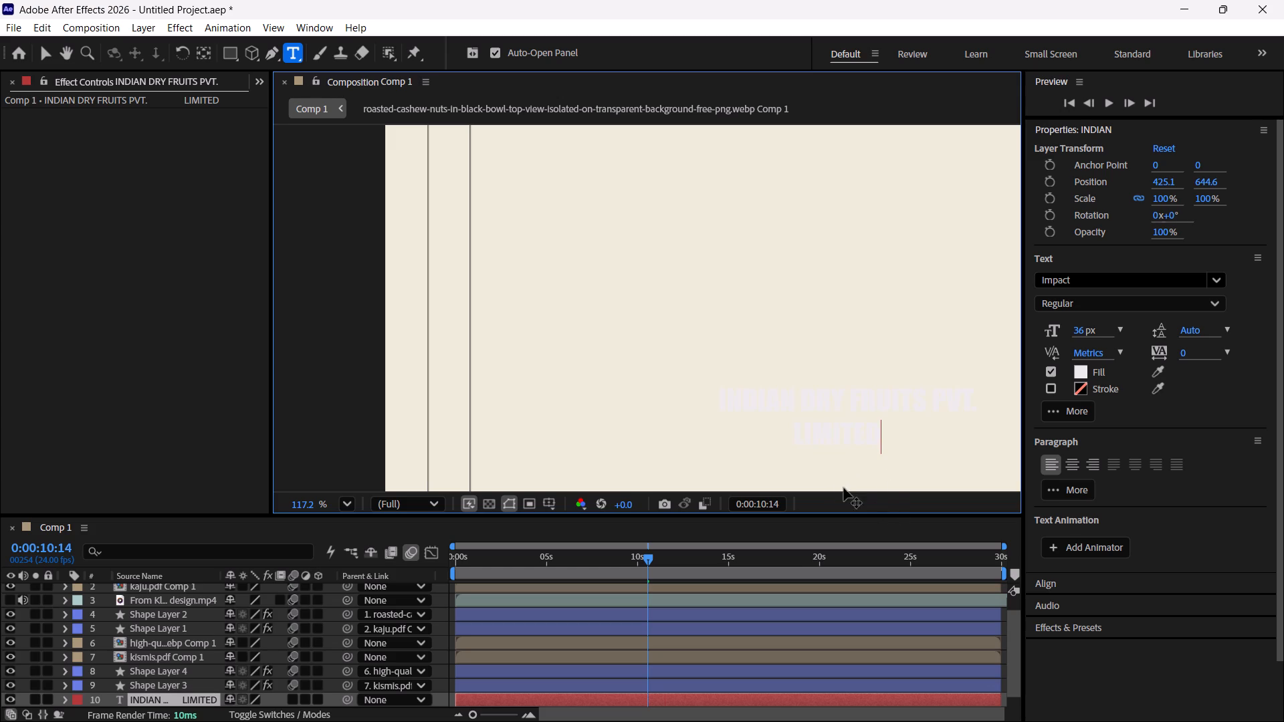
{"action": "left_click", "coordinate": [794, 440]}
{"action": "key", "text": "space"}
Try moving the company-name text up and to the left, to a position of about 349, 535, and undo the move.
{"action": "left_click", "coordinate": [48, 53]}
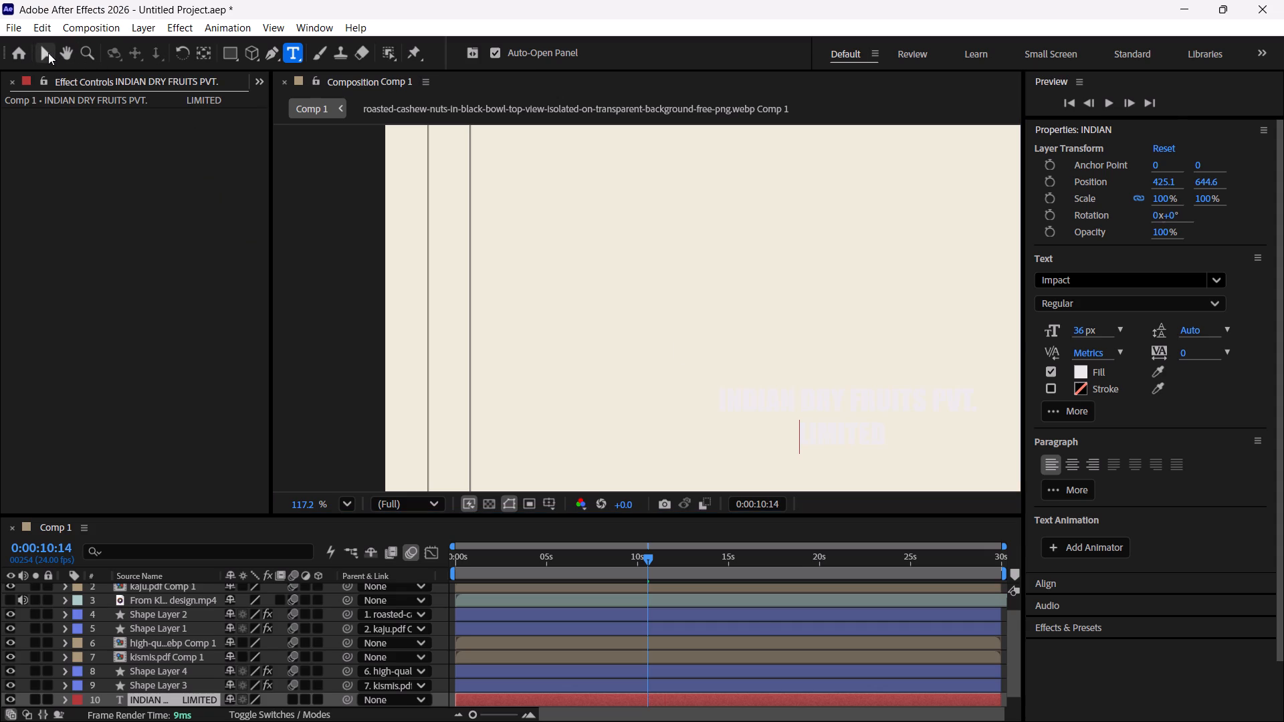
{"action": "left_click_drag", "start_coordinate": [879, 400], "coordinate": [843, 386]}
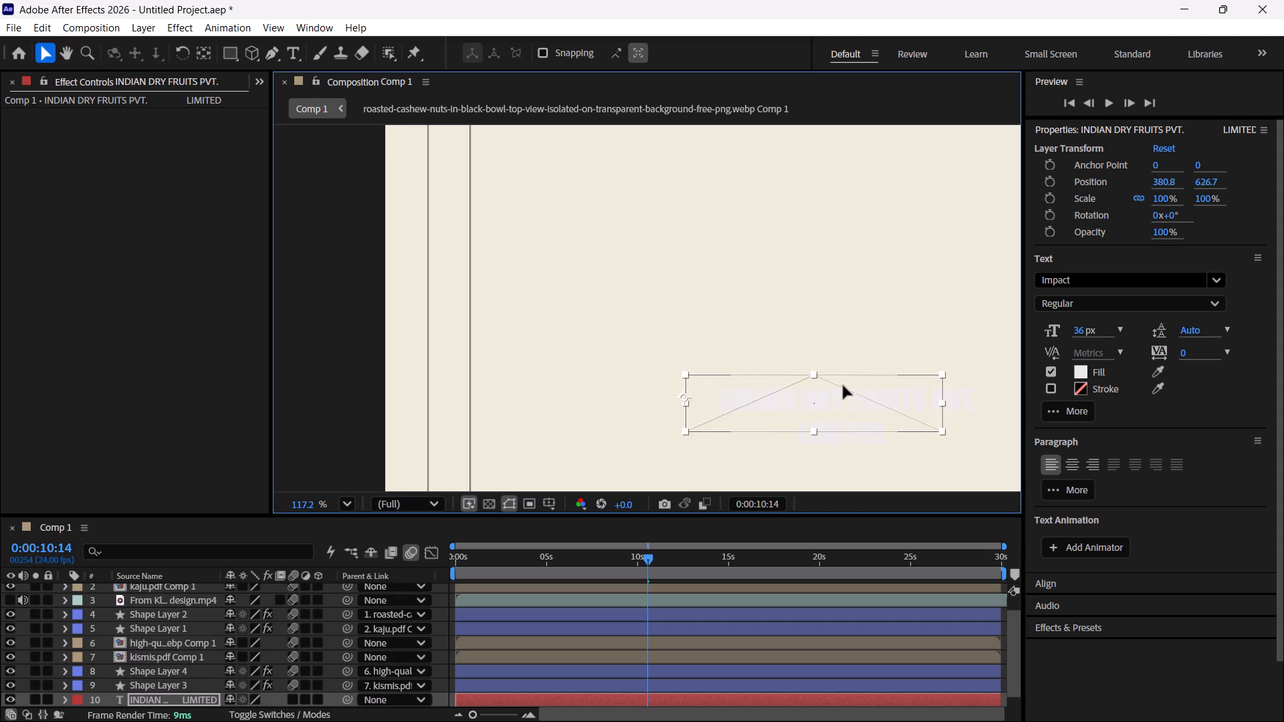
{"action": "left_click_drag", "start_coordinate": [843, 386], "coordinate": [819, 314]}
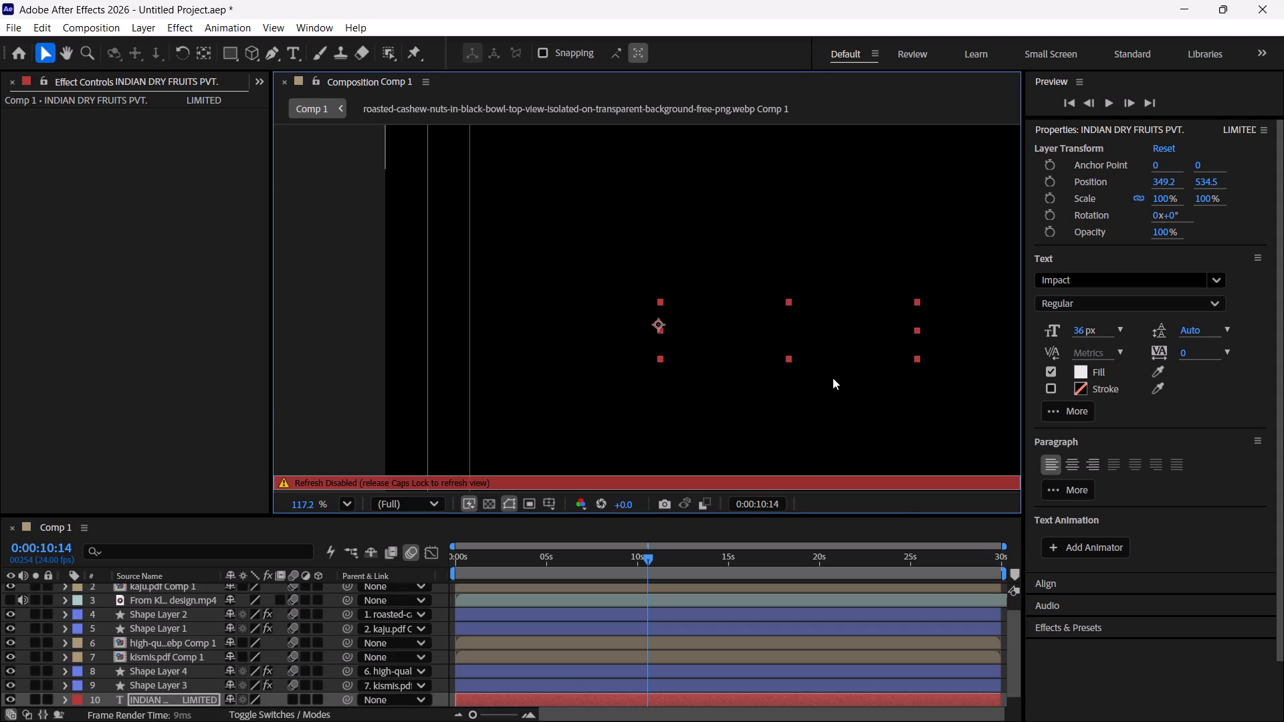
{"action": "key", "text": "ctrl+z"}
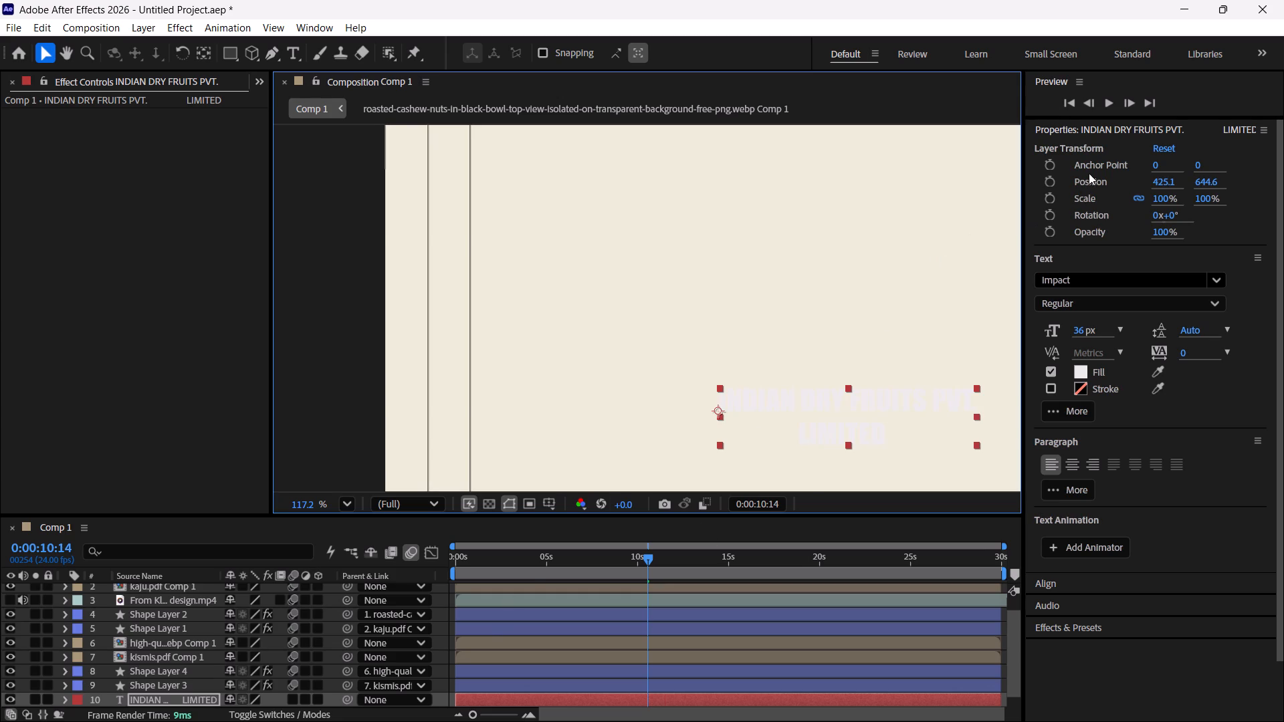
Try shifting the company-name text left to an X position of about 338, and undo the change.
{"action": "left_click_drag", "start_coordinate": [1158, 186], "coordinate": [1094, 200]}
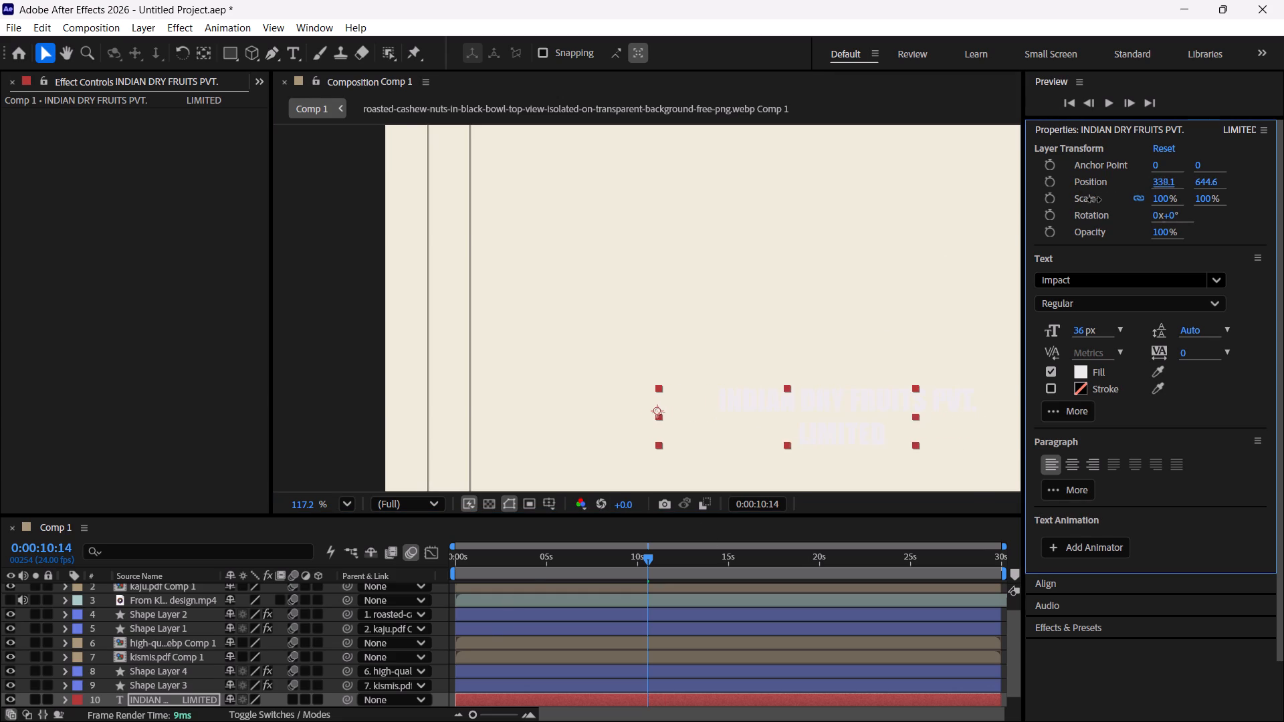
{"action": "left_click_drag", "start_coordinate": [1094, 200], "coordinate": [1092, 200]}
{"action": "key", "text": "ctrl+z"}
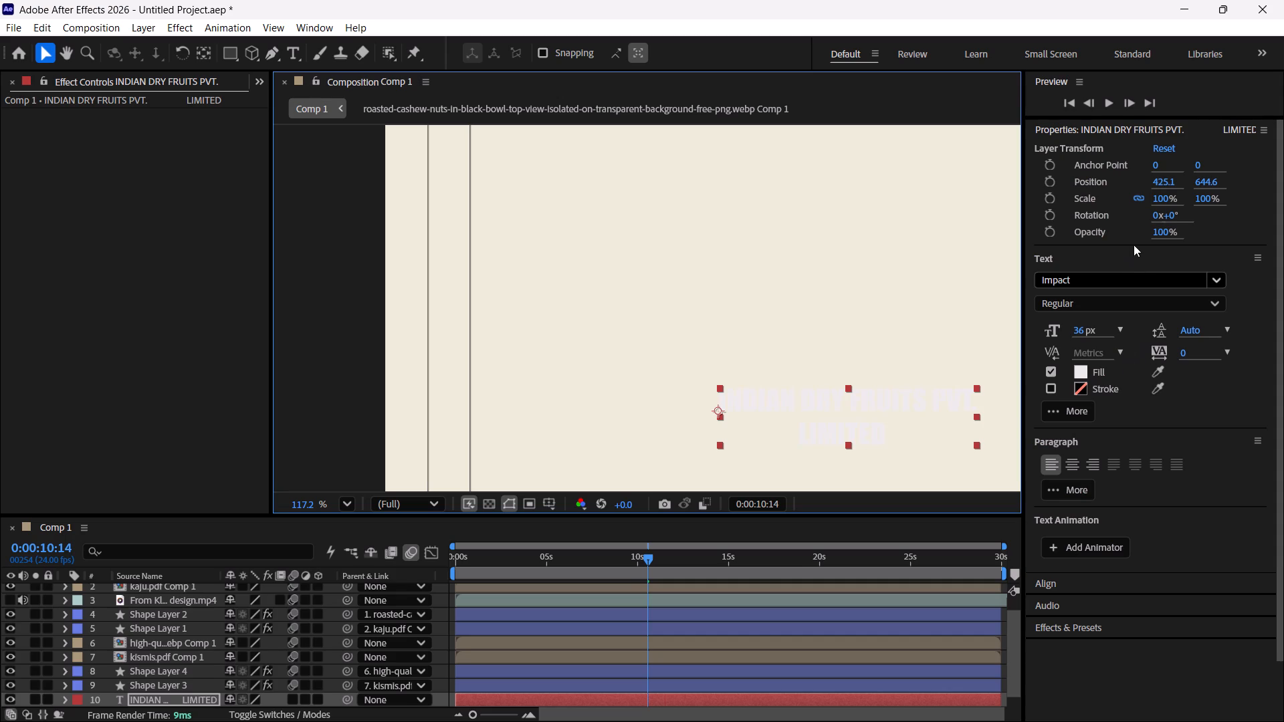
Scale the company-name text layer up uniformly to 145%.
{"action": "left_click_drag", "start_coordinate": [1163, 199], "coordinate": [1212, 205]}
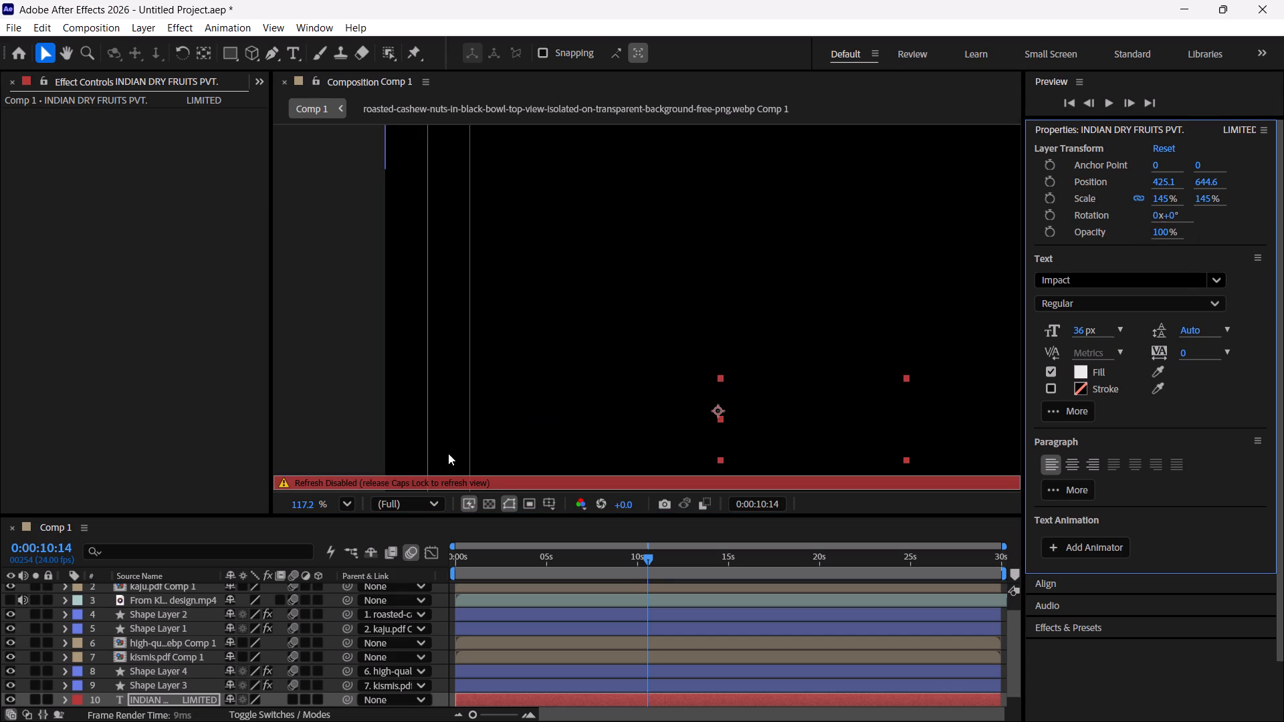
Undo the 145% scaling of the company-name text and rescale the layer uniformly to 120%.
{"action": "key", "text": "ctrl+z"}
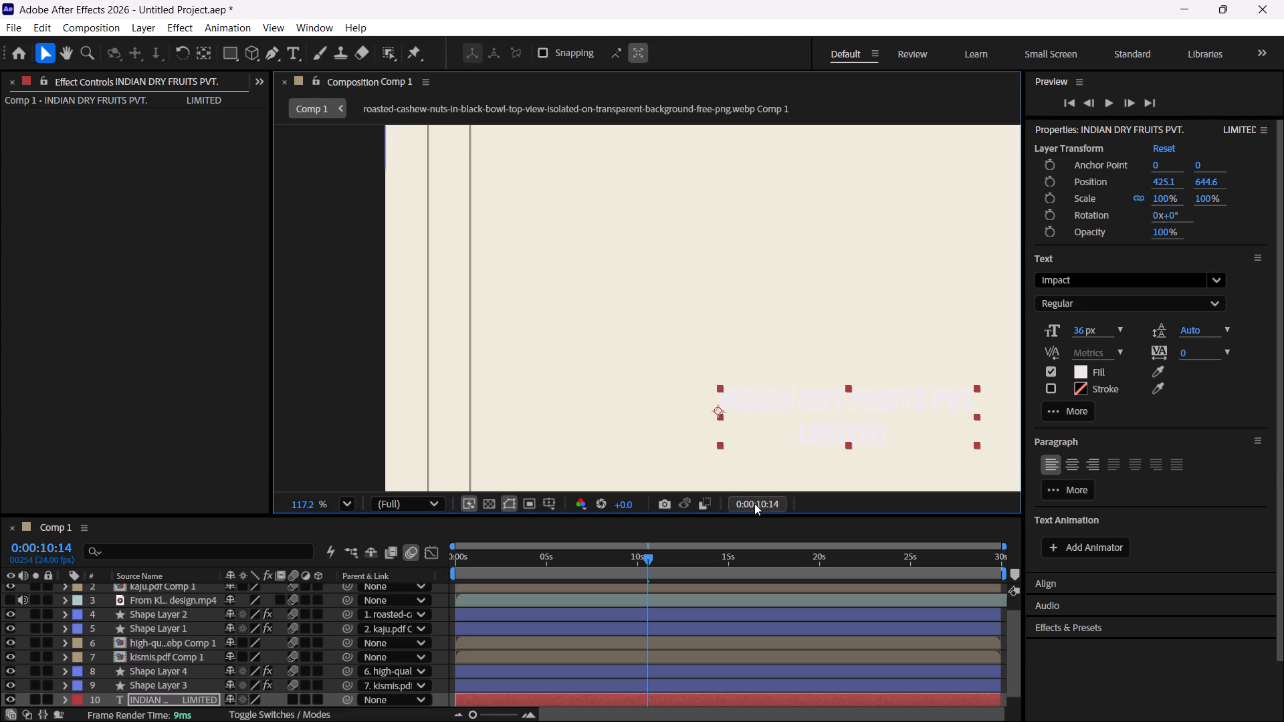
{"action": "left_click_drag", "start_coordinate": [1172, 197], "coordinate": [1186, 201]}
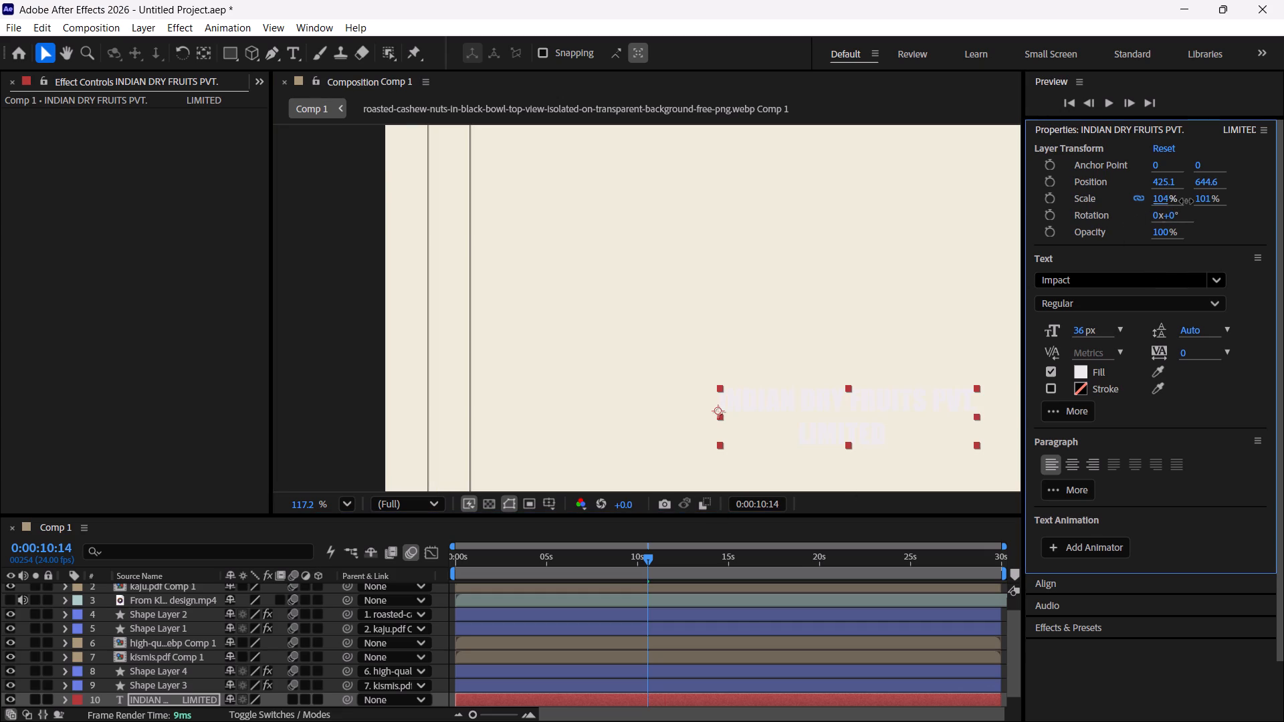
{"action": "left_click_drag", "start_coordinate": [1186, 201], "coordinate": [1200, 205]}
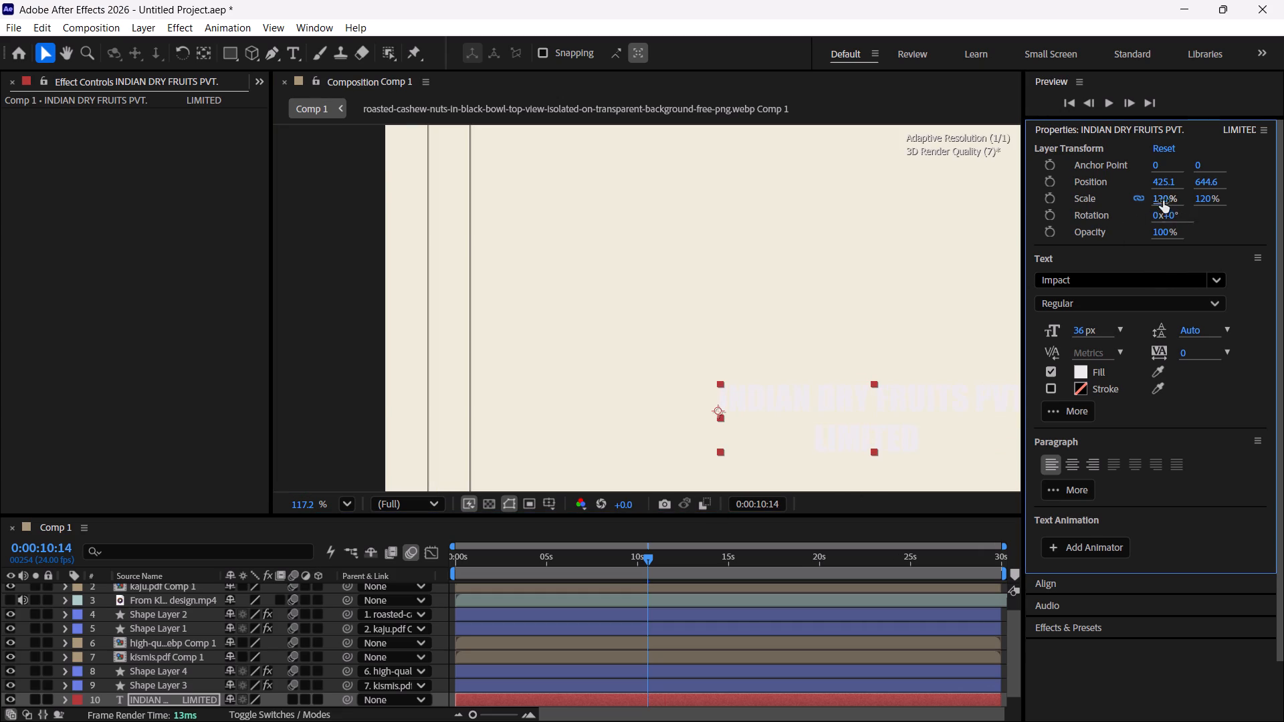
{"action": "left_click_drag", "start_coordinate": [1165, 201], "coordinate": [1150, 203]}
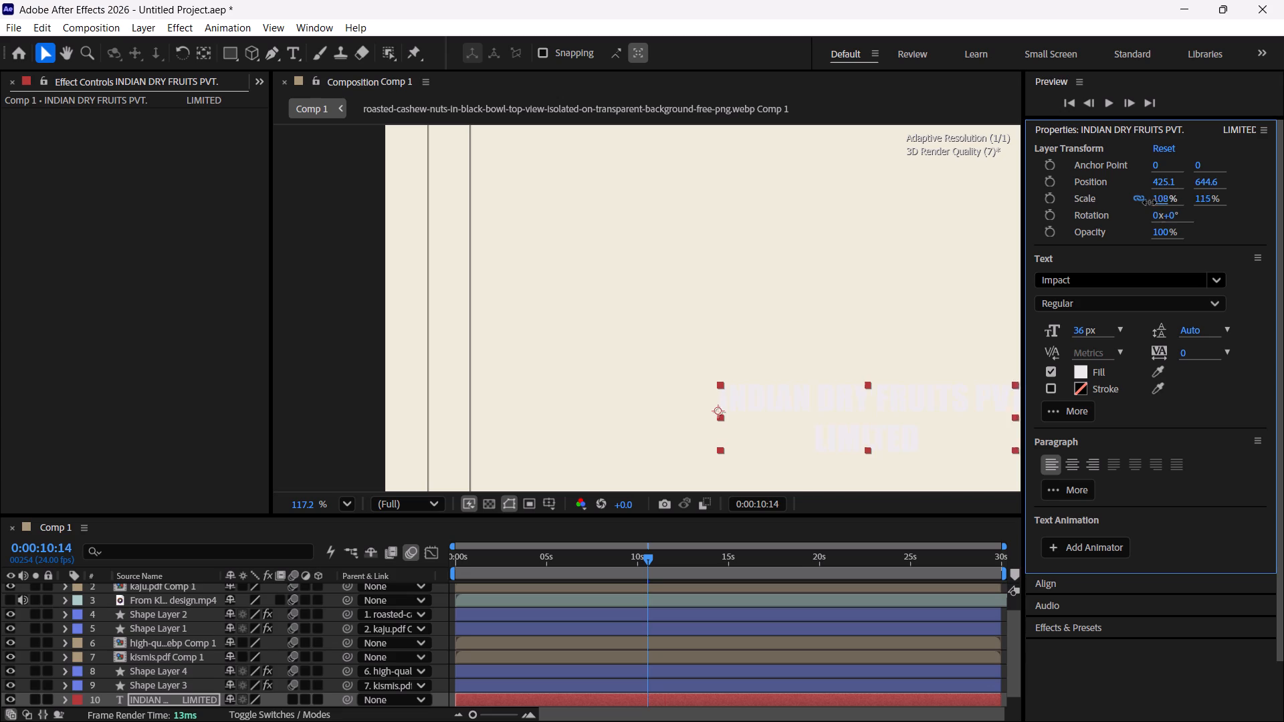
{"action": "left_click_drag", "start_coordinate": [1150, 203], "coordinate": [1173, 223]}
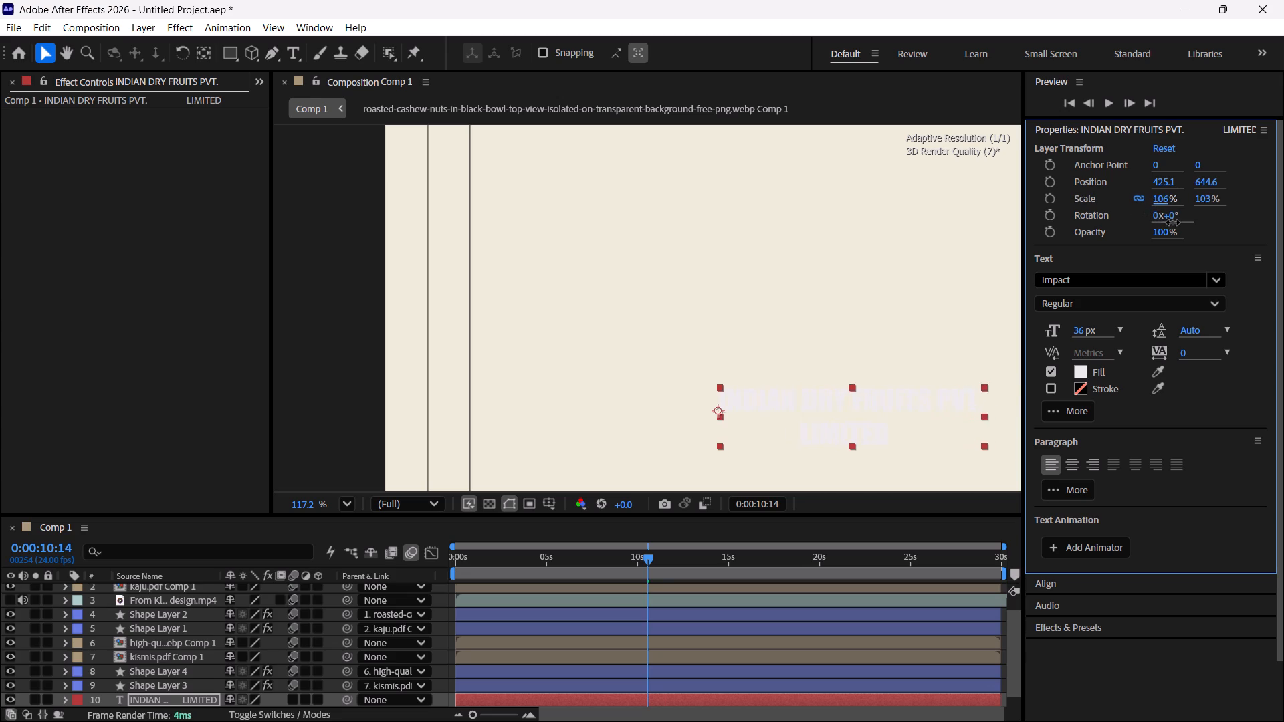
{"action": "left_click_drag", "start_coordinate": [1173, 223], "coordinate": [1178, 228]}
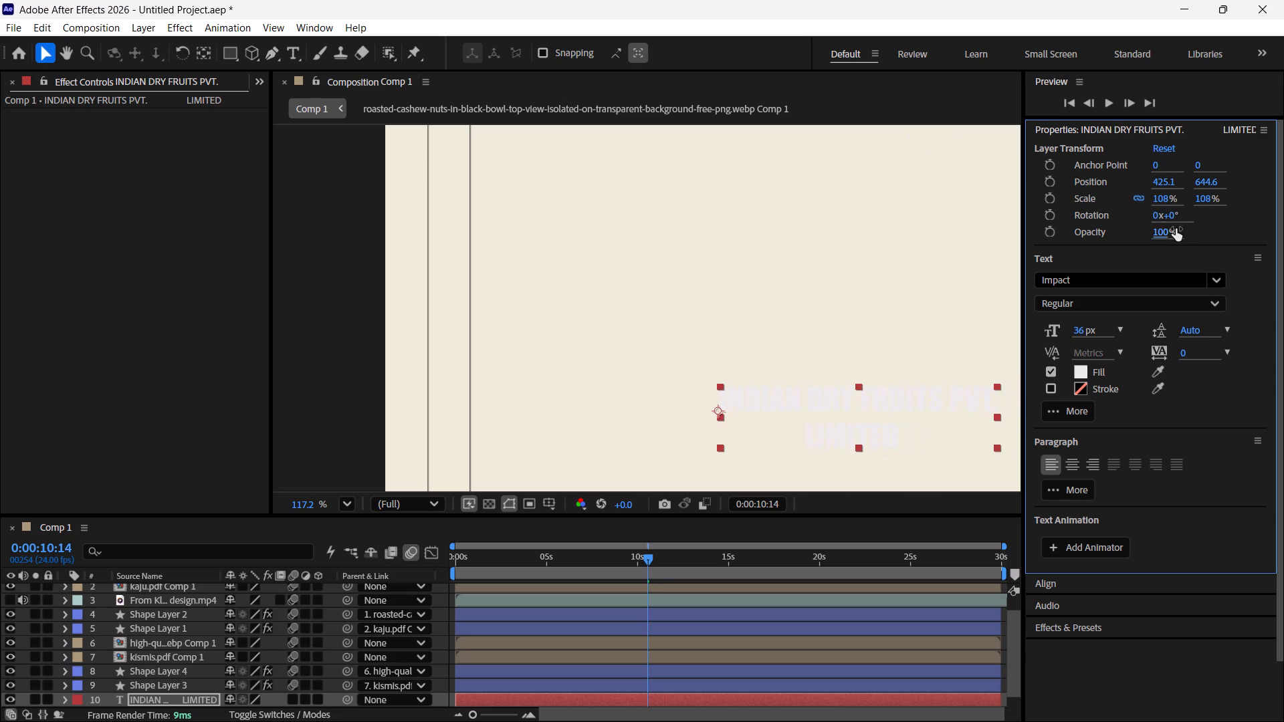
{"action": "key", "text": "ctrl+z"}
Change the fill colour of the company-name text to a deep saturated blue.
{"action": "left_click", "coordinate": [1087, 367]}
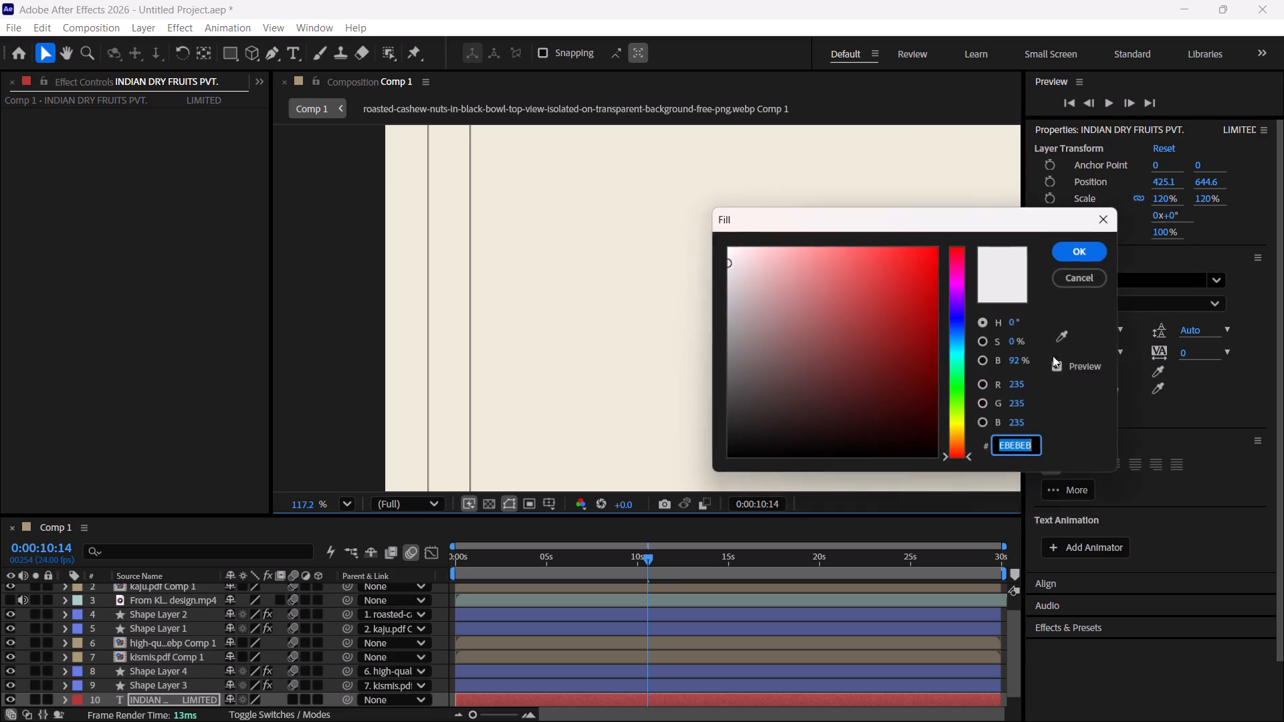
{"action": "left_click_drag", "start_coordinate": [915, 306], "coordinate": [958, 293]}
{"action": "left_click_drag", "start_coordinate": [932, 224], "coordinate": [837, 412]}
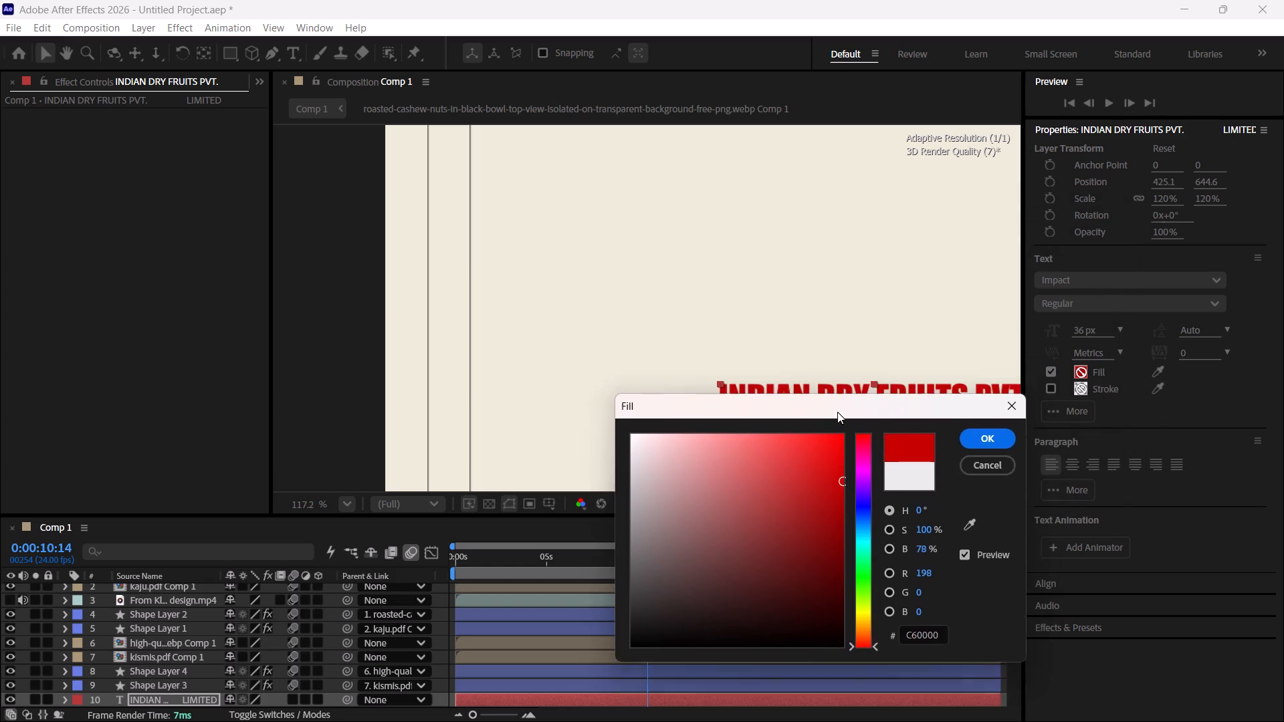
{"action": "left_click_drag", "start_coordinate": [837, 412], "coordinate": [357, 332]}
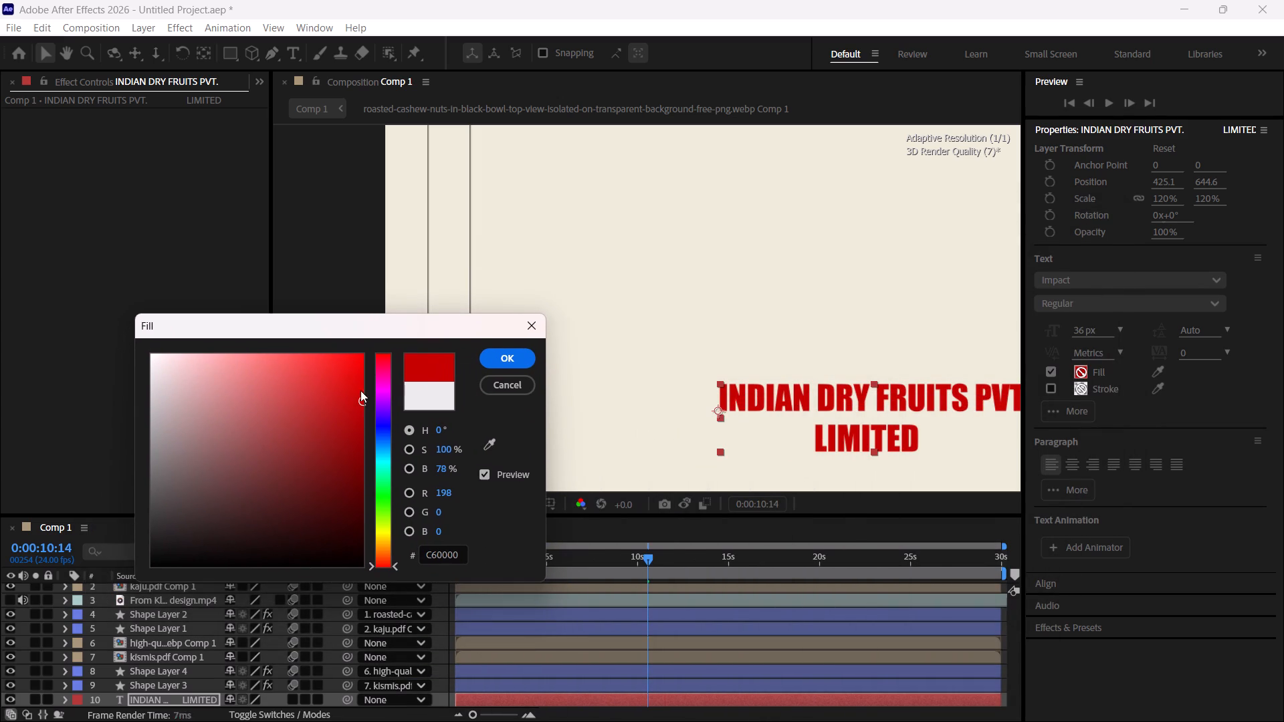
{"action": "left_click_drag", "start_coordinate": [385, 442], "coordinate": [385, 427]}
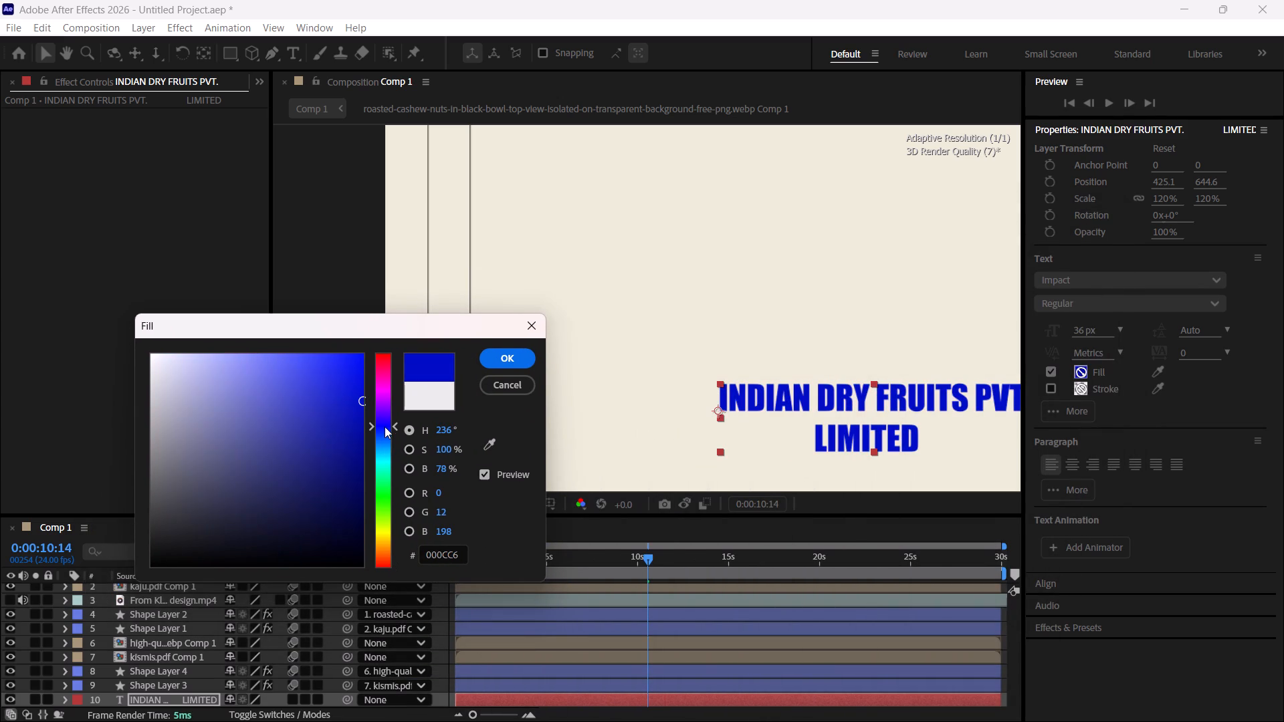
{"action": "left_click_drag", "start_coordinate": [385, 427], "coordinate": [385, 423]}
{"action": "left_click", "coordinate": [492, 357]}
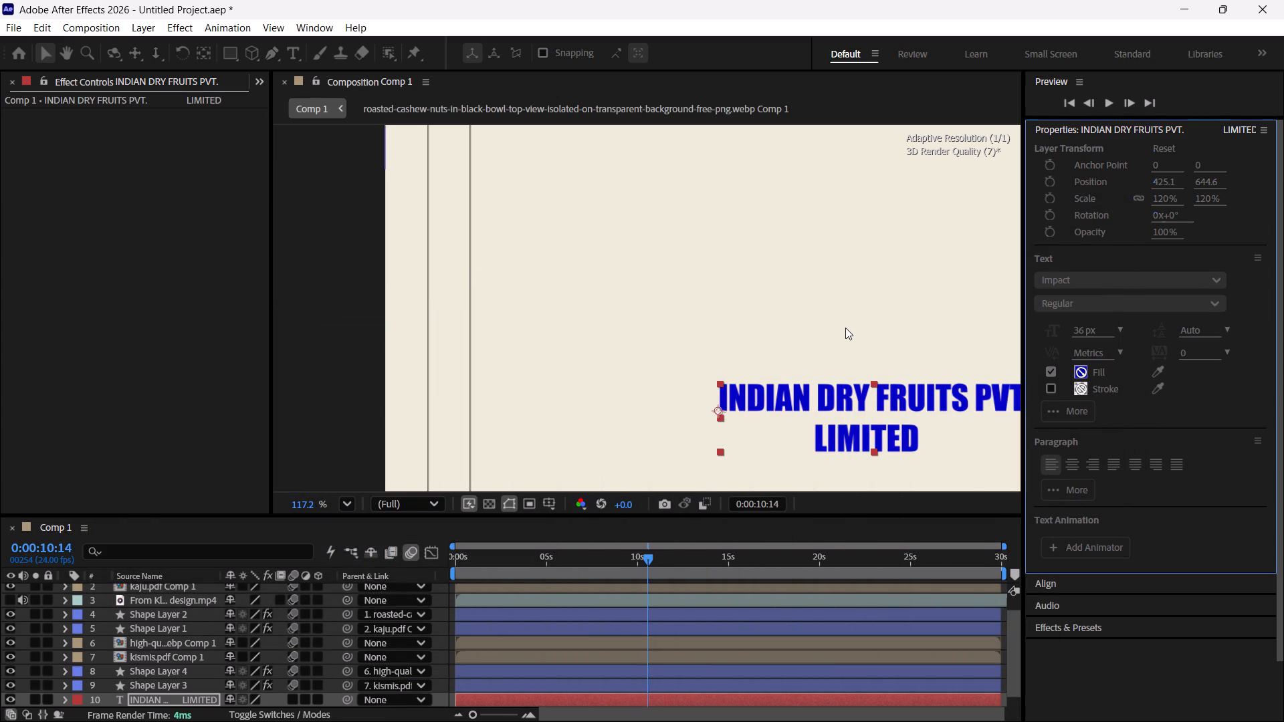
Scale the company-name text layer up uniformly to 211%.
{"action": "scroll", "coordinate": [845, 328], "scroll_direction": "down", "scroll_amount": 10}
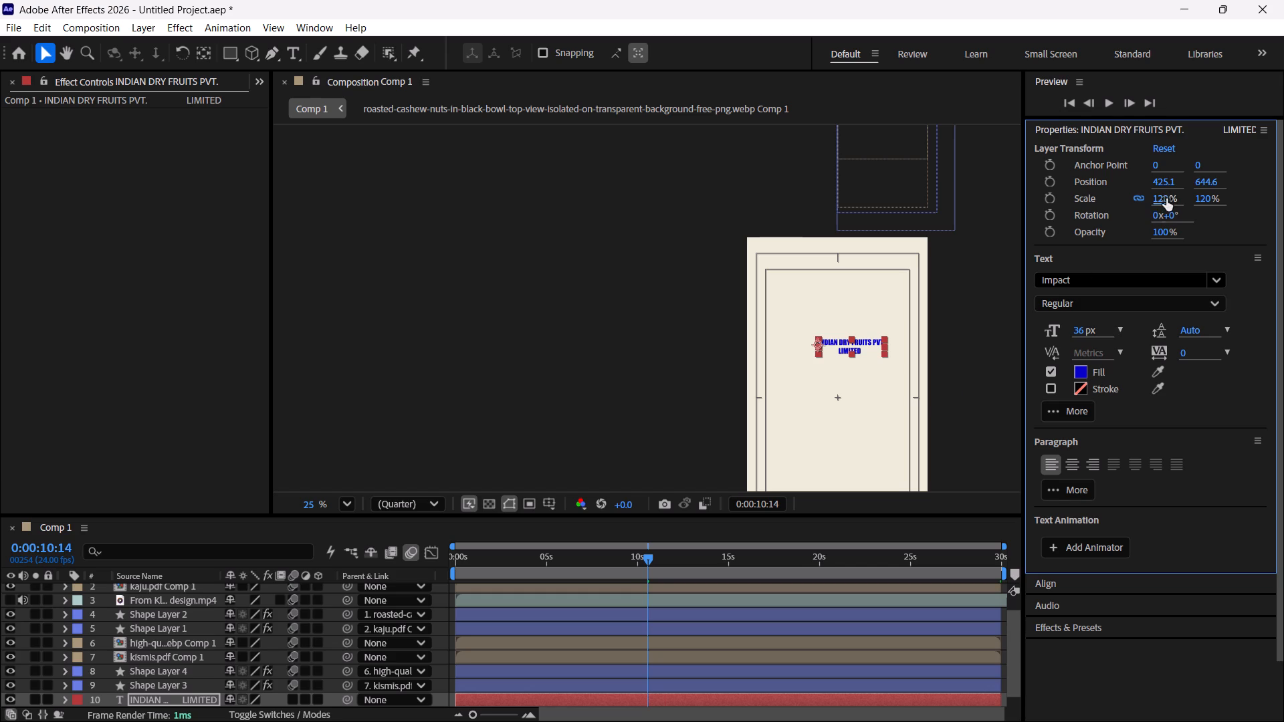
{"action": "left_click_drag", "start_coordinate": [1166, 200], "coordinate": [1266, 232]}
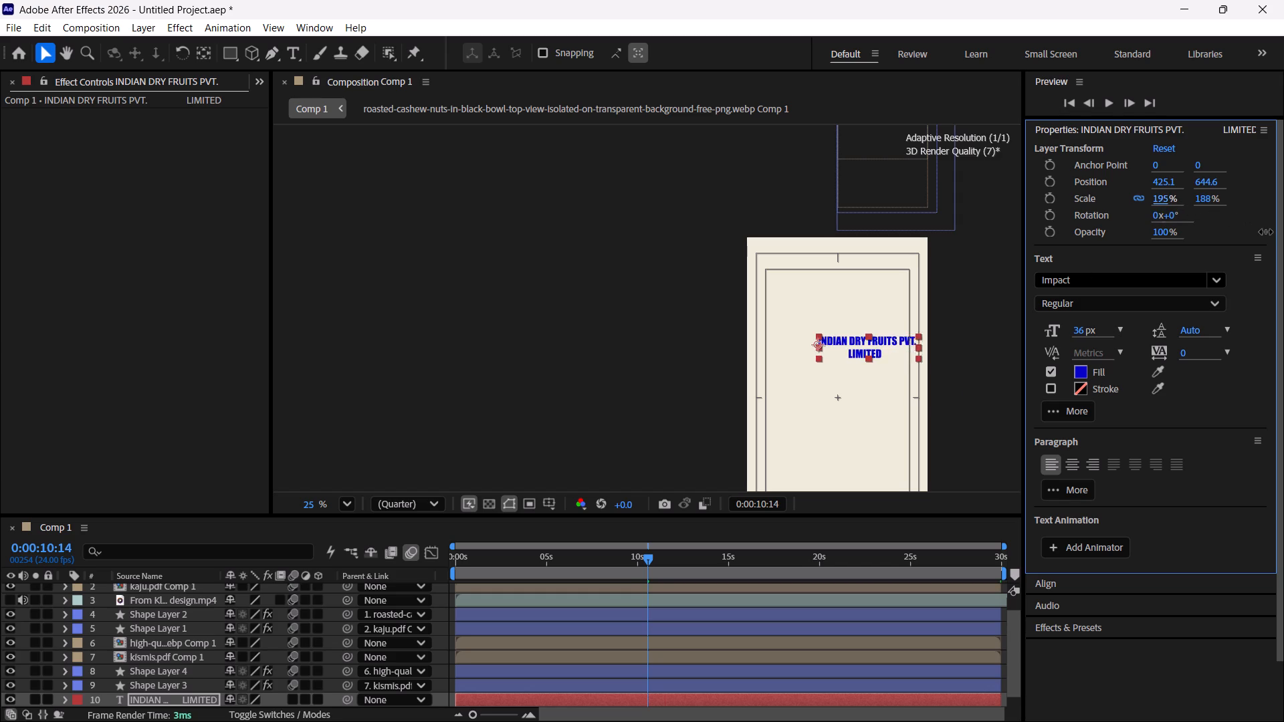
{"action": "left_click_drag", "start_coordinate": [1266, 232], "coordinate": [1283, 239]}
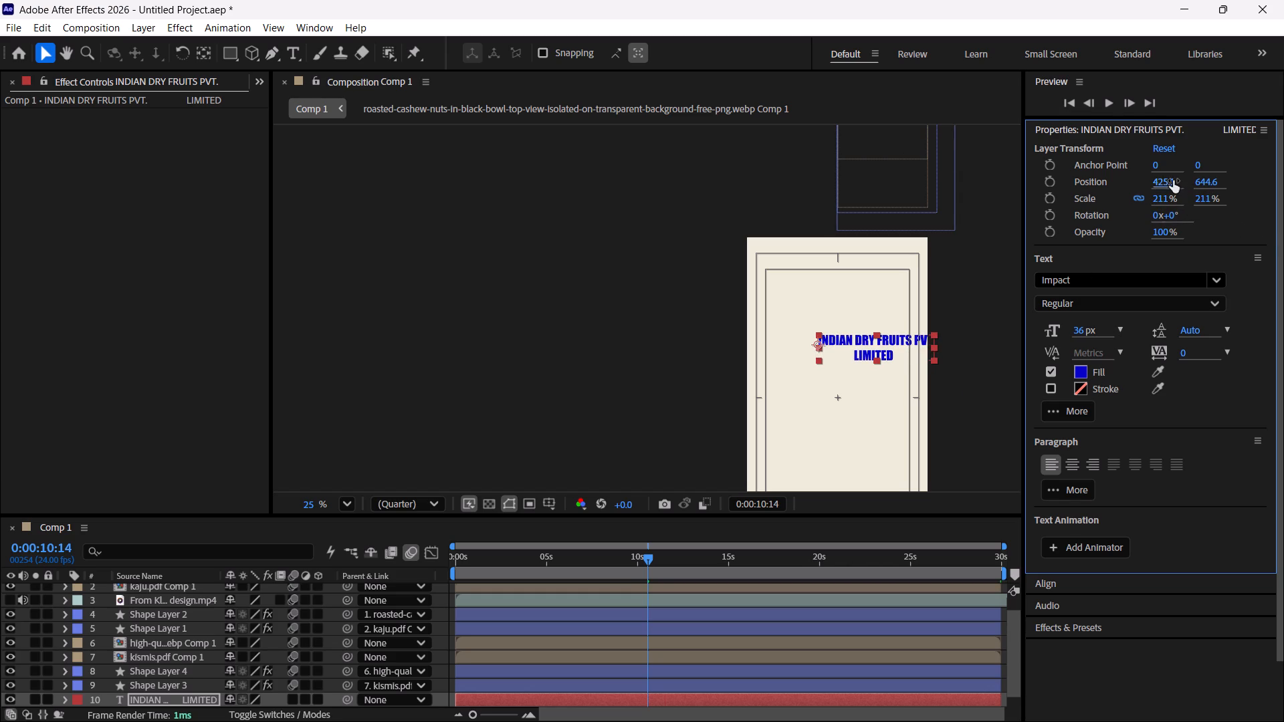
Move the company-name text to the middle of the frame, at a position of about 212.1, 958.6.
{"action": "left_click_drag", "start_coordinate": [1166, 180], "coordinate": [1016, 194]}
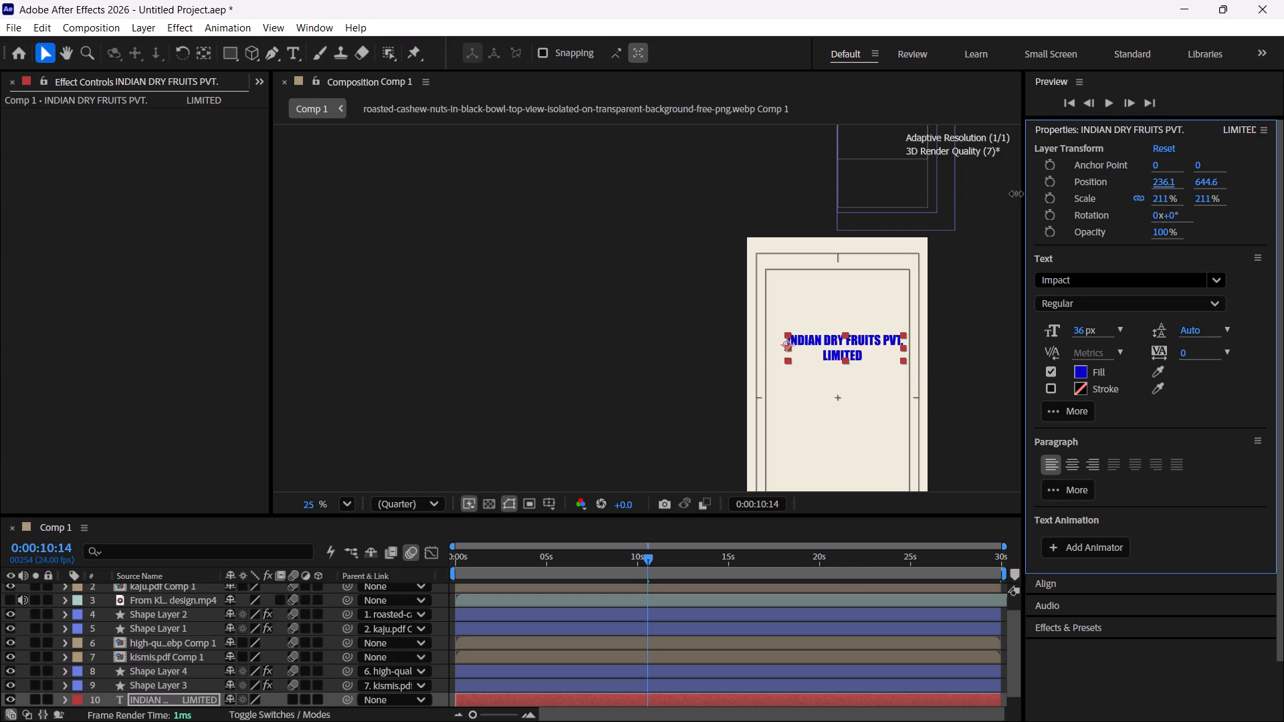
{"action": "left_click_drag", "start_coordinate": [1016, 194], "coordinate": [1008, 205]}
{"action": "left_click_drag", "start_coordinate": [1206, 184], "coordinate": [1283, 205]}
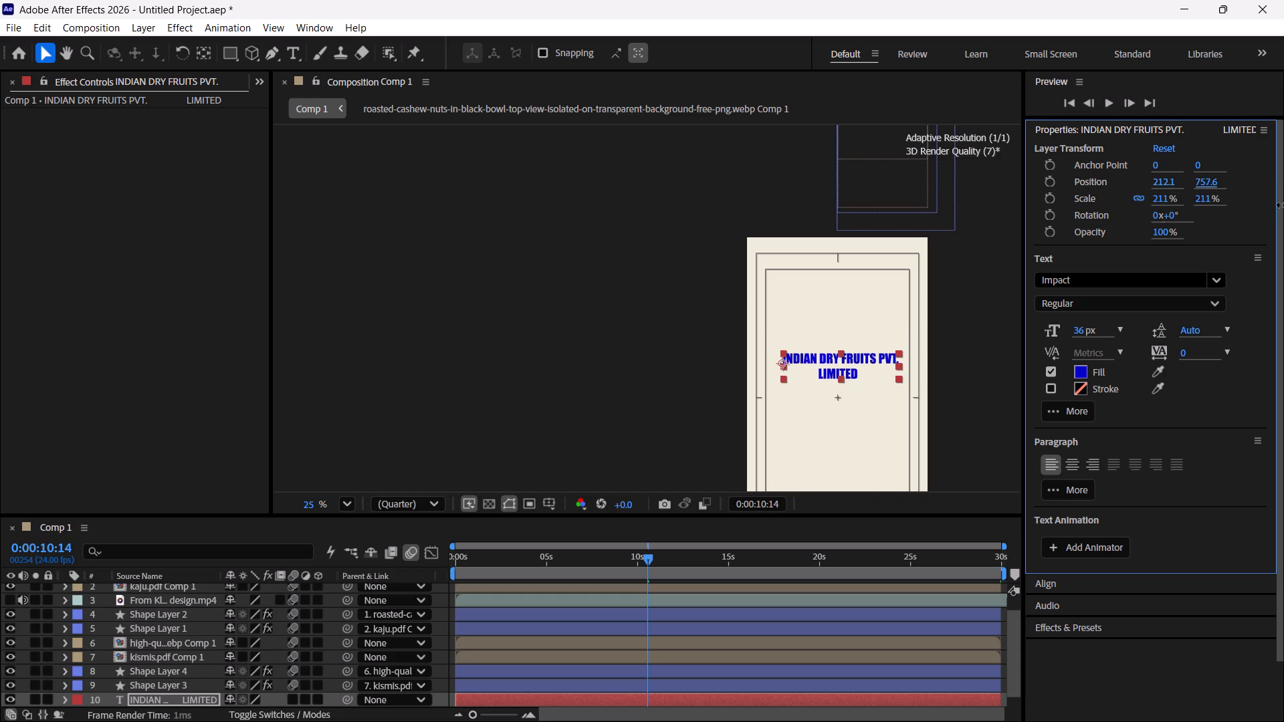
{"action": "left_click_drag", "start_coordinate": [1283, 205], "coordinate": [1283, 206]}
{"action": "left_click_drag", "start_coordinate": [1198, 182], "coordinate": [1283, 191]}
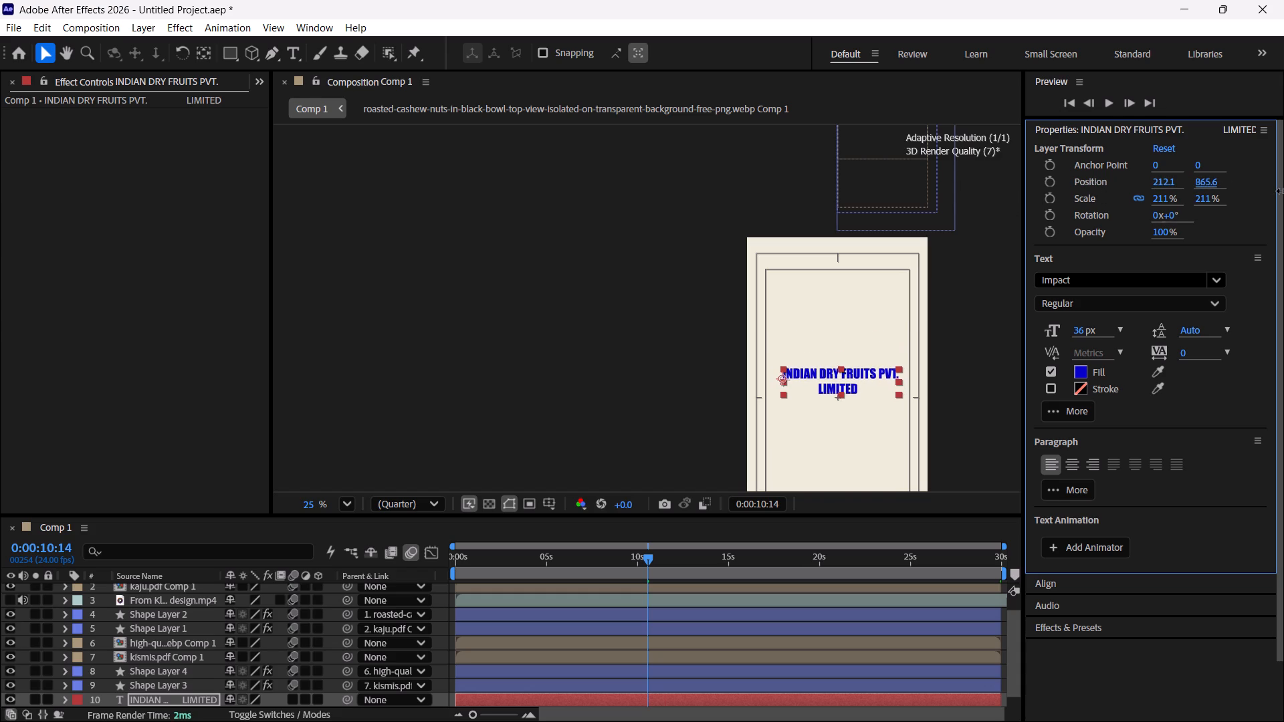
{"action": "left_click_drag", "start_coordinate": [1283, 191], "coordinate": [1283, 193]}
{"action": "left_click_drag", "start_coordinate": [1206, 184], "coordinate": [1283, 194]}
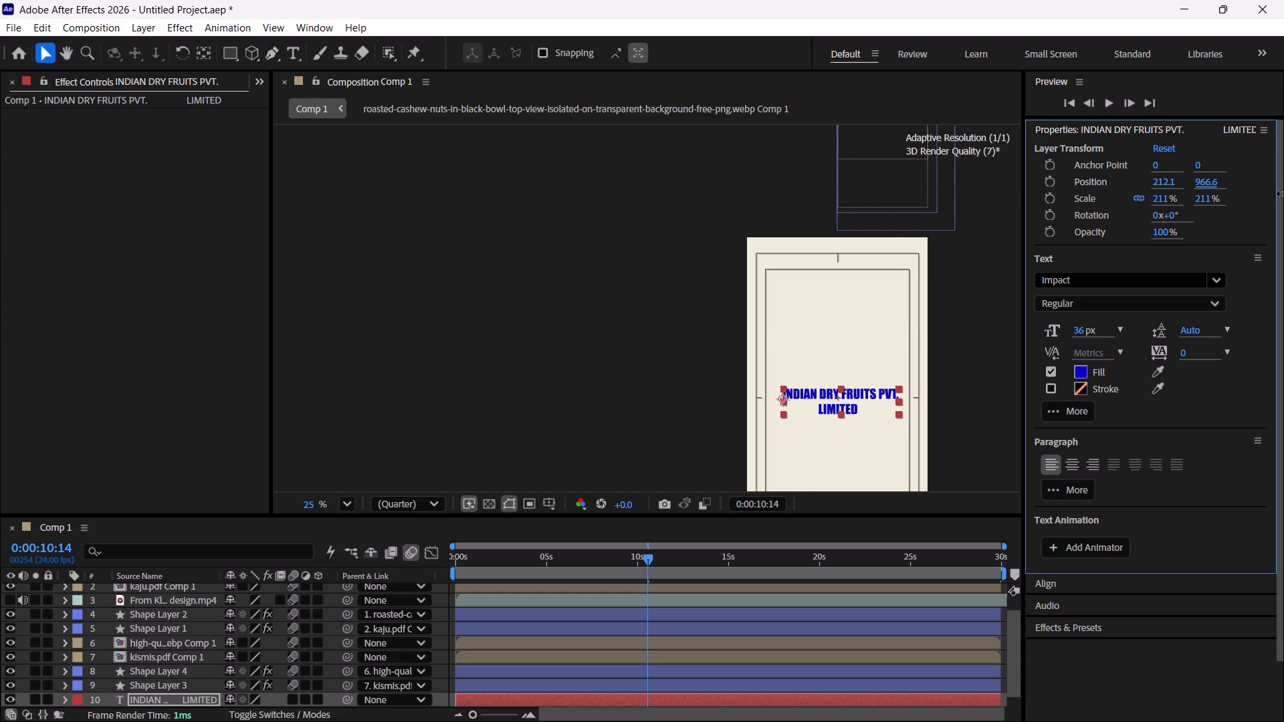
{"action": "left_click_drag", "start_coordinate": [1283, 194], "coordinate": [1260, 193]}
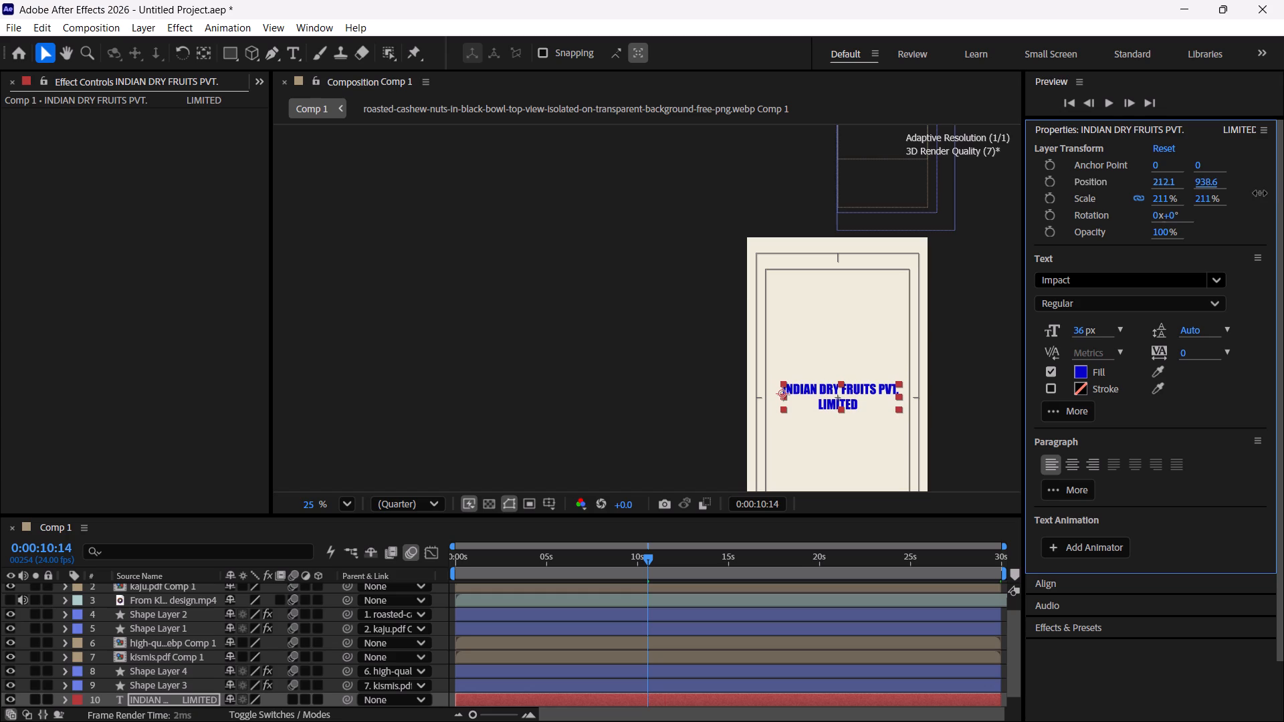
{"action": "left_click_drag", "start_coordinate": [1260, 193], "coordinate": [1274, 197]}
Add a text animator with the Skew property to the company-name layer.
{"action": "scroll", "coordinate": [871, 407], "scroll_direction": "down", "scroll_amount": 2}
{"action": "middle_click_drag", "start_coordinate": [869, 405], "coordinate": [685, 368]}
{"action": "scroll", "coordinate": [674, 372], "scroll_direction": "up", "scroll_amount": 9}
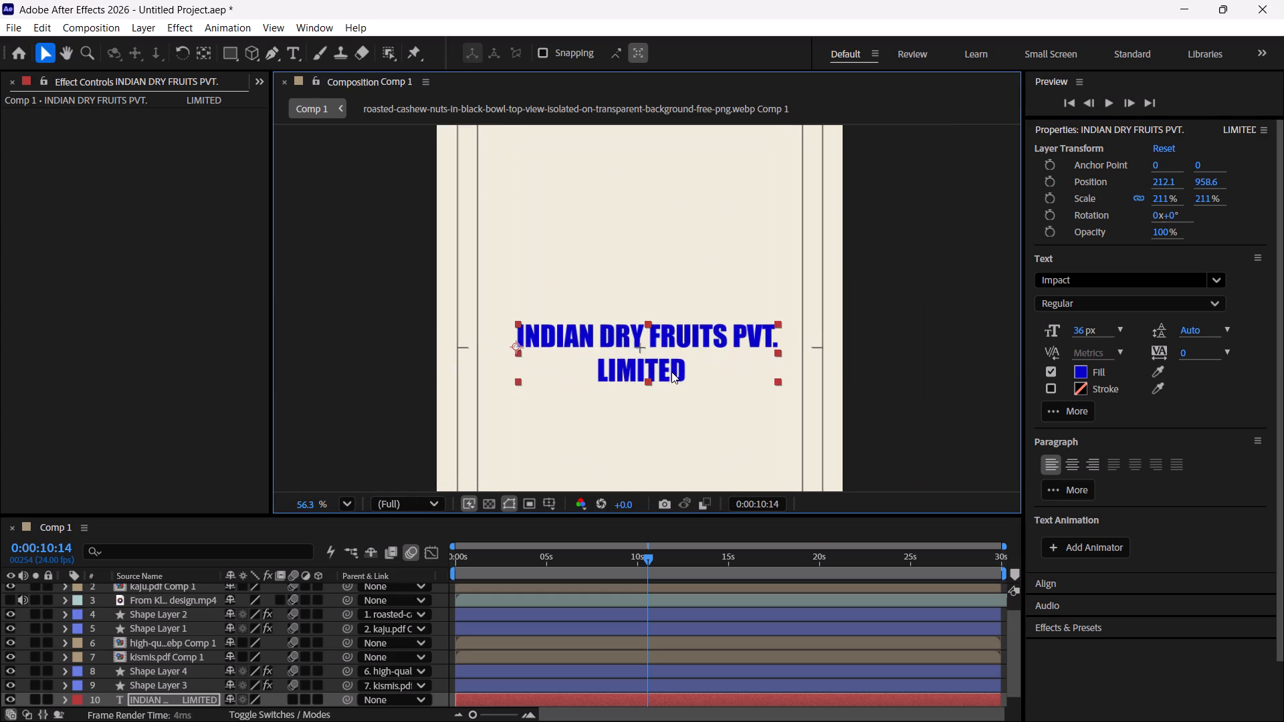
{"action": "scroll", "coordinate": [659, 370], "scroll_direction": "up", "scroll_amount": 4}
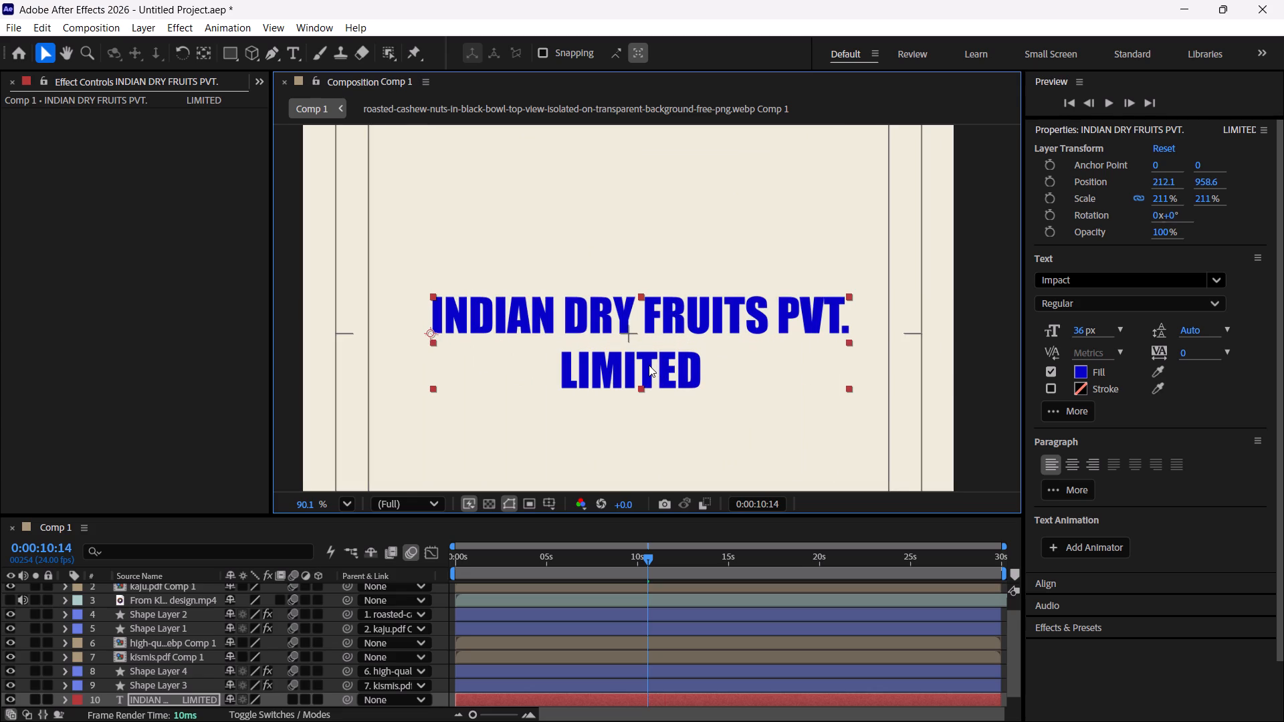
{"action": "scroll", "coordinate": [649, 362], "scroll_direction": "up", "scroll_amount": 2}
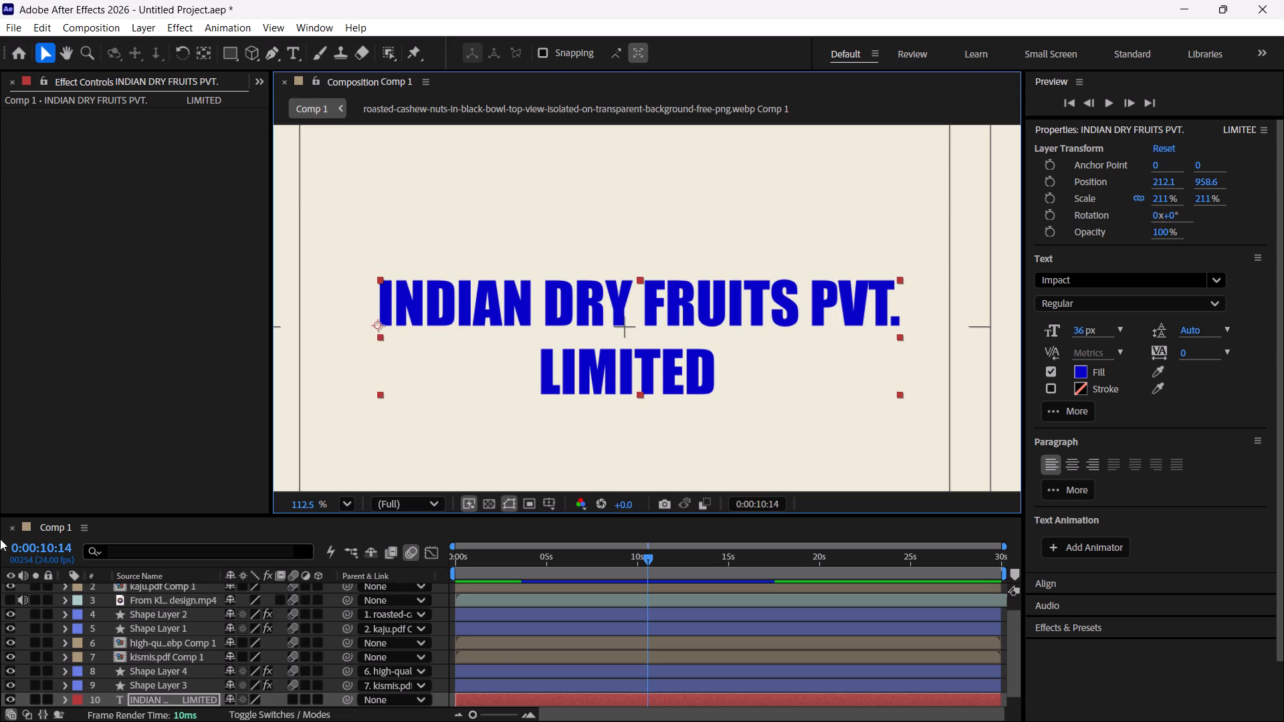
{"action": "left_click", "coordinate": [68, 698]}
{"action": "scroll", "coordinate": [134, 658], "scroll_direction": "down", "scroll_amount": 4}
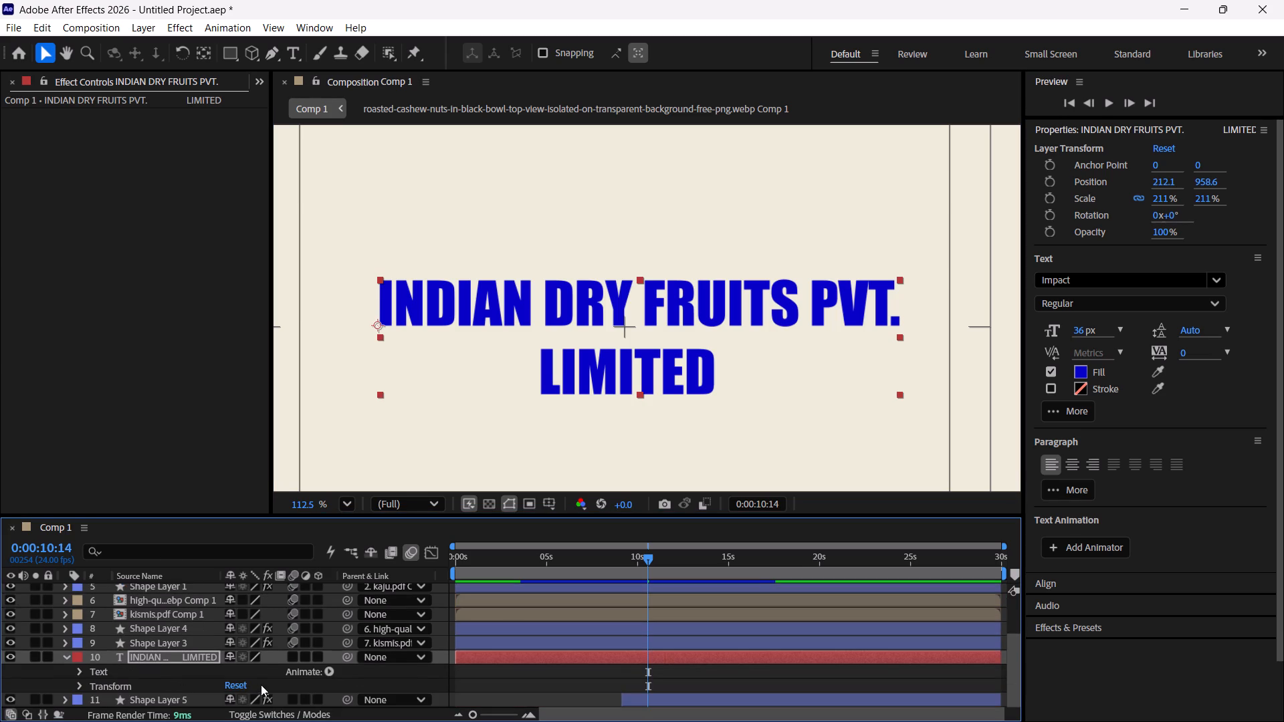
{"action": "scroll", "coordinate": [203, 693], "scroll_direction": "down", "scroll_amount": 3}
{"action": "left_click", "coordinate": [328, 676]}
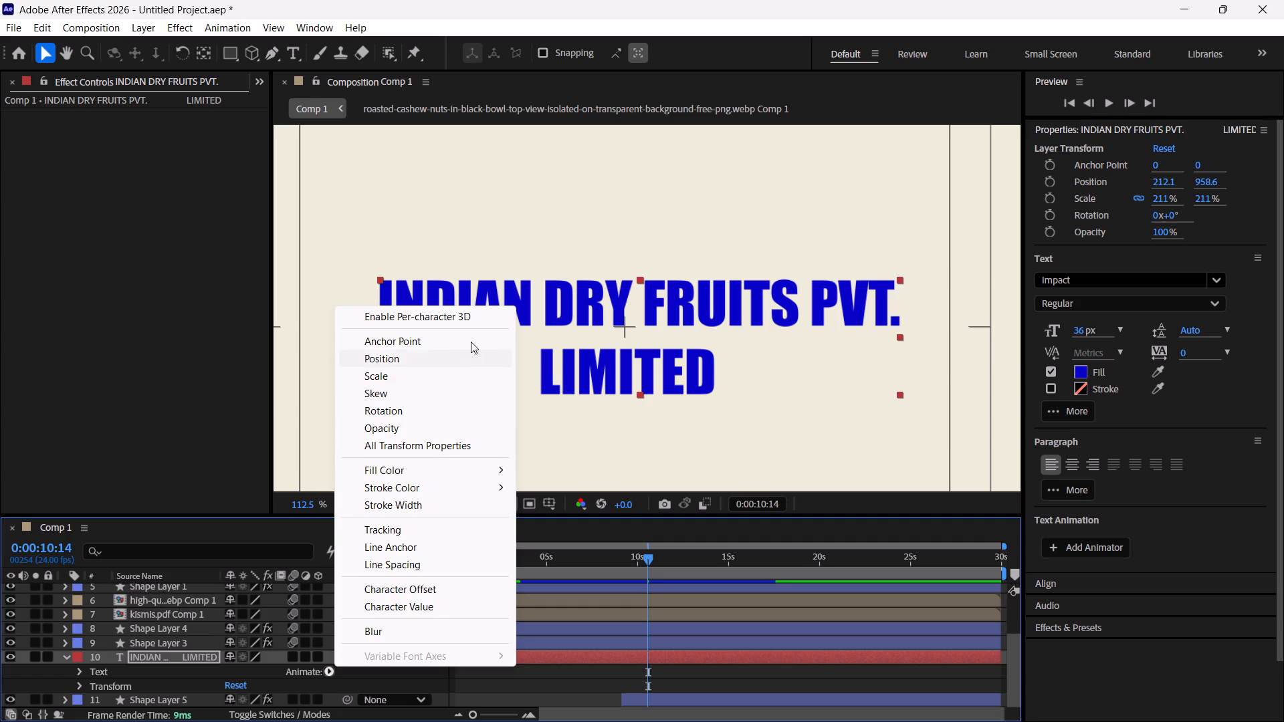
{"action": "left_click", "coordinate": [391, 392]}
{"action": "scroll", "coordinate": [285, 651], "scroll_direction": "down", "scroll_amount": 1}
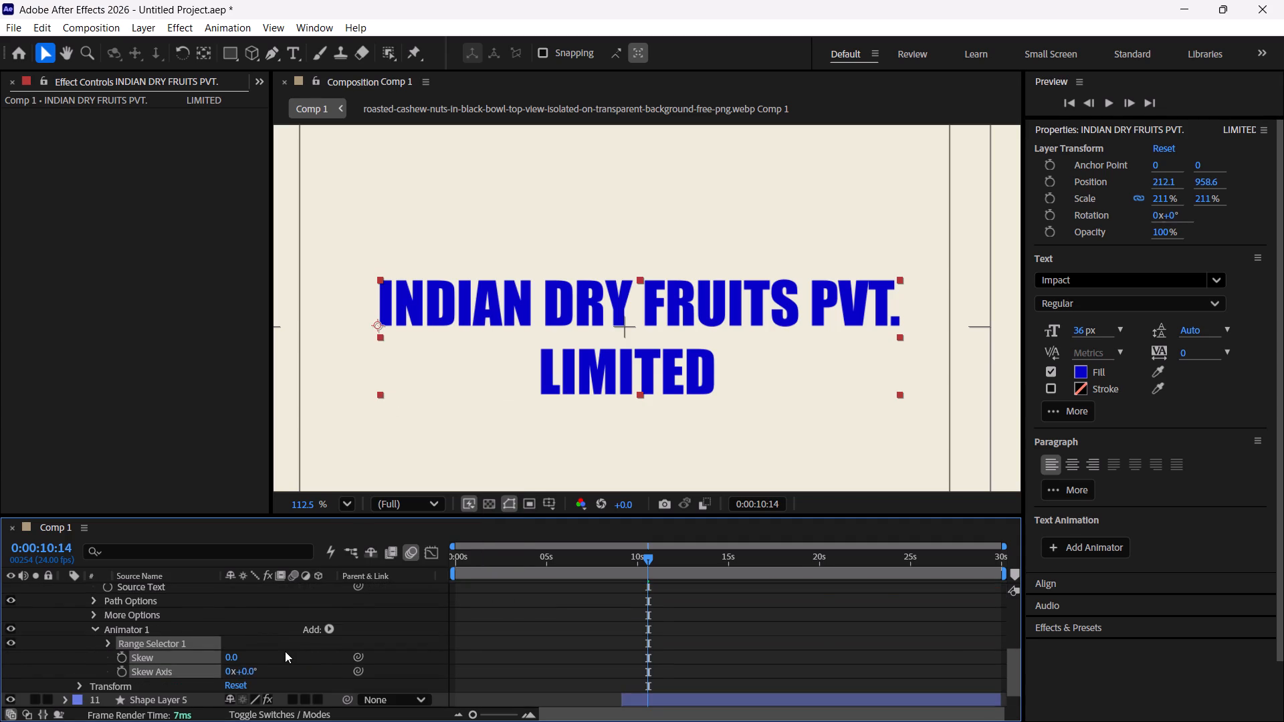
{"action": "scroll", "coordinate": [285, 651], "scroll_direction": "down", "scroll_amount": 1}
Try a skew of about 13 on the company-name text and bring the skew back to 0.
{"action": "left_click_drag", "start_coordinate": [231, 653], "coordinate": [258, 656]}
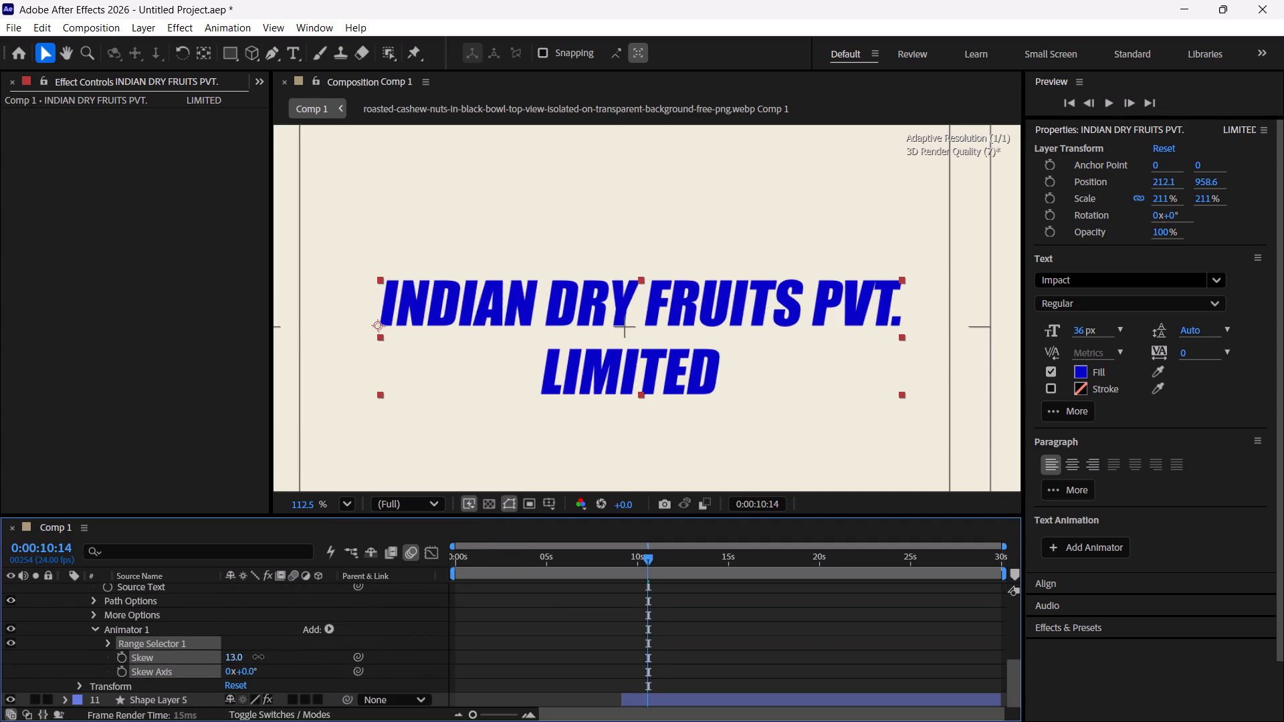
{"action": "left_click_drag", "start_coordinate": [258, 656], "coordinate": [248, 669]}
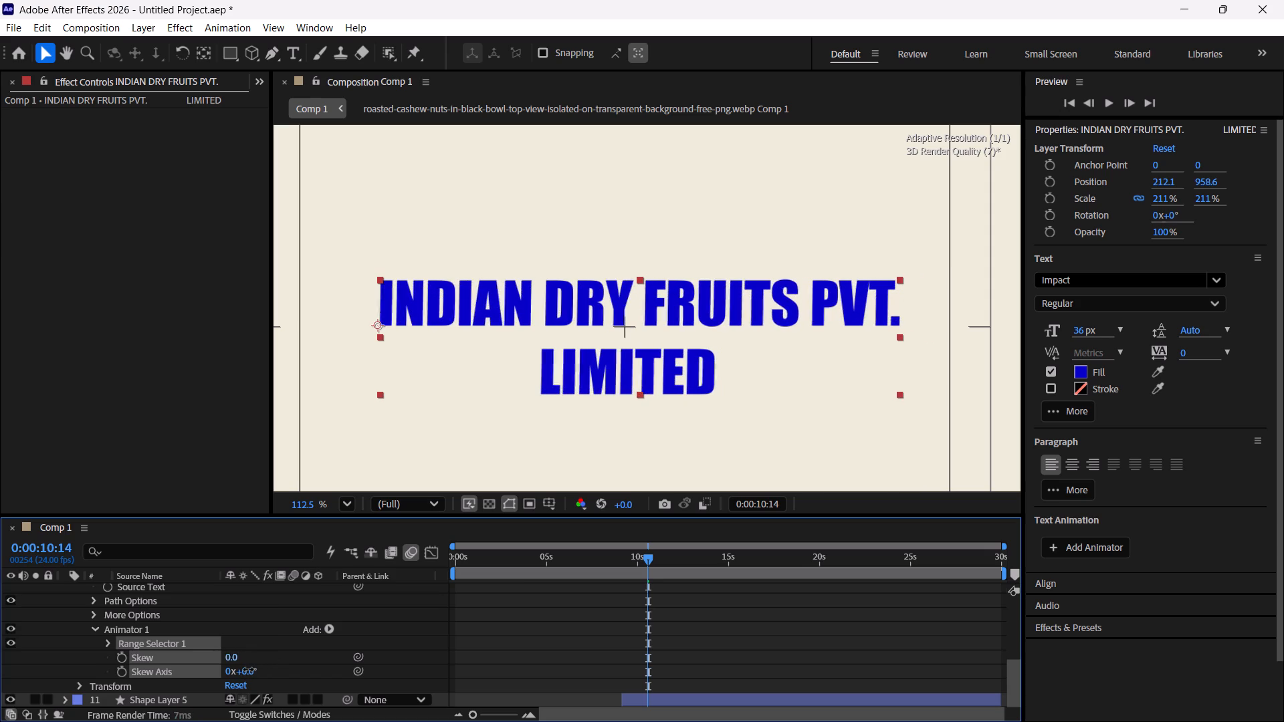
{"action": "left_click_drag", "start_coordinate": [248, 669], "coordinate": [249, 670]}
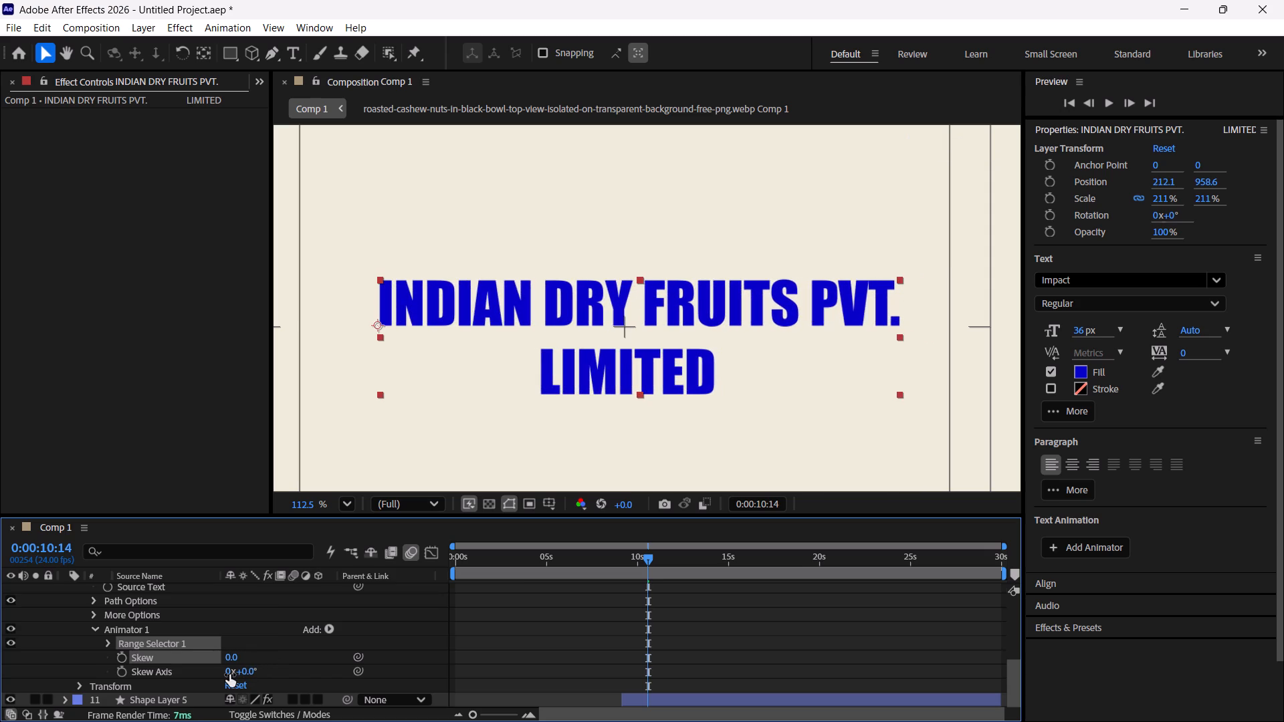
Set the Skew Axis of the company-name text animator to -8°.
{"action": "left_click", "coordinate": [229, 675]}
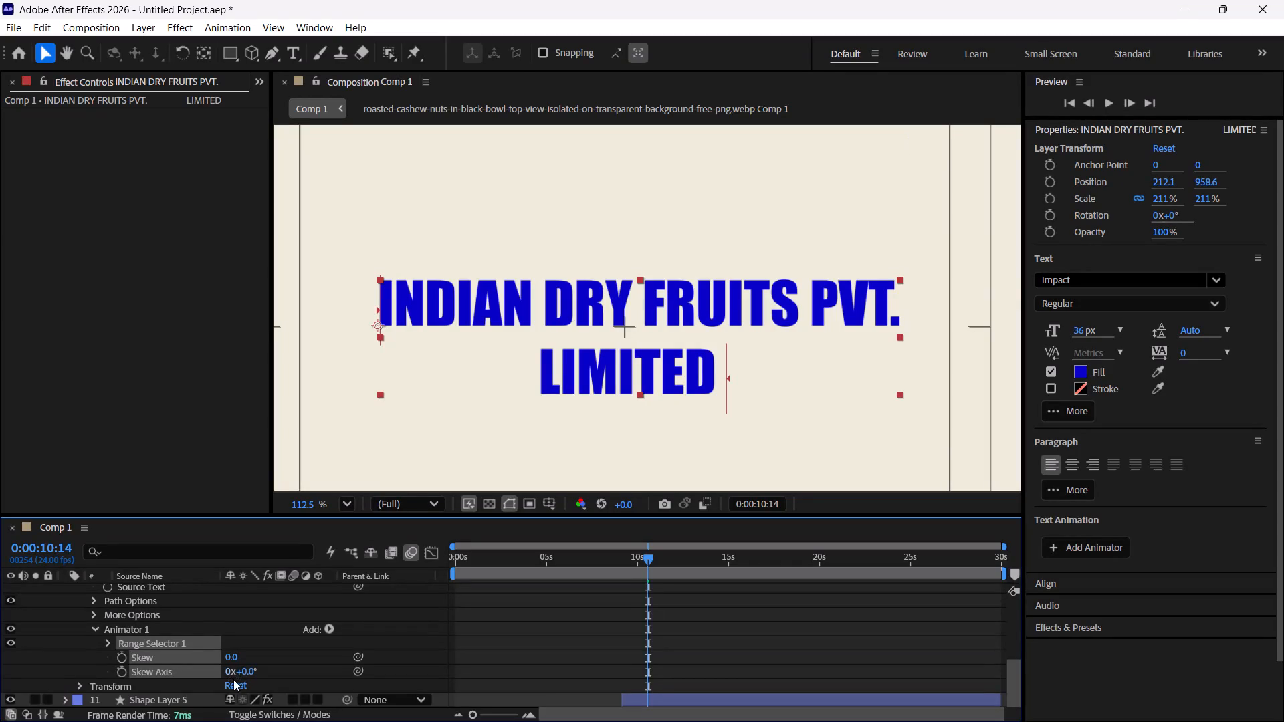
{"action": "left_click_drag", "start_coordinate": [249, 669], "coordinate": [209, 685]}
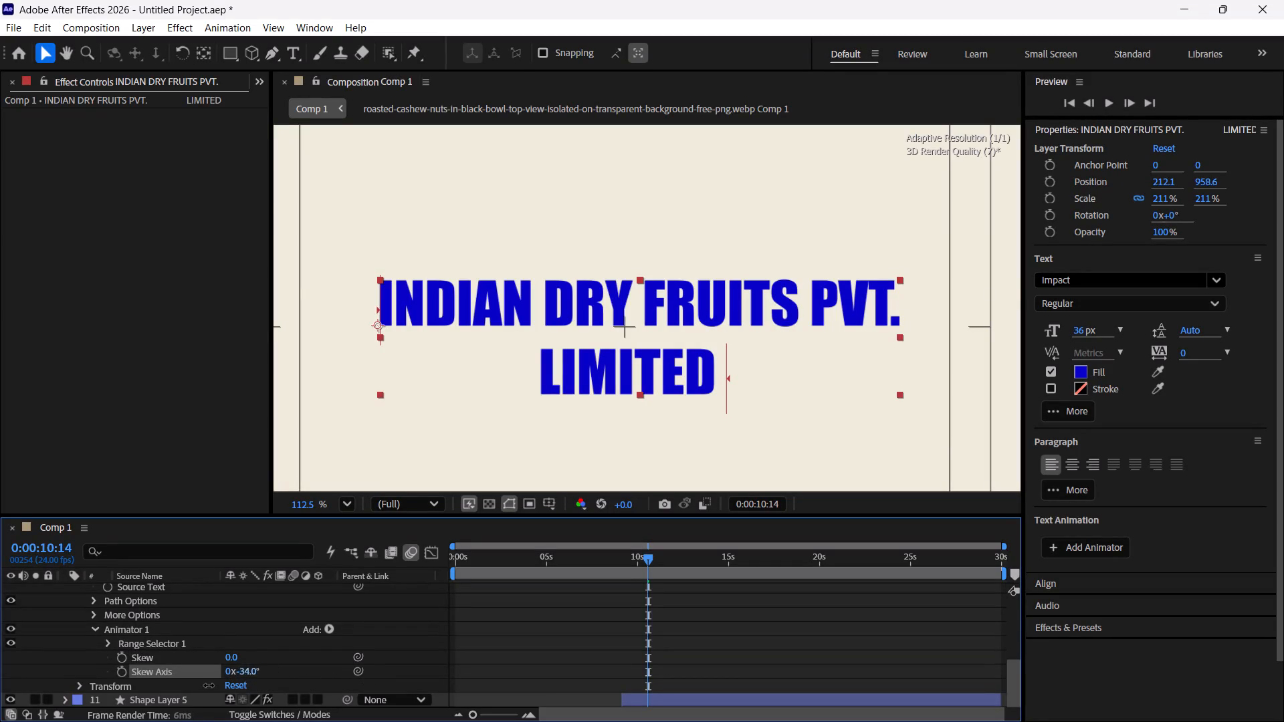
{"action": "left_click_drag", "start_coordinate": [209, 685], "coordinate": [262, 685]}
{"action": "left_click_drag", "start_coordinate": [262, 685], "coordinate": [255, 682]}
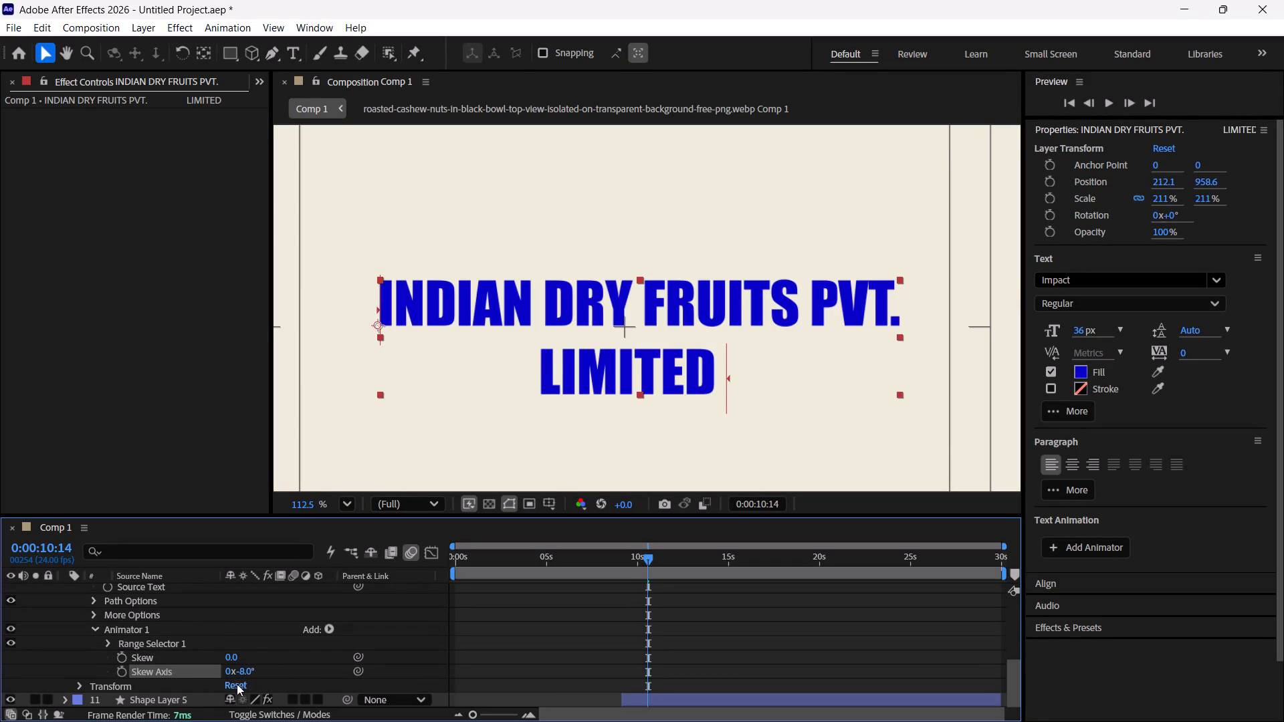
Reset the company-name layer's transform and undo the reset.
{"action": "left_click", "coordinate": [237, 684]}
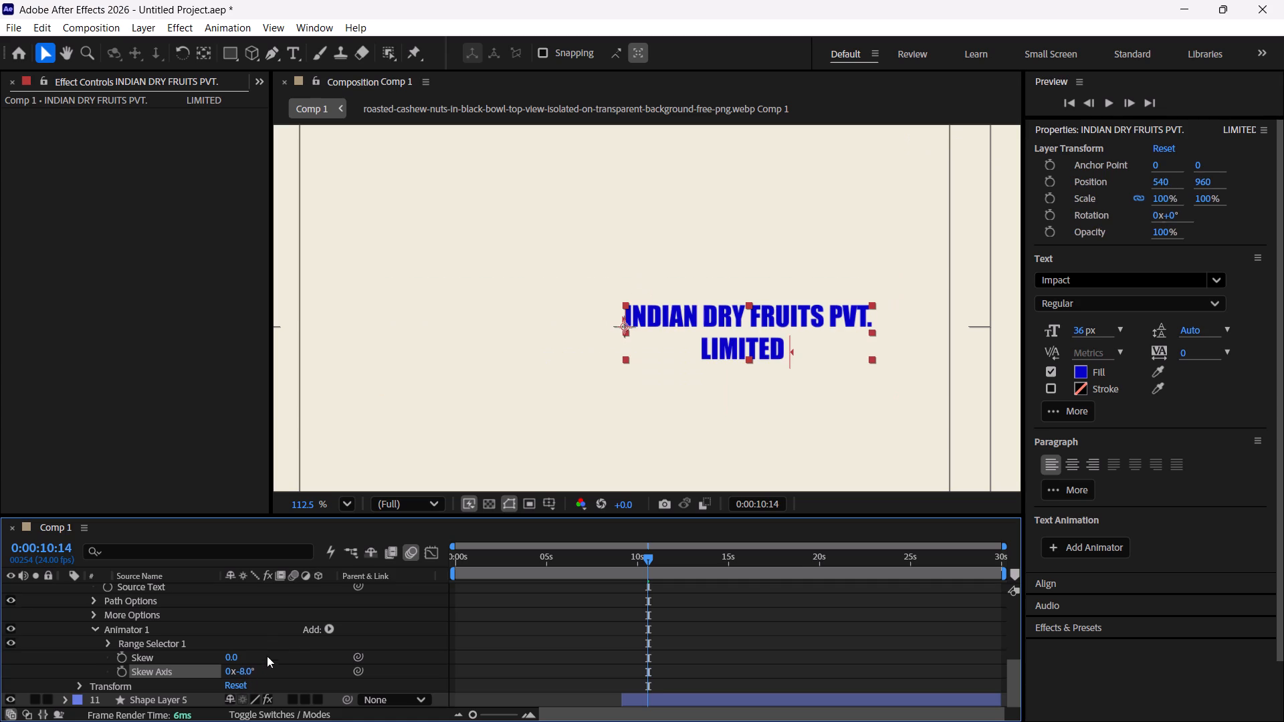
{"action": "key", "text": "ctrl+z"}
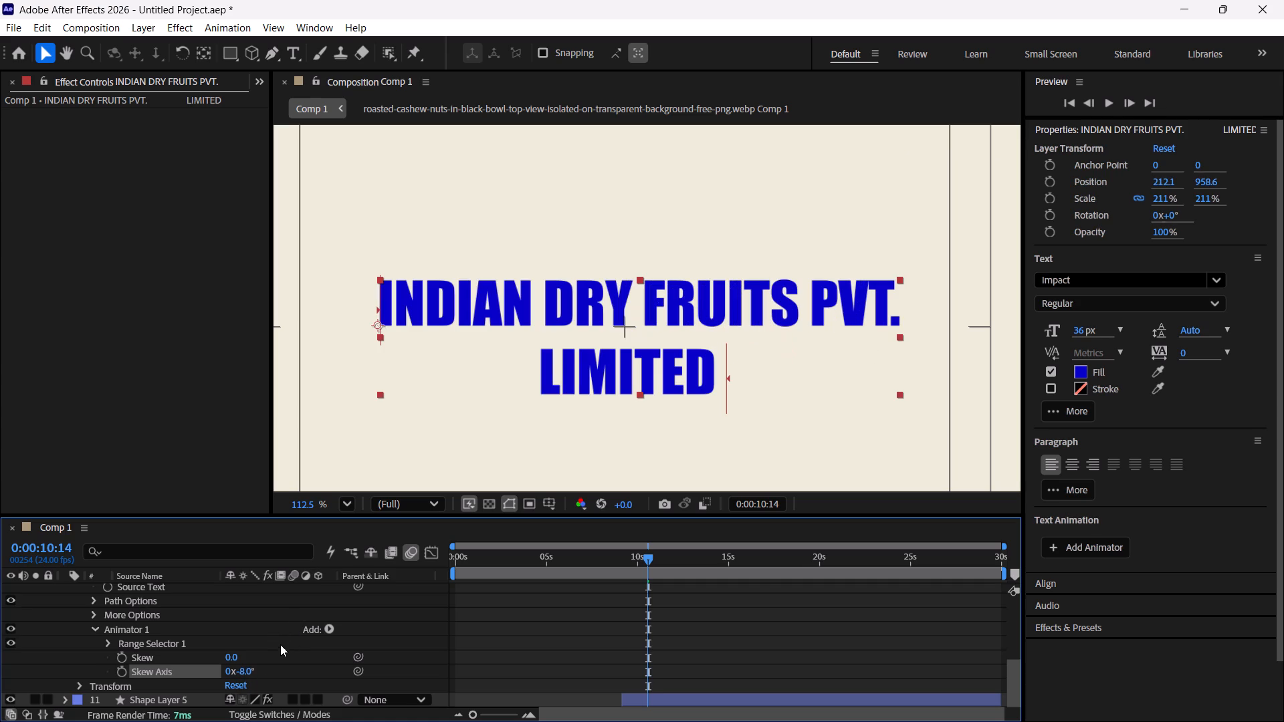
Set the Skew Axis of the company-name text animator to 0°.
{"action": "left_click_drag", "start_coordinate": [243, 672], "coordinate": [253, 675]}
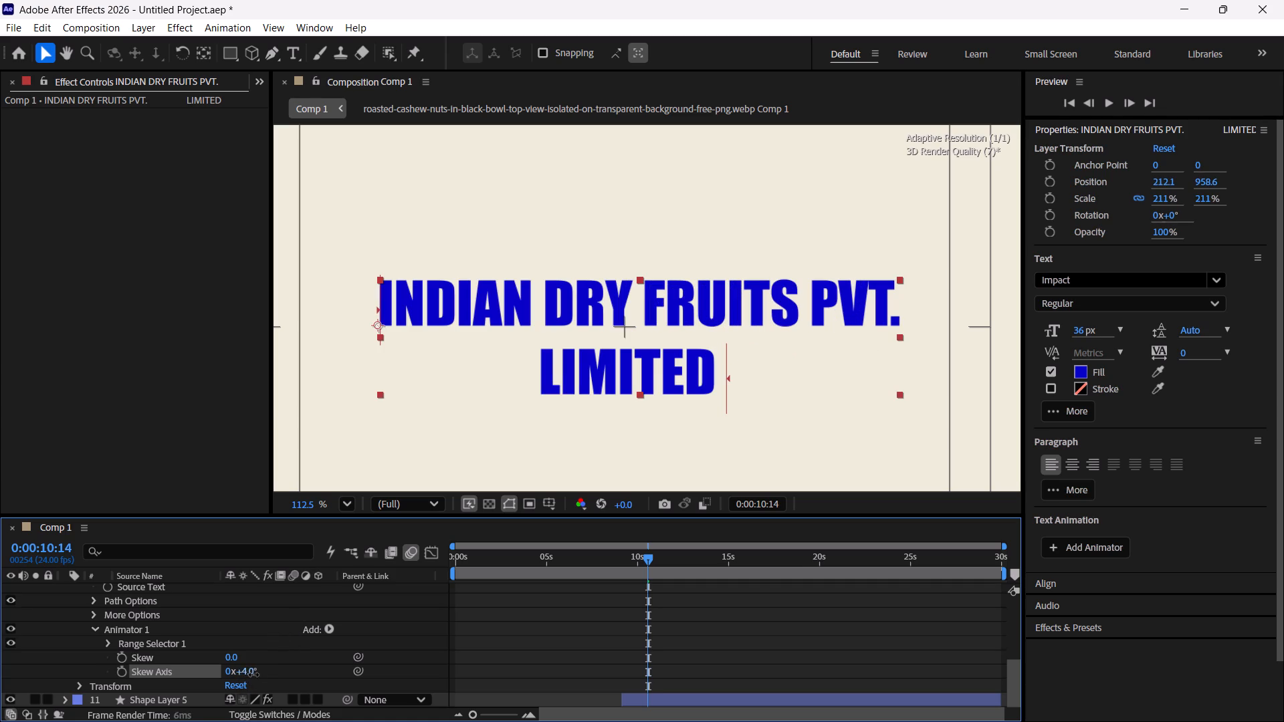
{"action": "left_click_drag", "start_coordinate": [253, 675], "coordinate": [261, 684]}
{"action": "left_click_drag", "start_coordinate": [261, 684], "coordinate": [263, 685]}
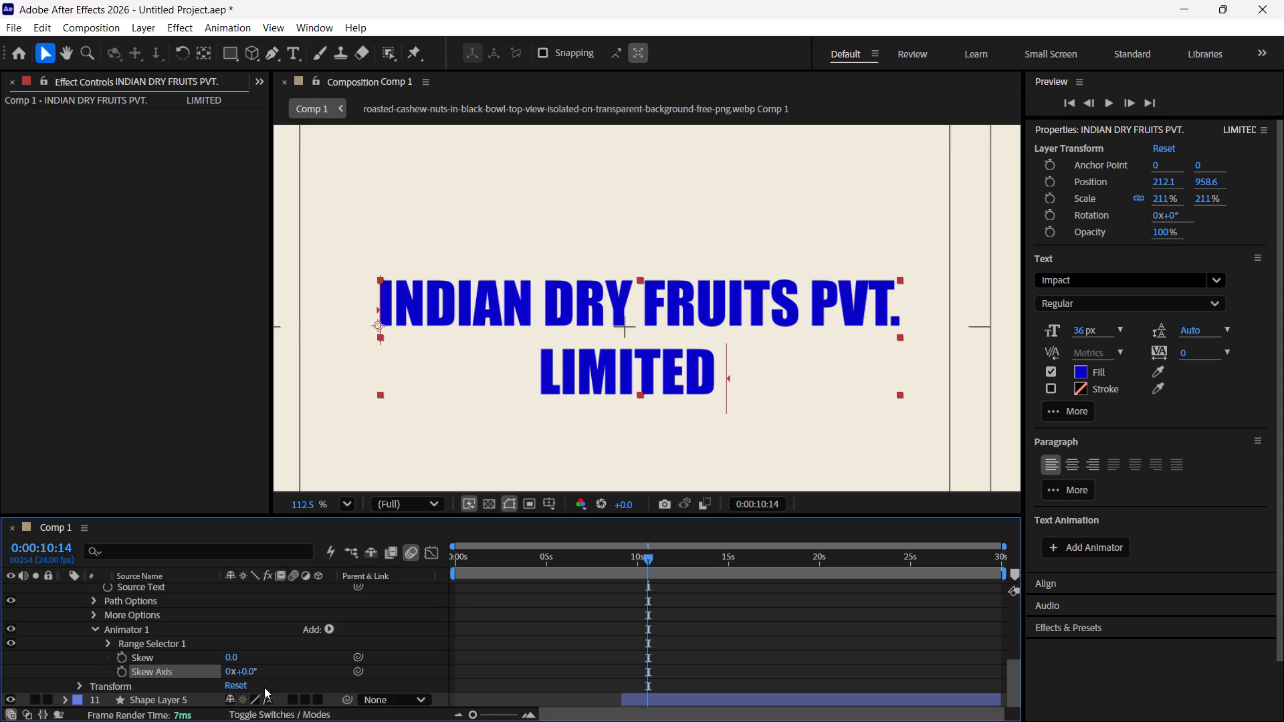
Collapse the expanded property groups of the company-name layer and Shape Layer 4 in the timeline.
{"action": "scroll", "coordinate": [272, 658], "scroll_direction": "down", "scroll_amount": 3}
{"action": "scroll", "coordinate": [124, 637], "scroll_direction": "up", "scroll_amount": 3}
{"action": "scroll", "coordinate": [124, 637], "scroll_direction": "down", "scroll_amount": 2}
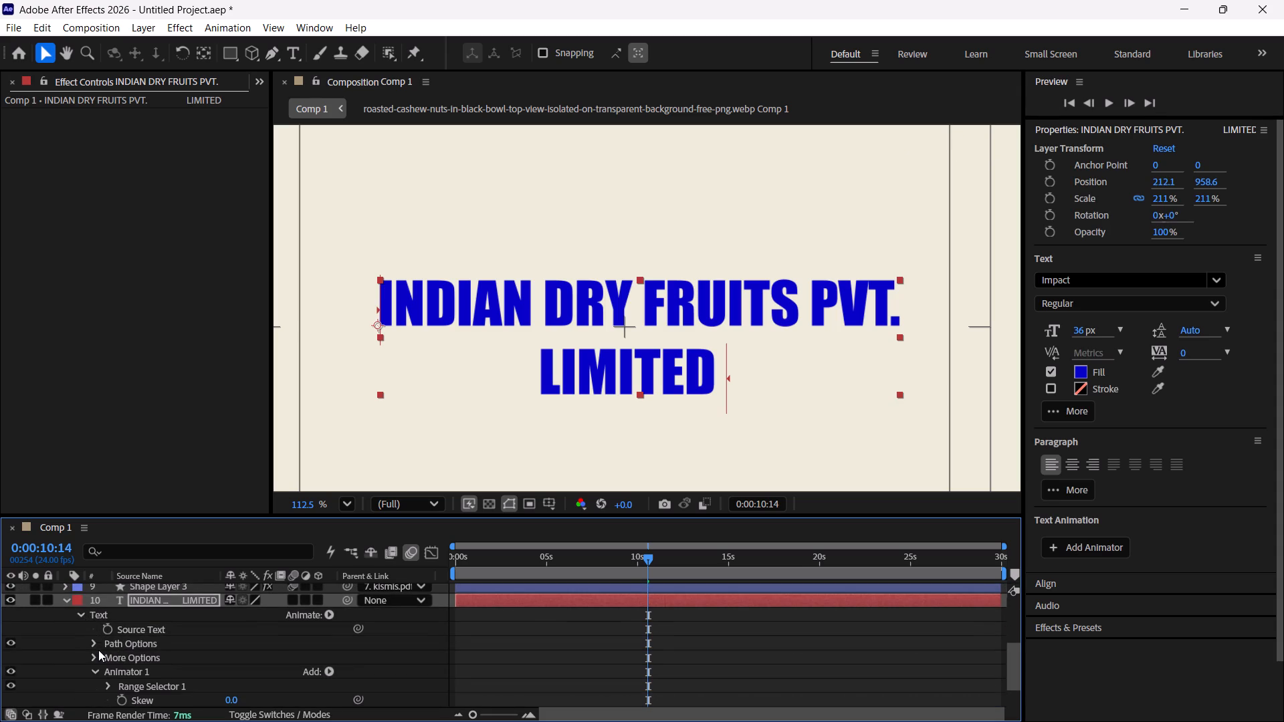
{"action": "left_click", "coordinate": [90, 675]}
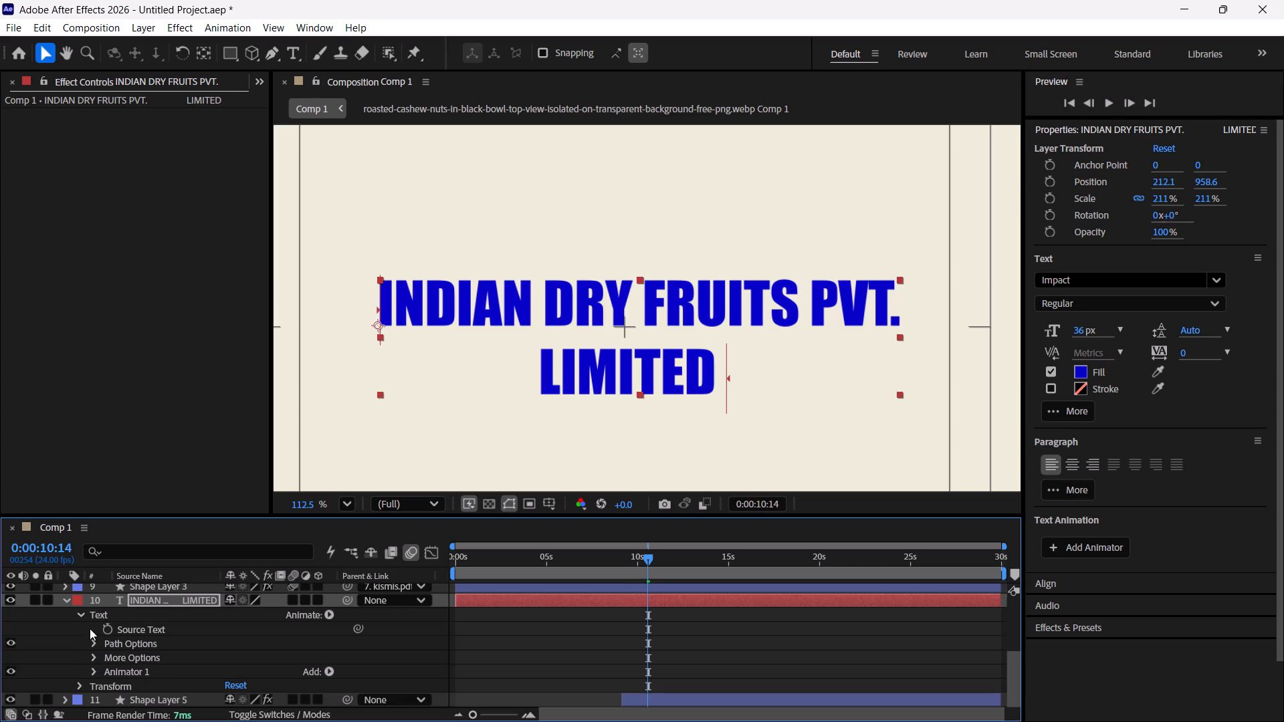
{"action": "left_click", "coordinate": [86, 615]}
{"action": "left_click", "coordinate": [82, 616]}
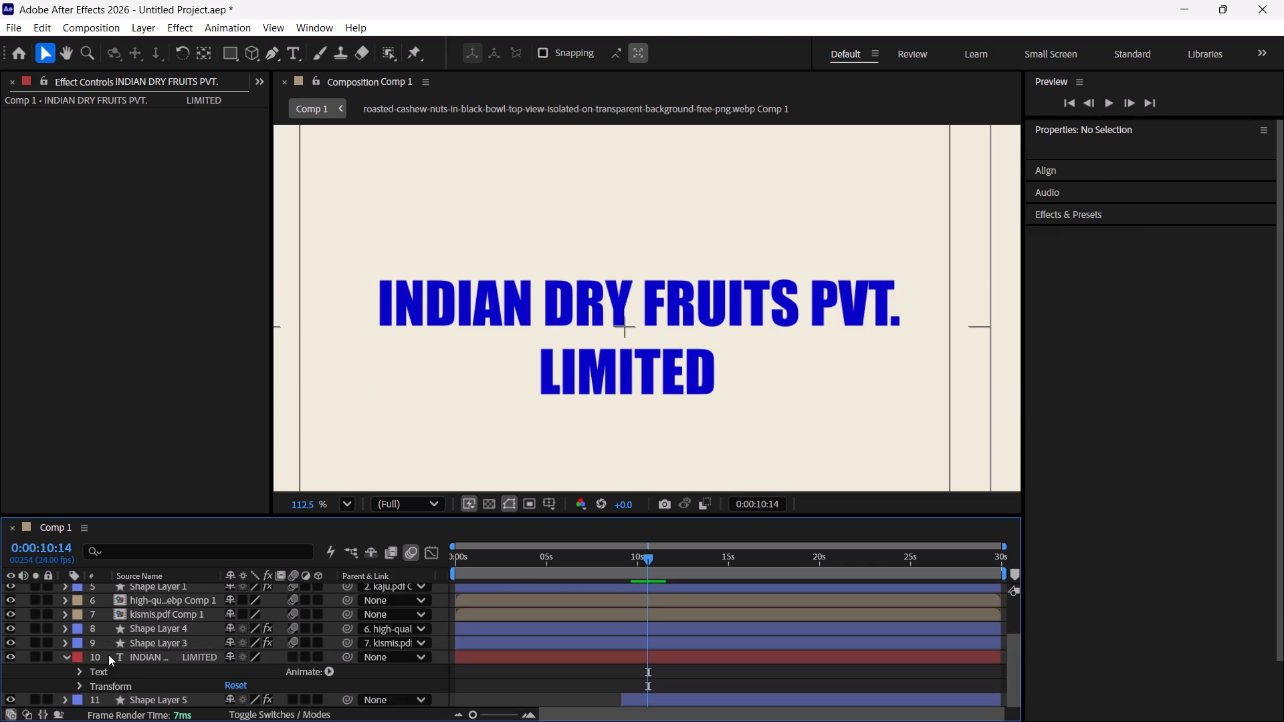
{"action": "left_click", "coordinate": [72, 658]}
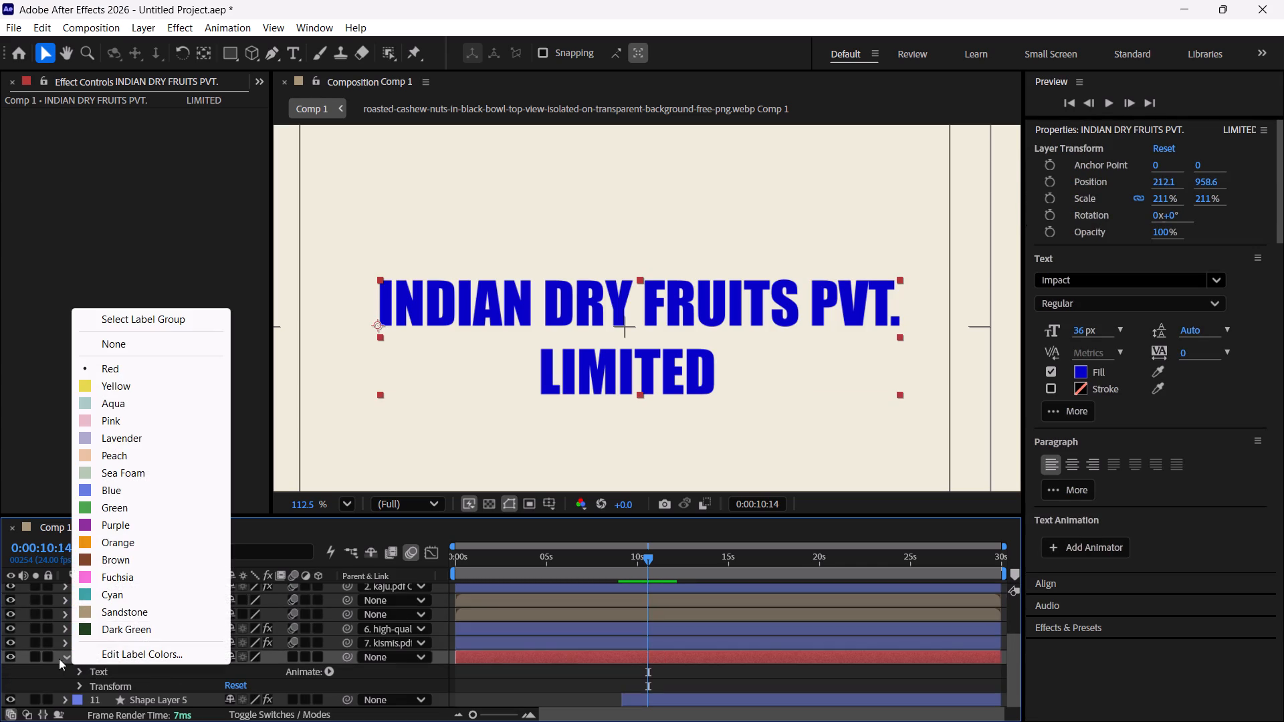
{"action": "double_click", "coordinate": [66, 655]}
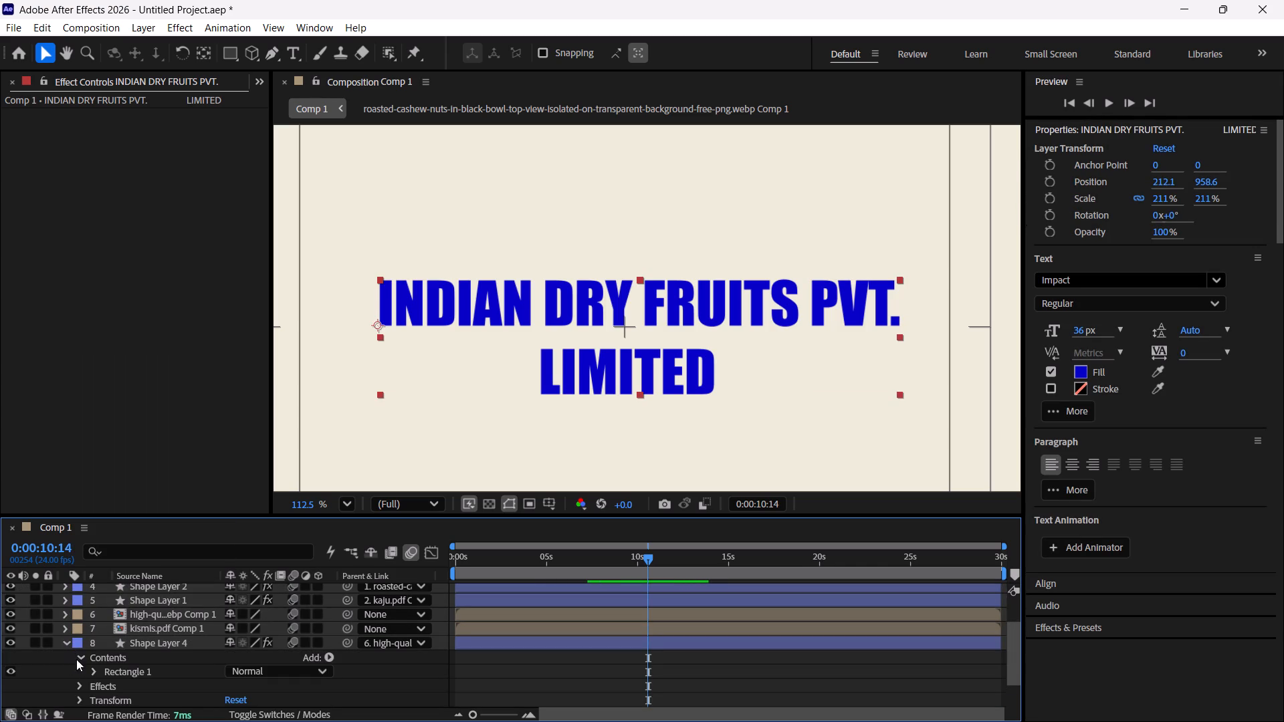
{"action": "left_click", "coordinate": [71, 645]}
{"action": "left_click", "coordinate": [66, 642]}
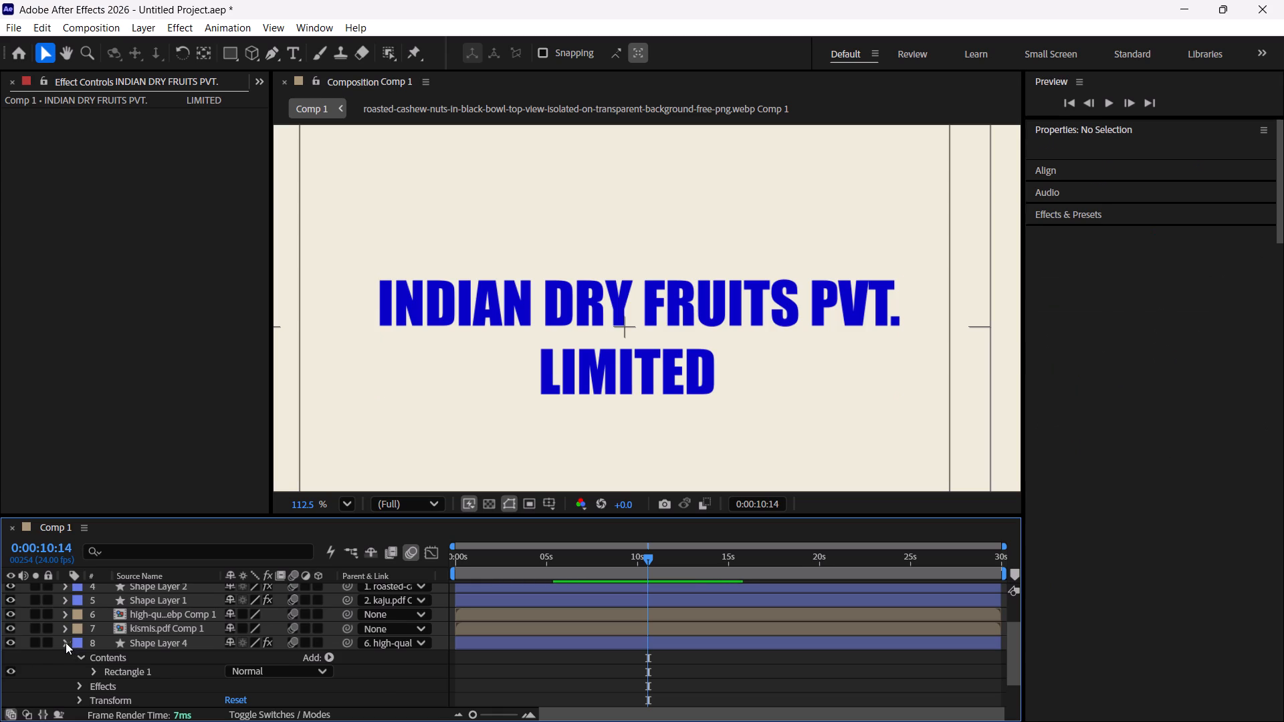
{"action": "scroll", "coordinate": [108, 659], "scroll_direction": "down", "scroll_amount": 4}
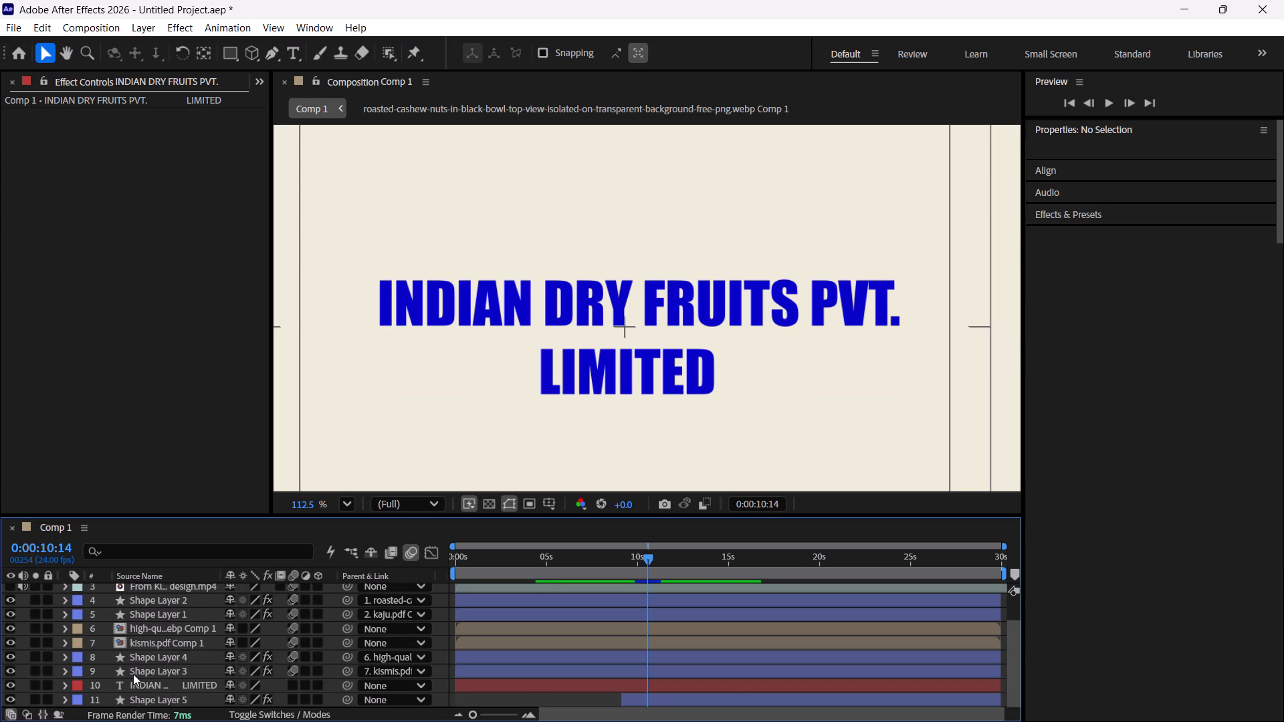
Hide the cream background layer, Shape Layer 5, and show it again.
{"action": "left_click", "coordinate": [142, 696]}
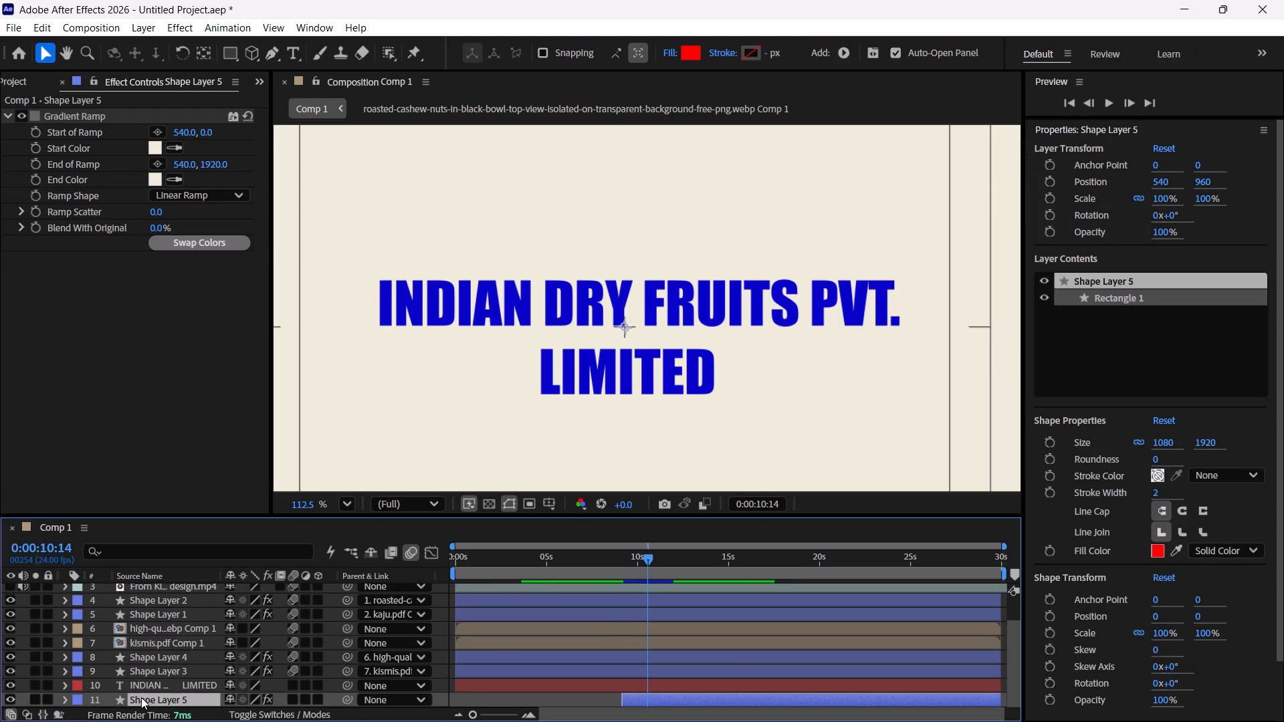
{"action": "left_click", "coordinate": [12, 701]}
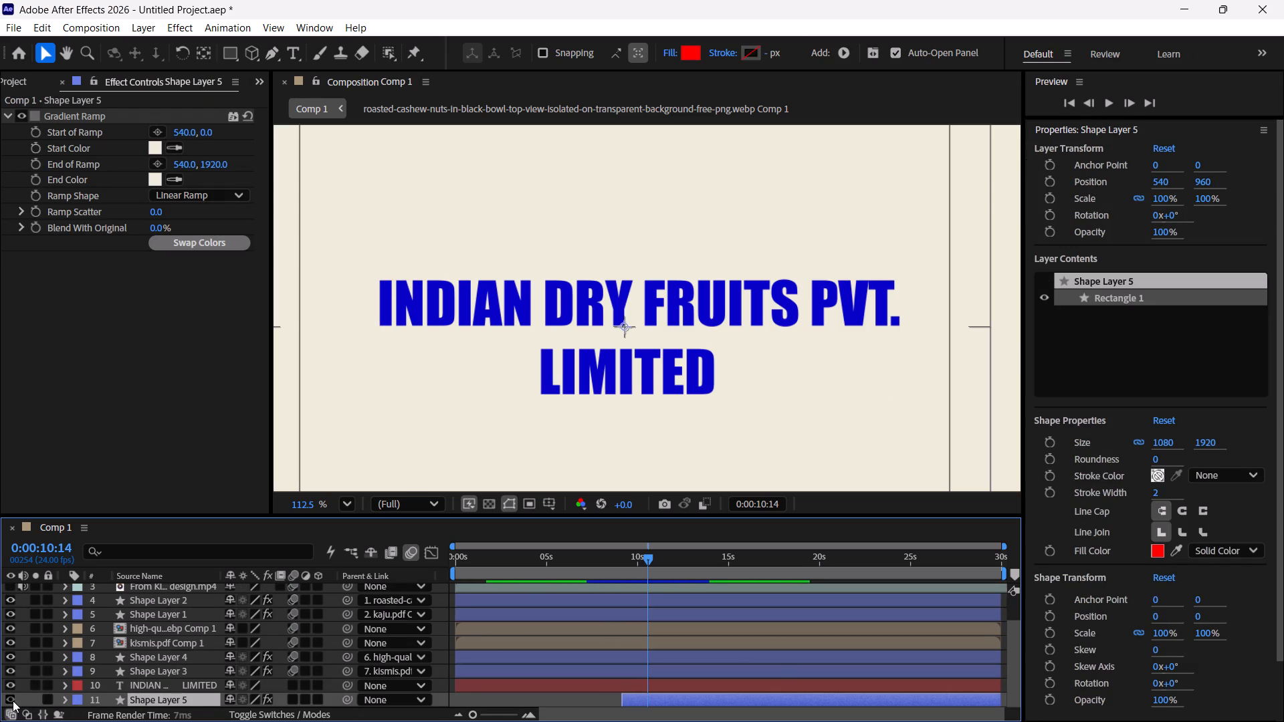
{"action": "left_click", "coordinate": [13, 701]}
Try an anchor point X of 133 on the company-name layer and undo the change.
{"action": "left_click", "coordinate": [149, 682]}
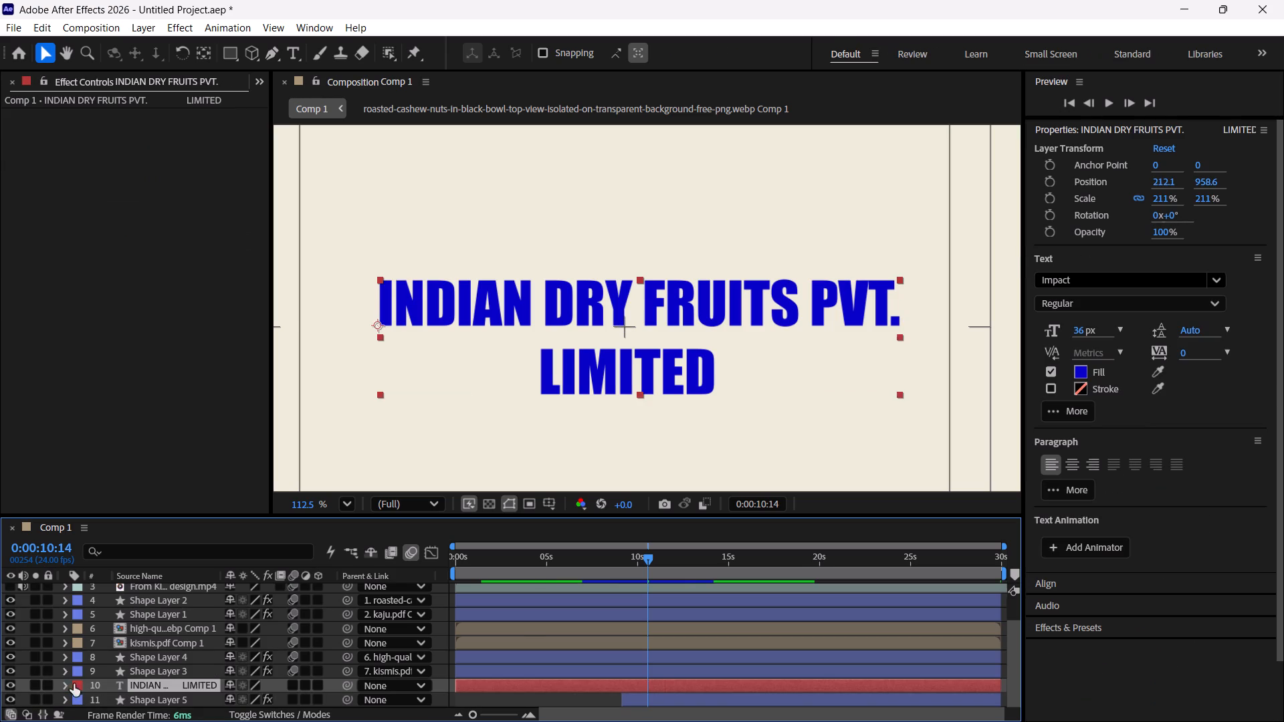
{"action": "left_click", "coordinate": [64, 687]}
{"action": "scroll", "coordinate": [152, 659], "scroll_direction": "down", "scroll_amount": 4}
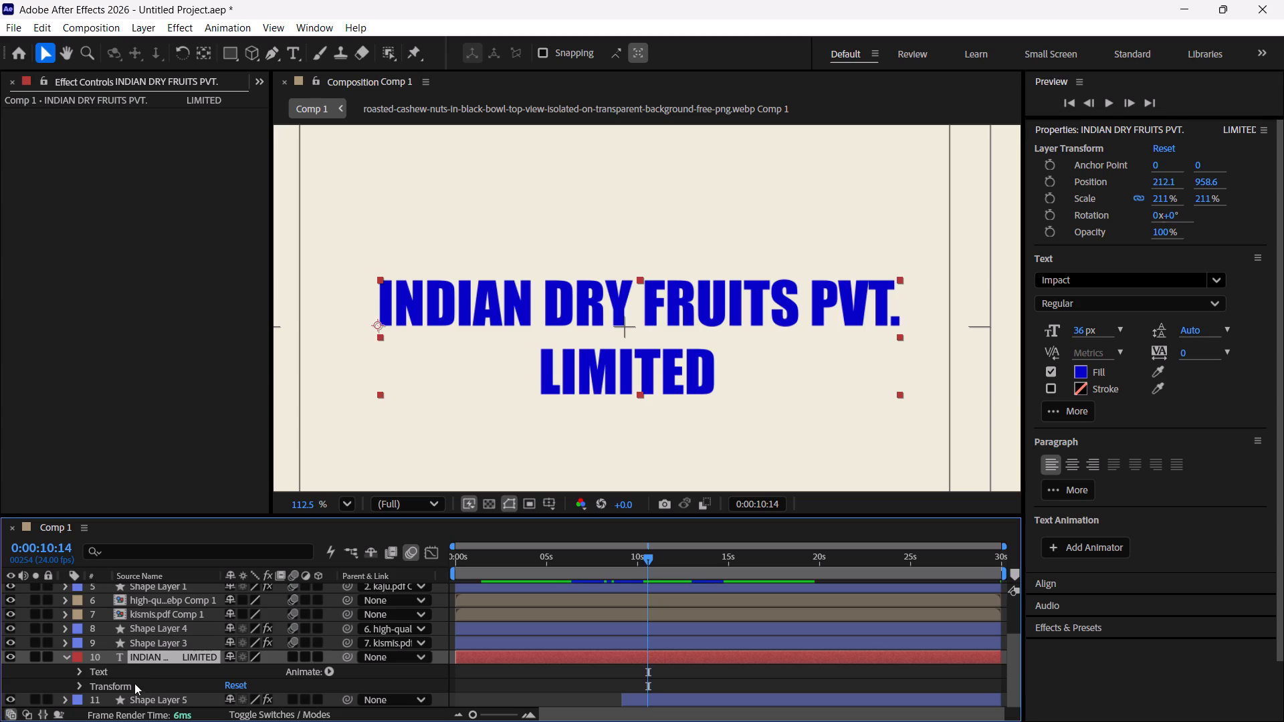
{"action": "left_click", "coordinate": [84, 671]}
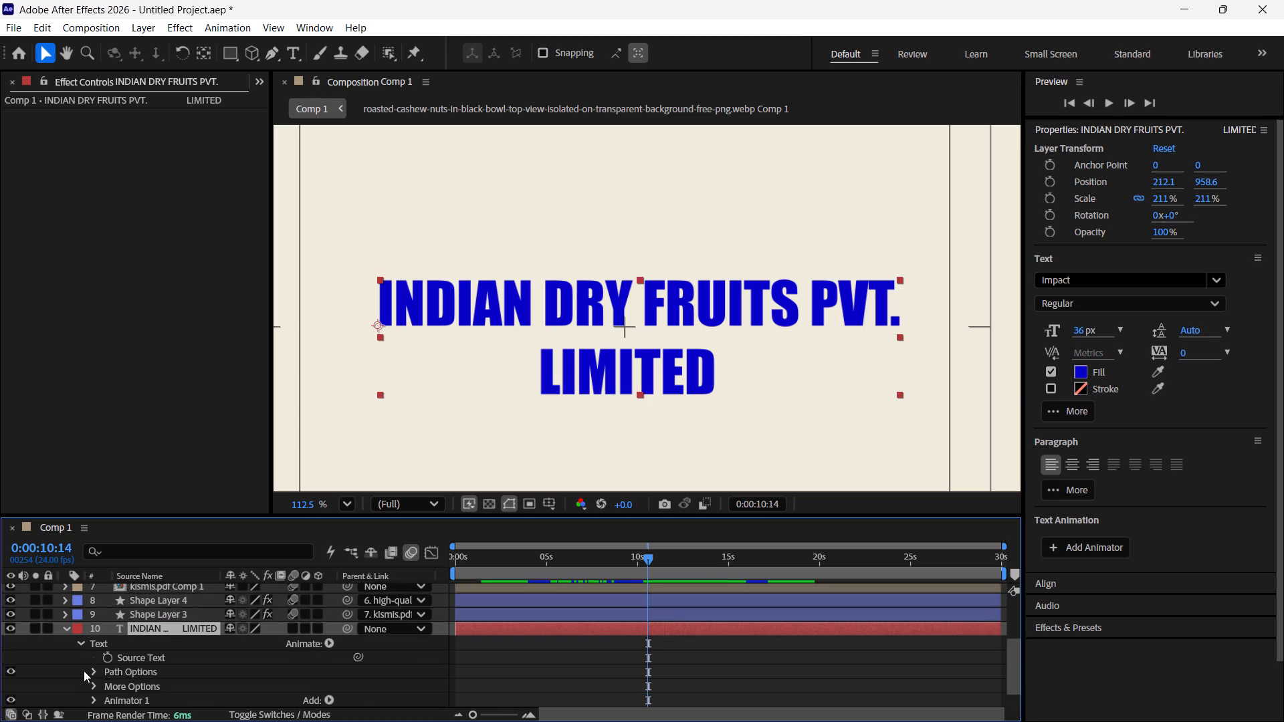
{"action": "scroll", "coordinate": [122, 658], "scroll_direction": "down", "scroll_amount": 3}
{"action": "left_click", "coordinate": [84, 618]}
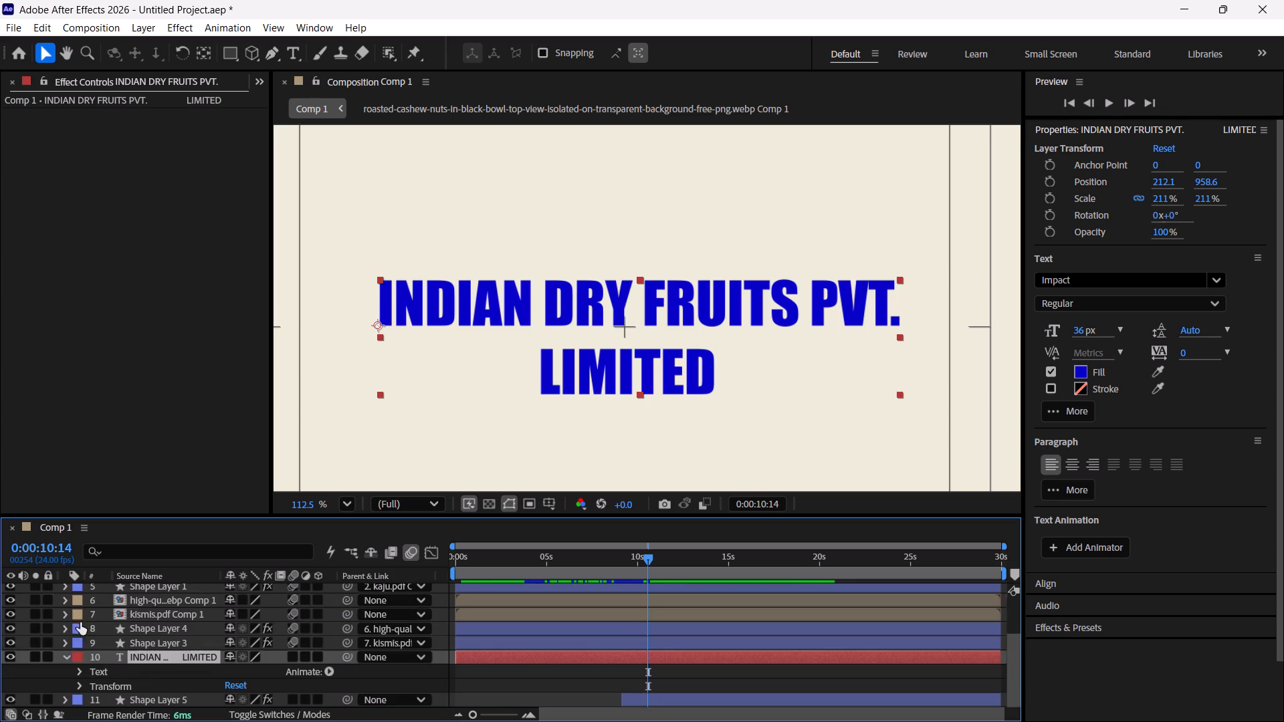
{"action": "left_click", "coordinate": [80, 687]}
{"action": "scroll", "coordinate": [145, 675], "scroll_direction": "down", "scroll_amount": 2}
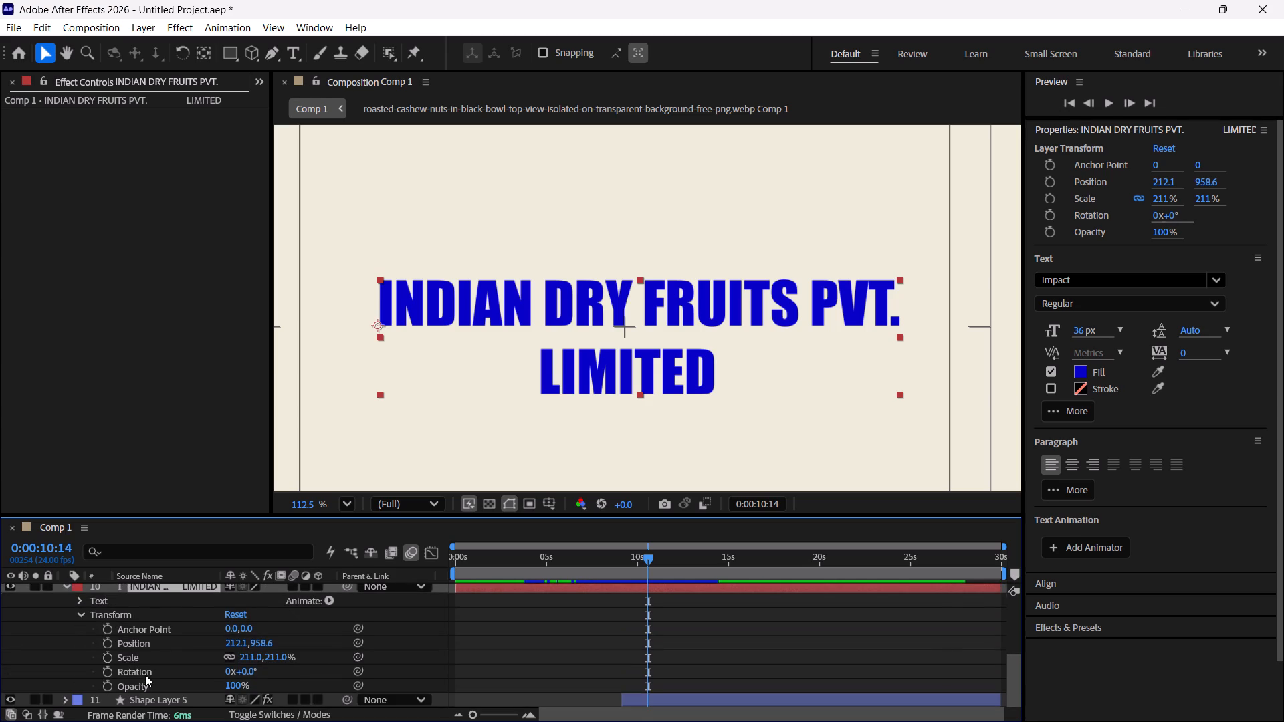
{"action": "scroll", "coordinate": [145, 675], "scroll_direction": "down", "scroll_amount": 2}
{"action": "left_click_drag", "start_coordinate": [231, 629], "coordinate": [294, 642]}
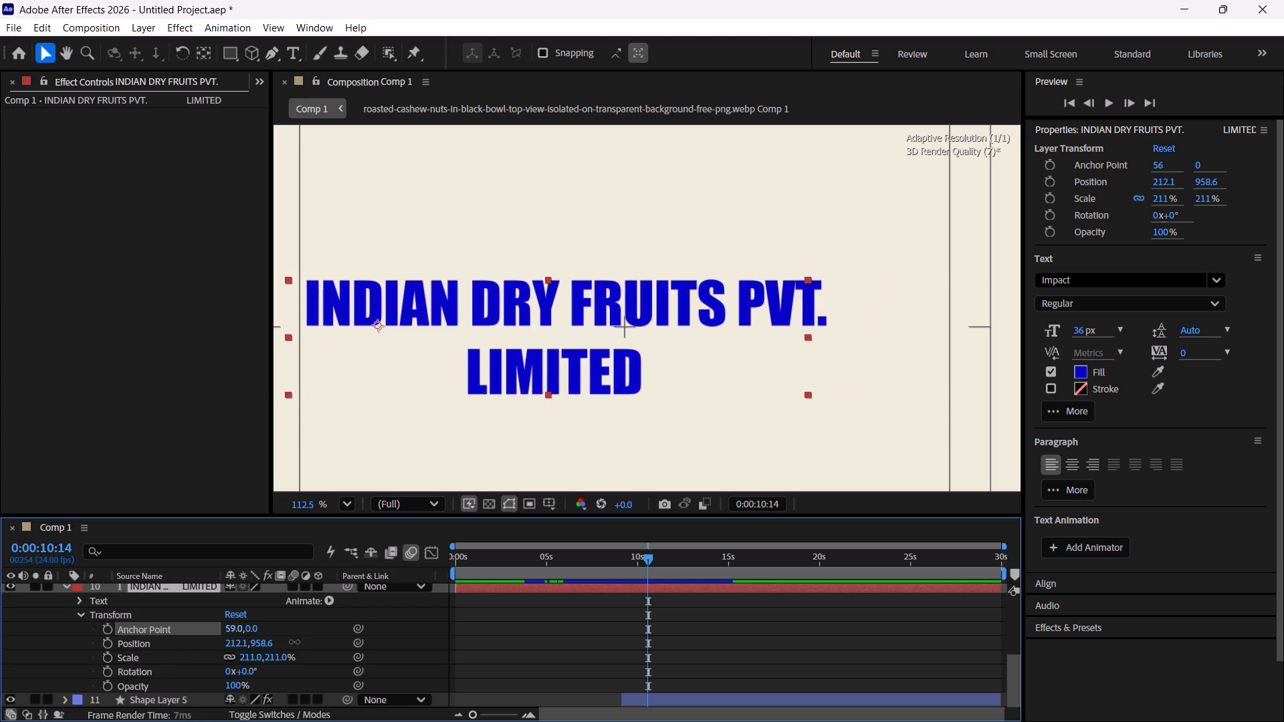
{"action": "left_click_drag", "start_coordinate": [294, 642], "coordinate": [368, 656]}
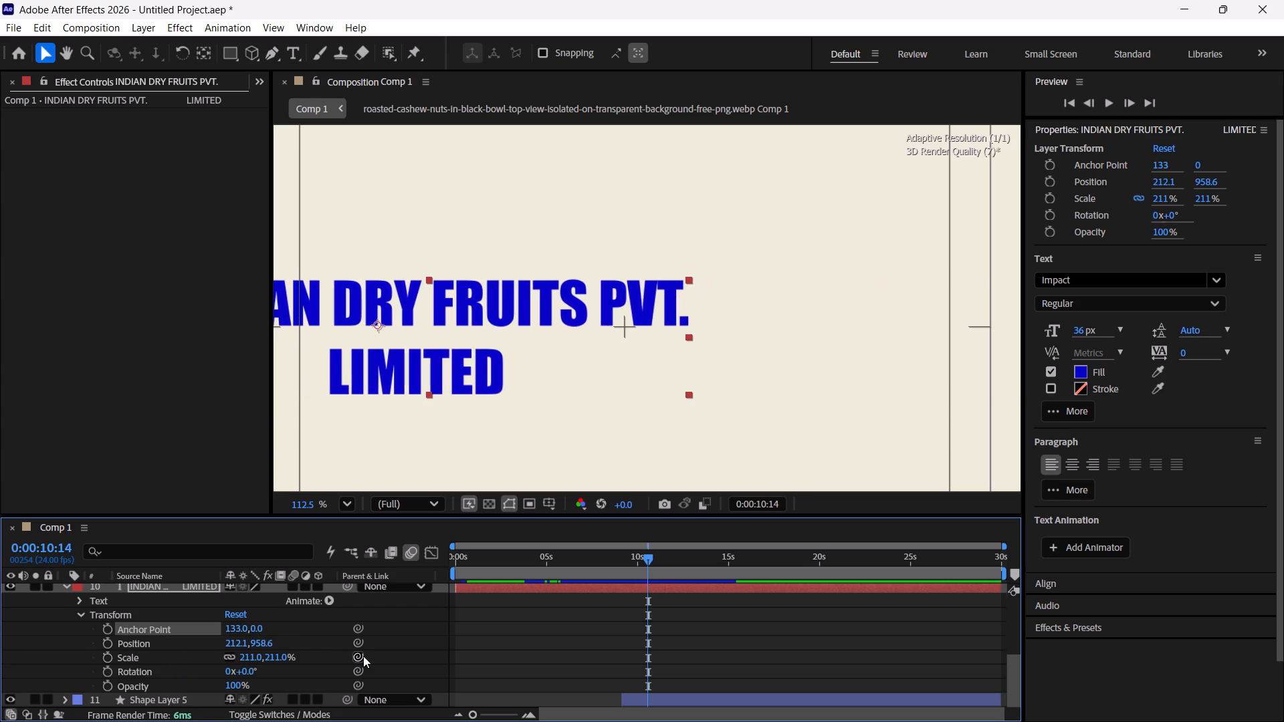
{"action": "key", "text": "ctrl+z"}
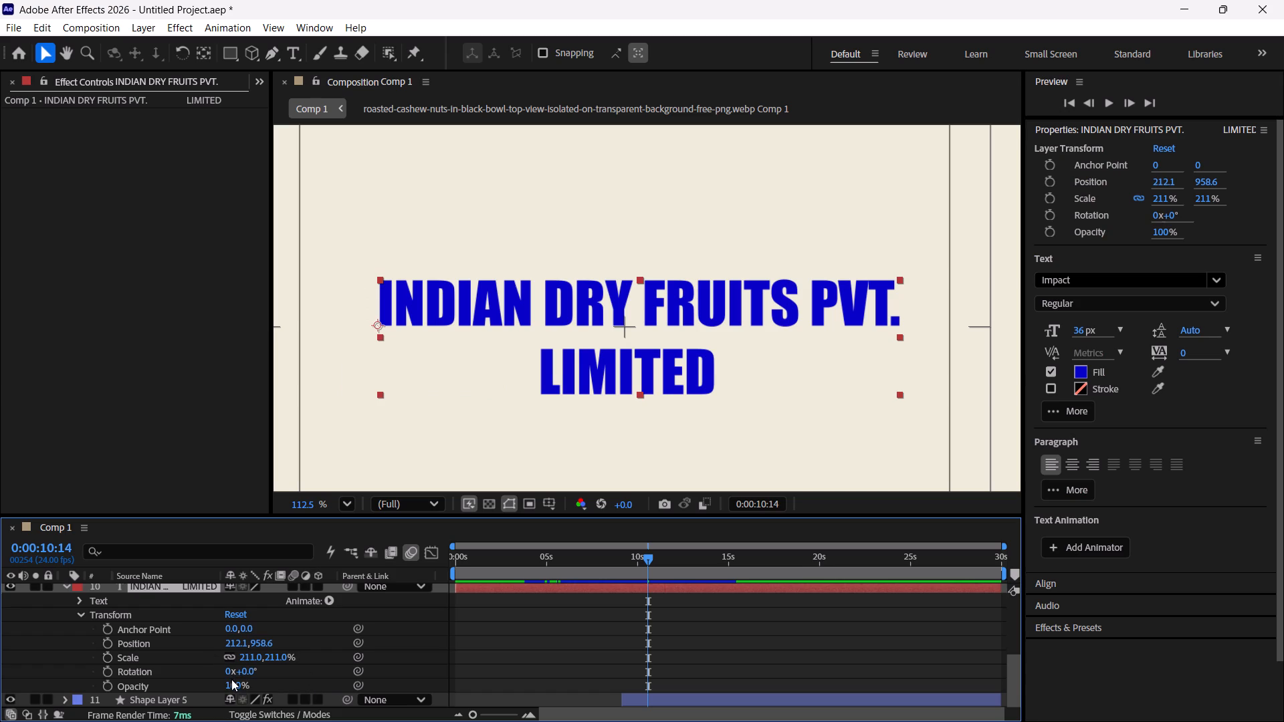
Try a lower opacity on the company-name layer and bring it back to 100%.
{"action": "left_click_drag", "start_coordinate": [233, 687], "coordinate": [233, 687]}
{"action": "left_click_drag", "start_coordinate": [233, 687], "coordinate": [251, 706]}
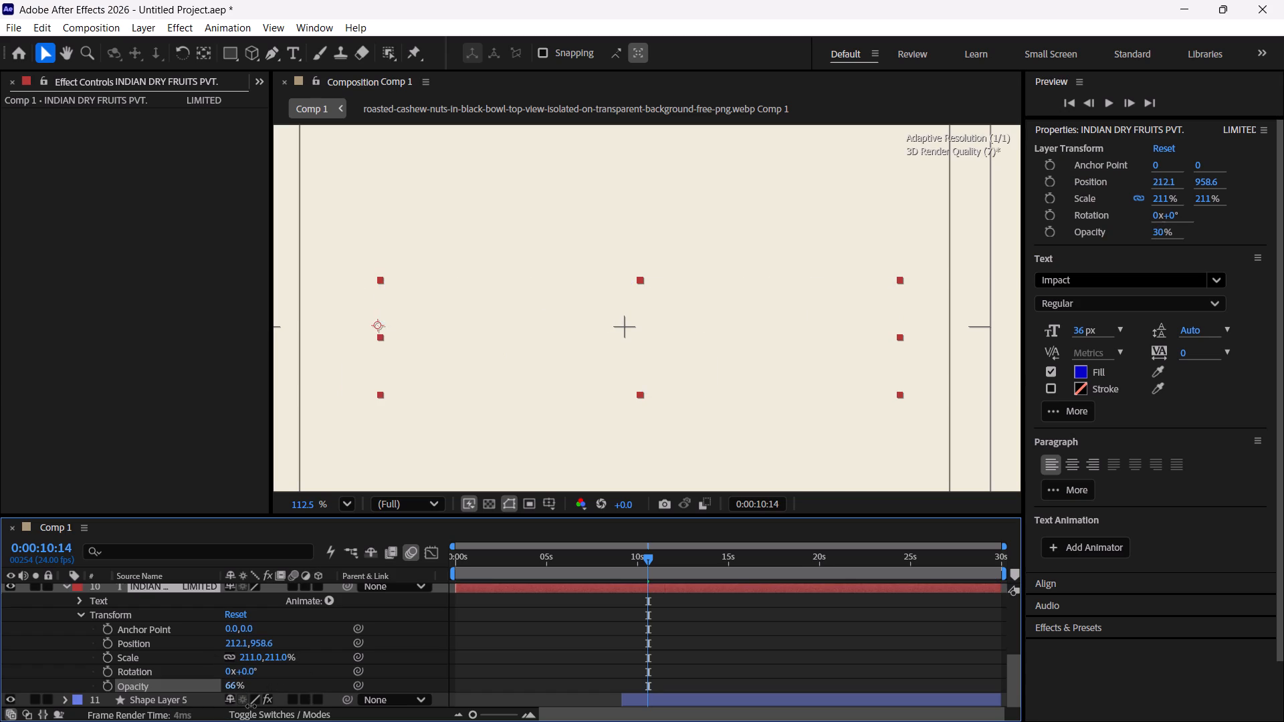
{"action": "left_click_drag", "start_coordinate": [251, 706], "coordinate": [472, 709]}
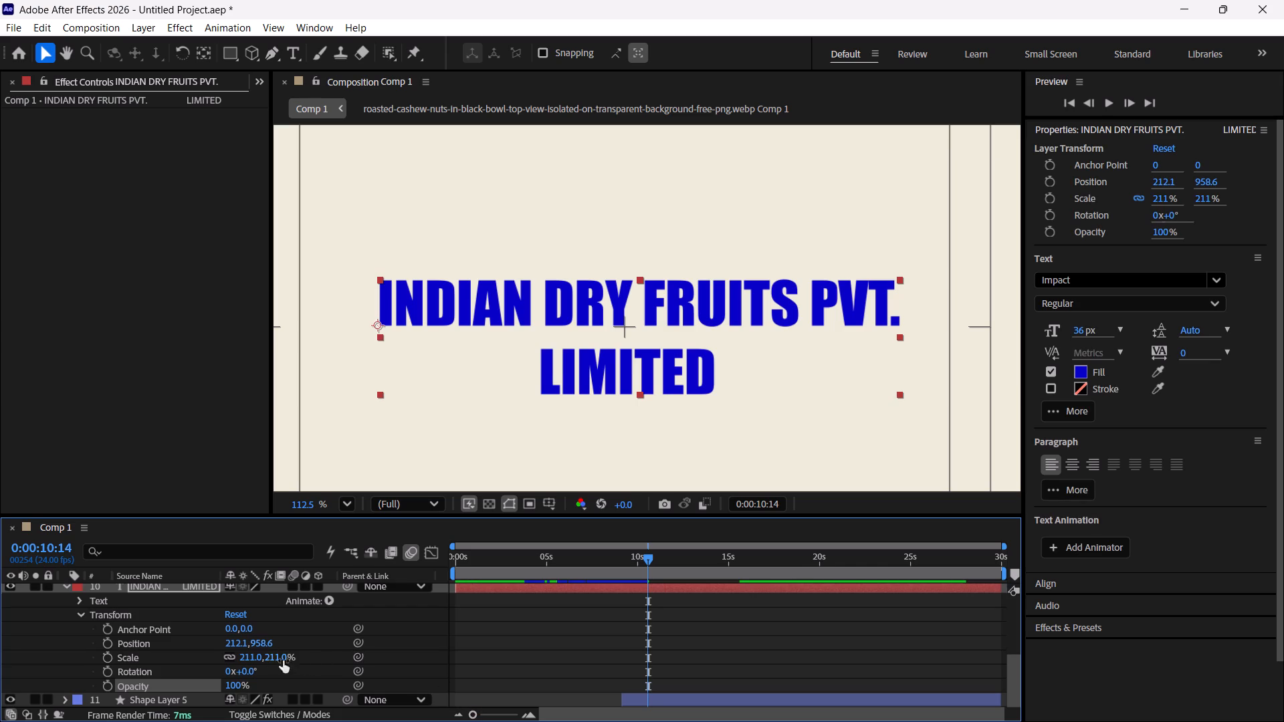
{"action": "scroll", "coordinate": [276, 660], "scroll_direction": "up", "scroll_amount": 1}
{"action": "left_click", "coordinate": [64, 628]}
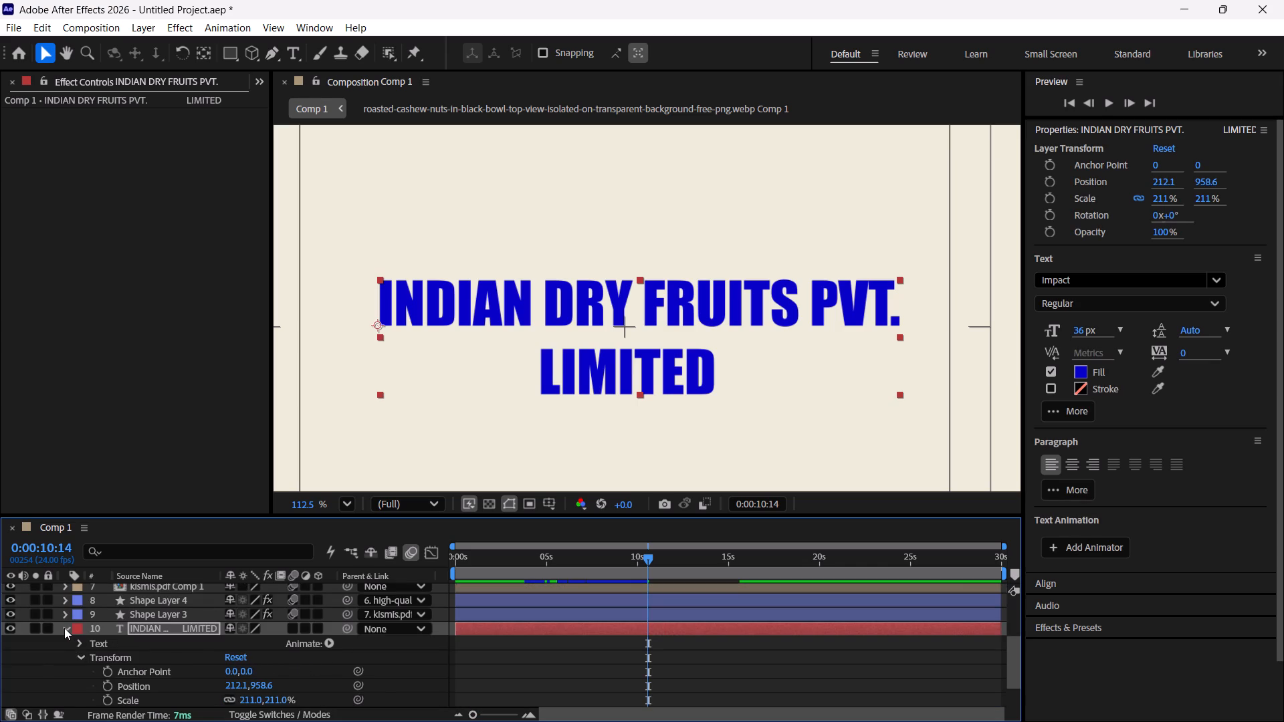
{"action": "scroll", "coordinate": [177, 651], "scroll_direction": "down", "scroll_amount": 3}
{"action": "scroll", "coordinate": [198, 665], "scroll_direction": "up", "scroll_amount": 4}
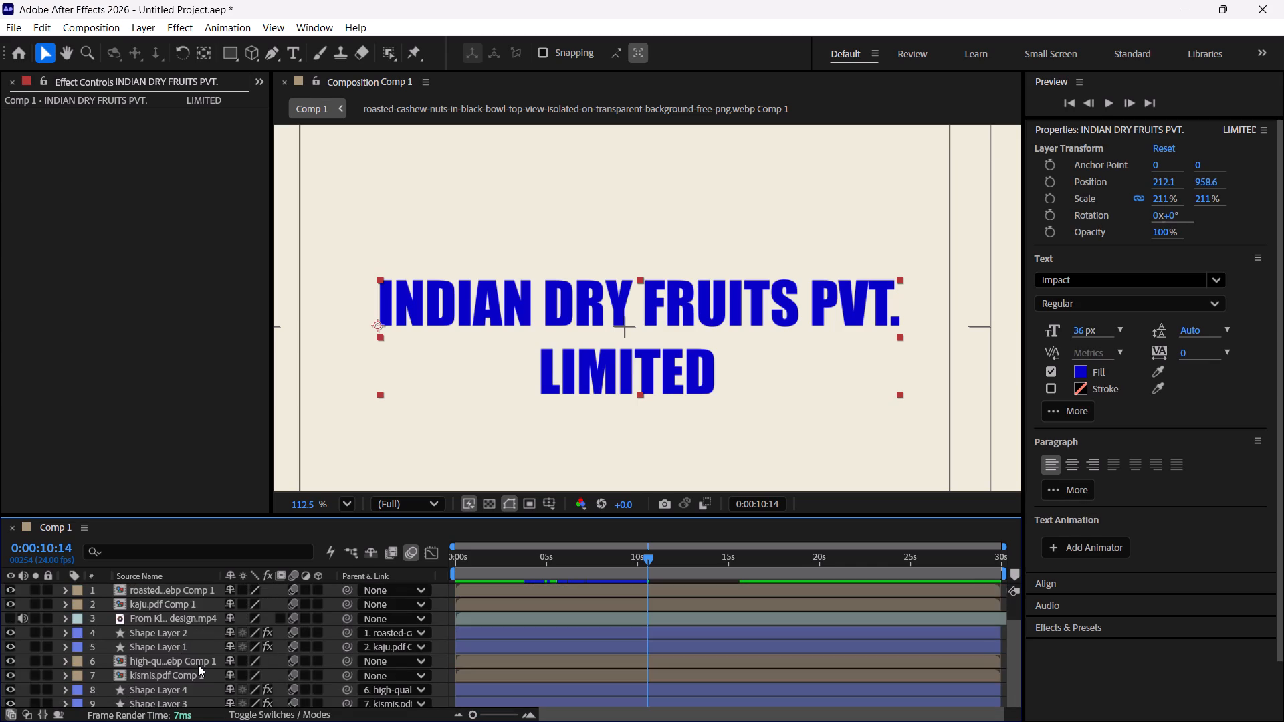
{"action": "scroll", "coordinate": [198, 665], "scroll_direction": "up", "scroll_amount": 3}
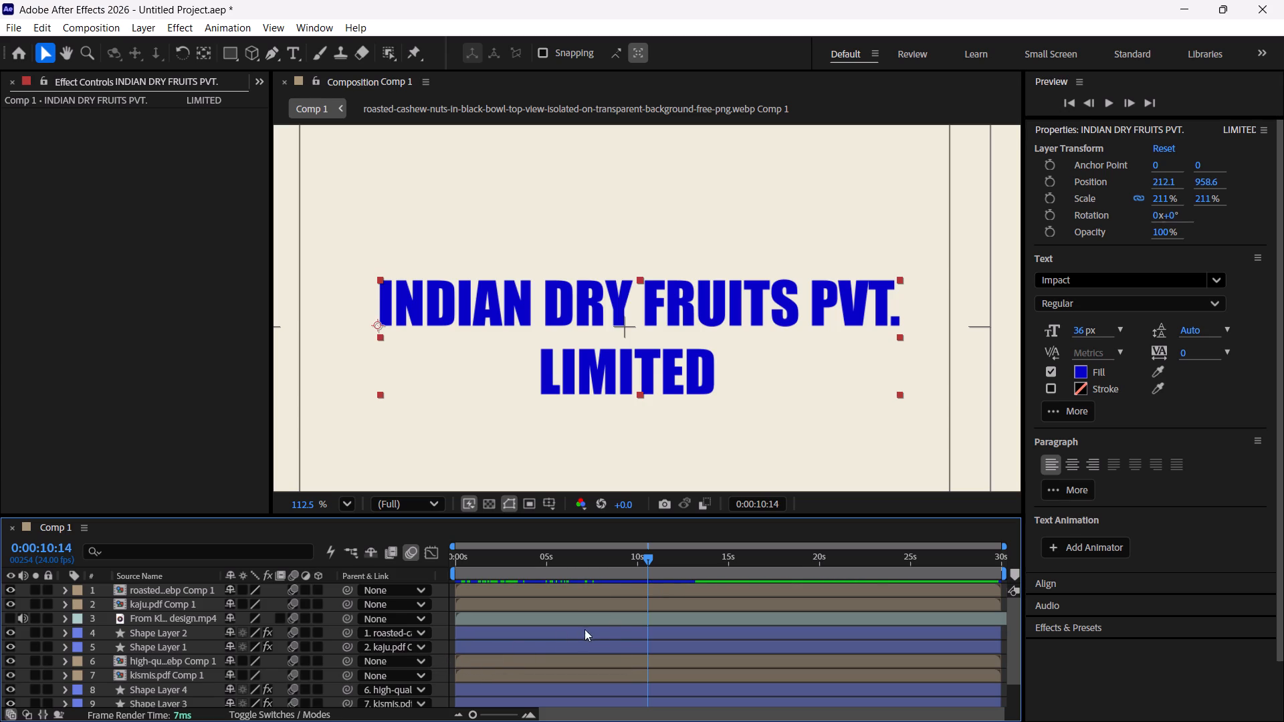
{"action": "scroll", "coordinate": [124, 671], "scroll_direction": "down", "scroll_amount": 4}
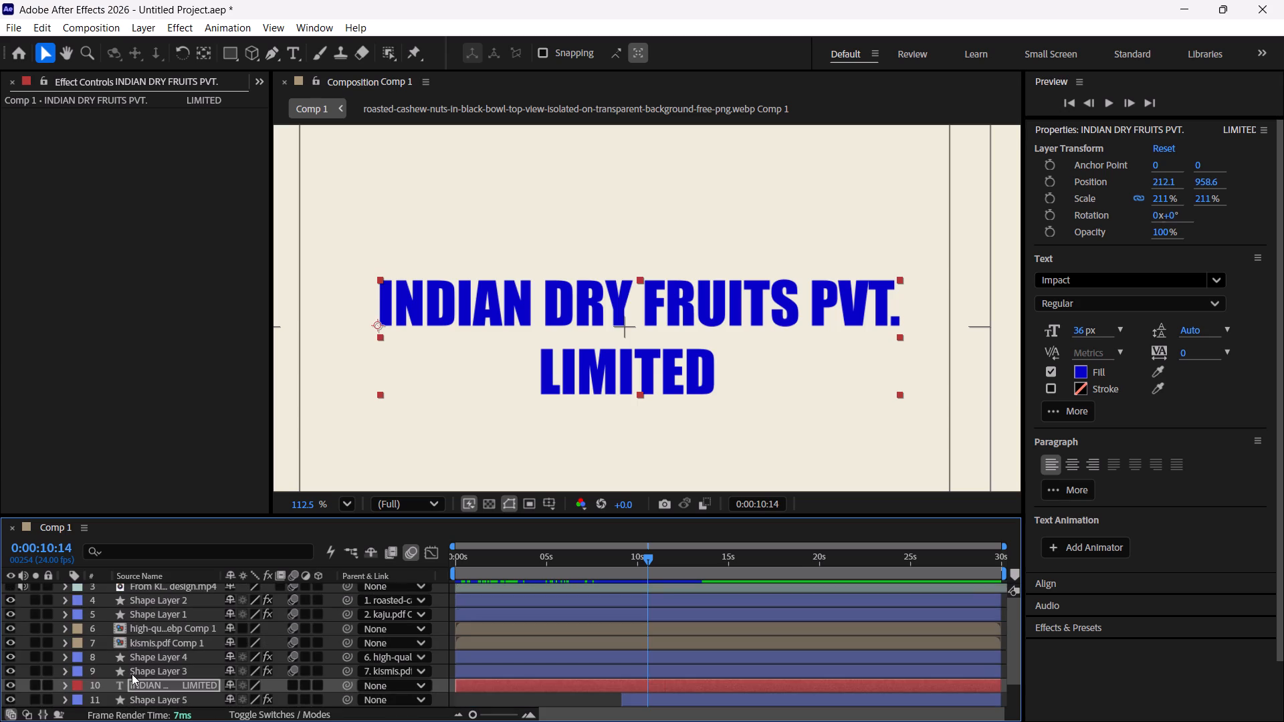
Expand the company-name layer's Transform properties and start keyframing its Position at 0:00:10:14.
{"action": "left_click", "coordinate": [65, 683]}
{"action": "scroll", "coordinate": [189, 668], "scroll_direction": "down", "scroll_amount": 3}
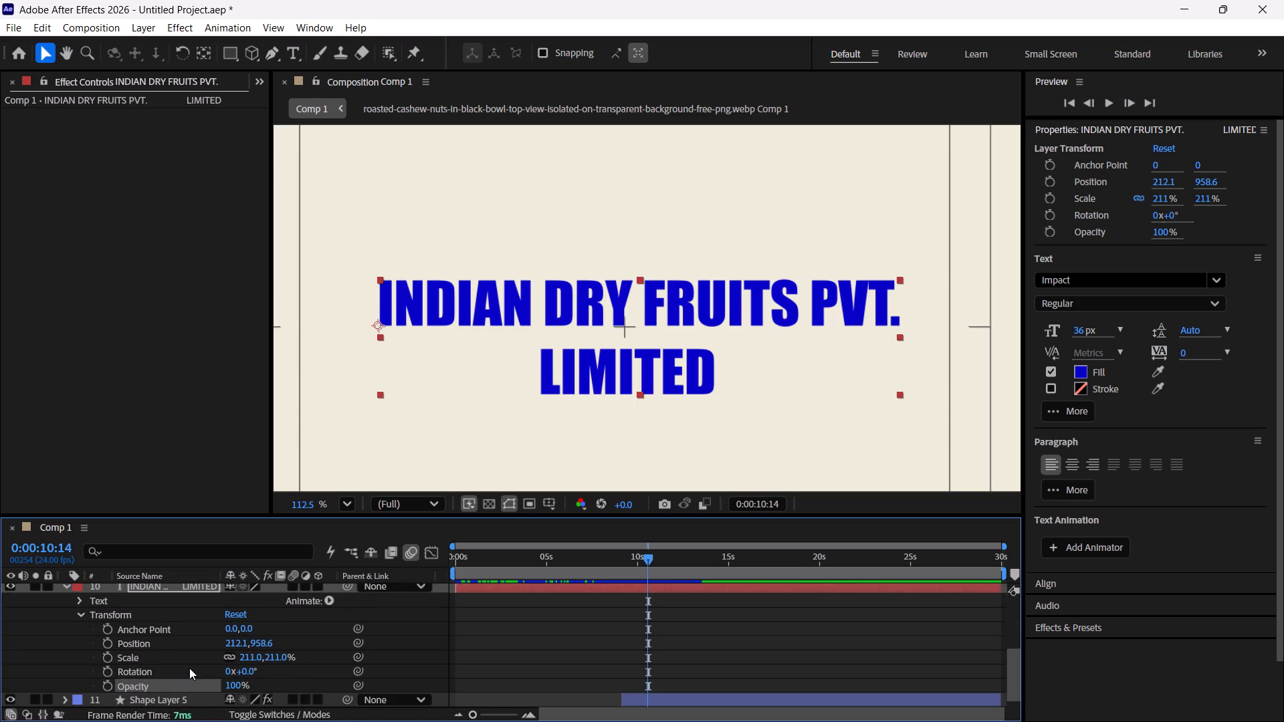
{"action": "left_click", "coordinate": [82, 614]}
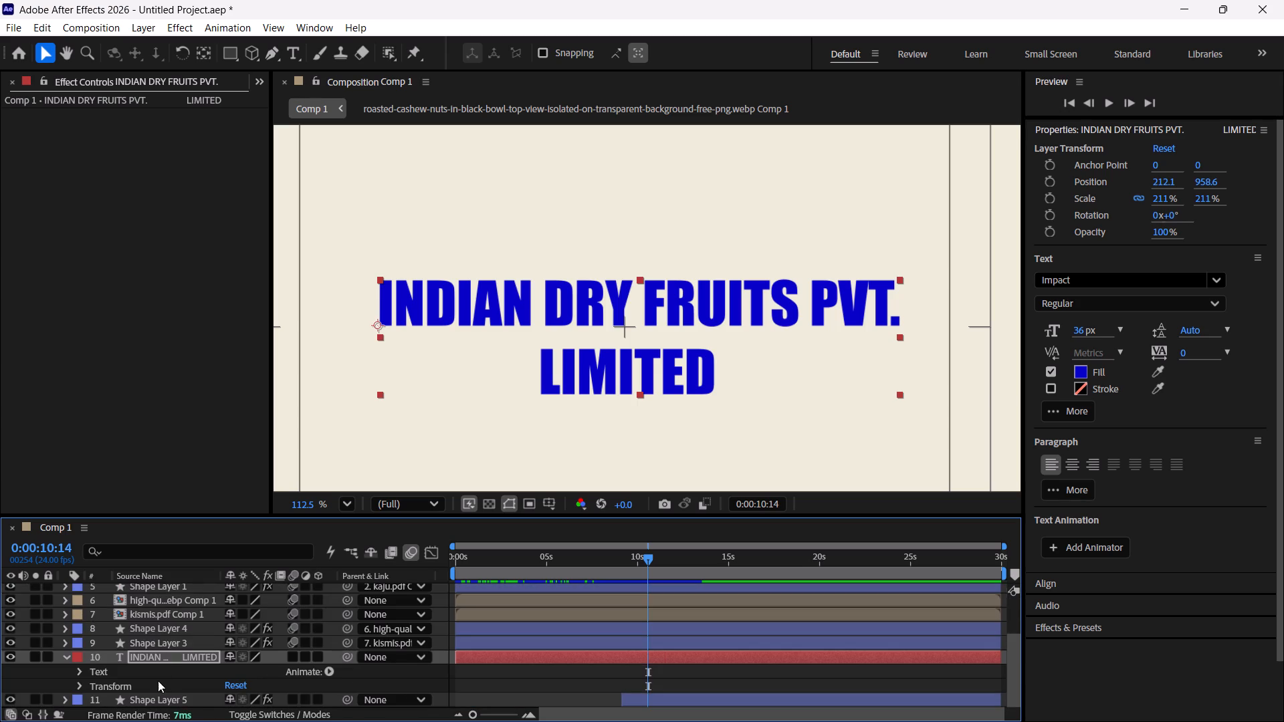
{"action": "scroll", "coordinate": [158, 681], "scroll_direction": "down", "scroll_amount": 4}
{"action": "left_click", "coordinate": [80, 685]}
{"action": "scroll", "coordinate": [182, 675], "scroll_direction": "down", "scroll_amount": 3}
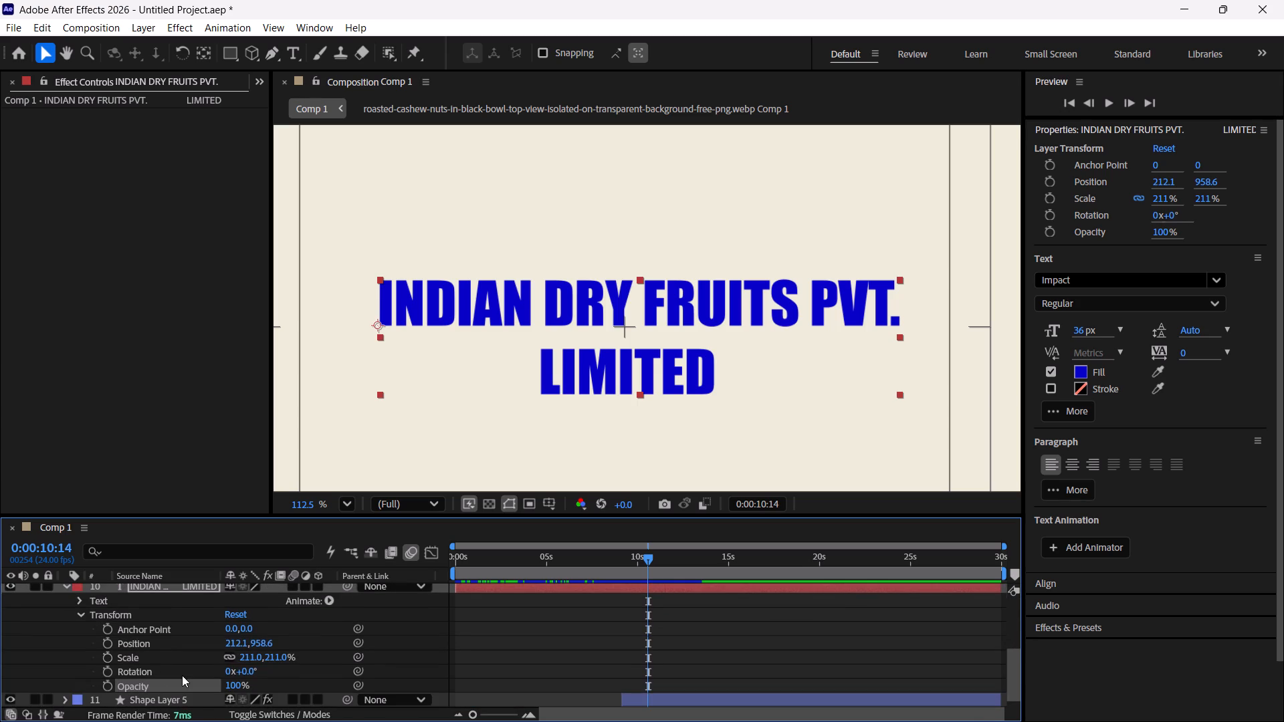
{"action": "left_click", "coordinate": [109, 642]}
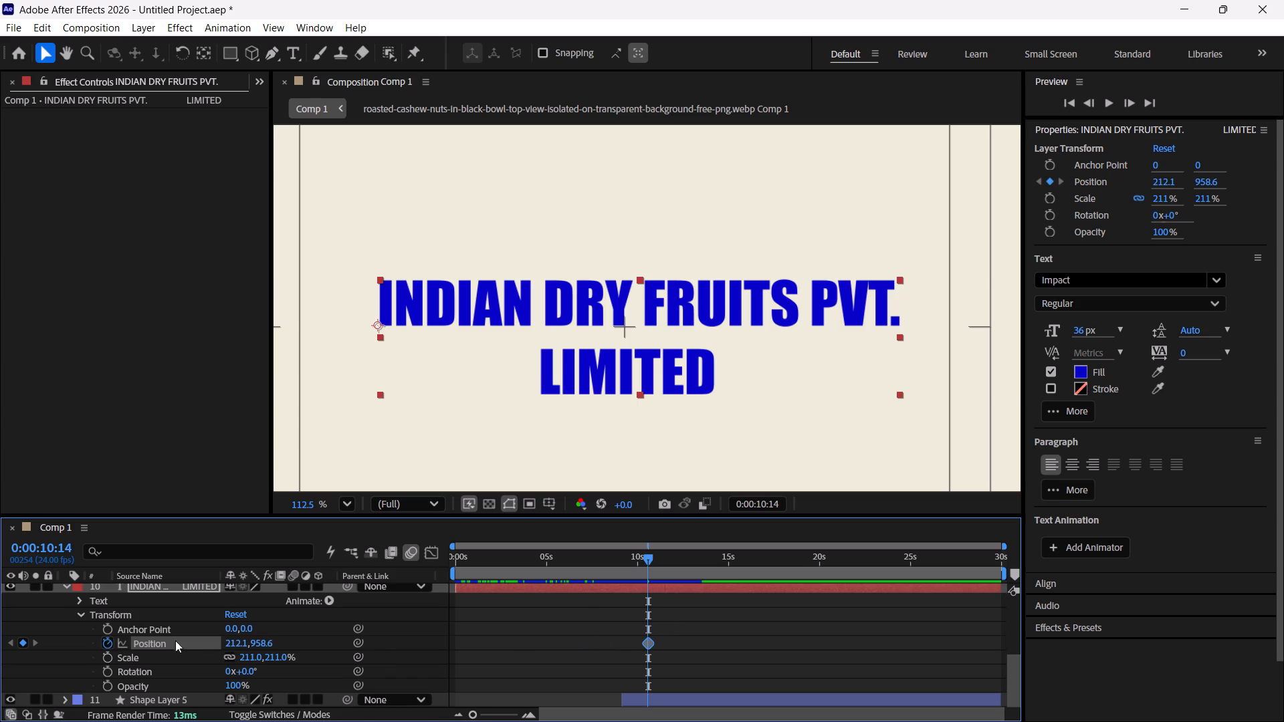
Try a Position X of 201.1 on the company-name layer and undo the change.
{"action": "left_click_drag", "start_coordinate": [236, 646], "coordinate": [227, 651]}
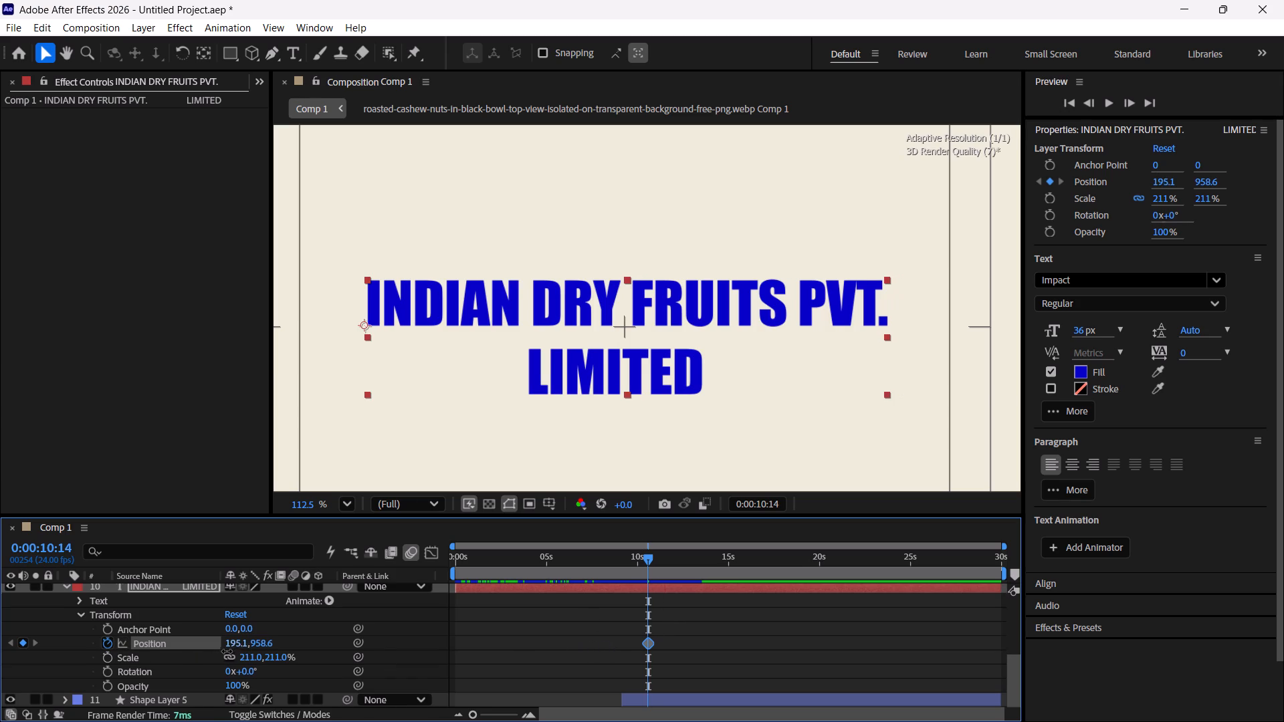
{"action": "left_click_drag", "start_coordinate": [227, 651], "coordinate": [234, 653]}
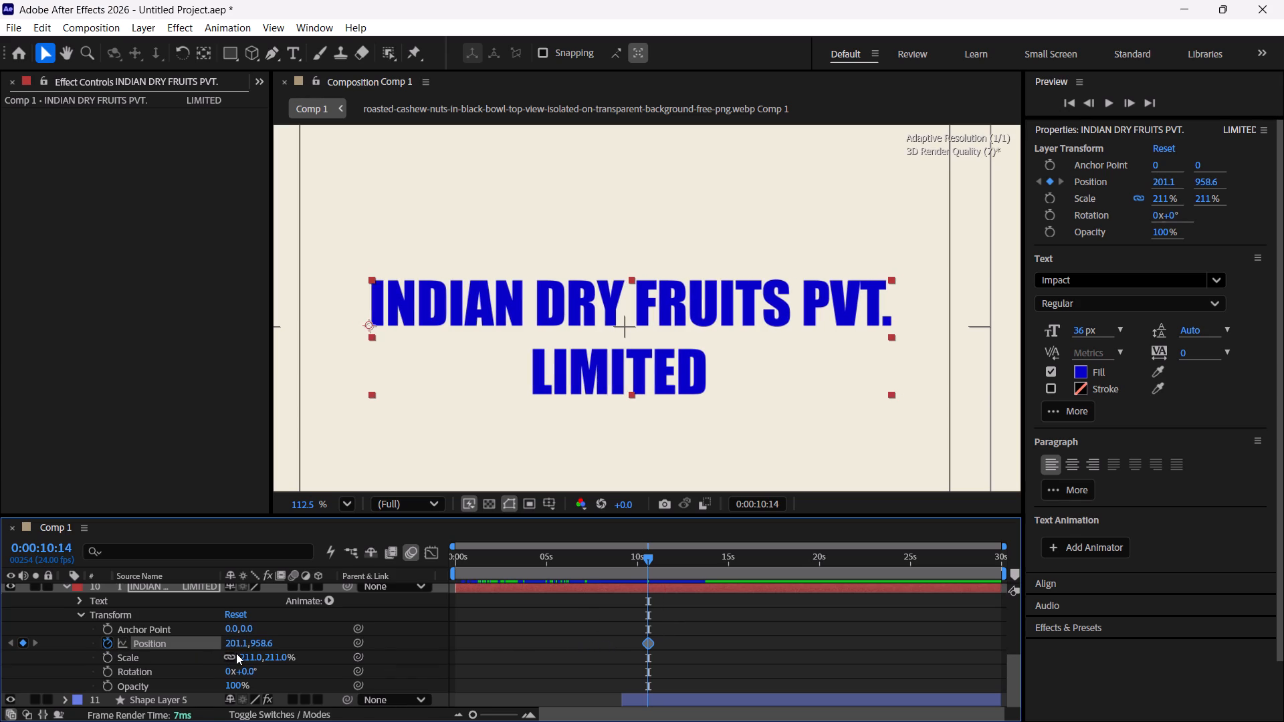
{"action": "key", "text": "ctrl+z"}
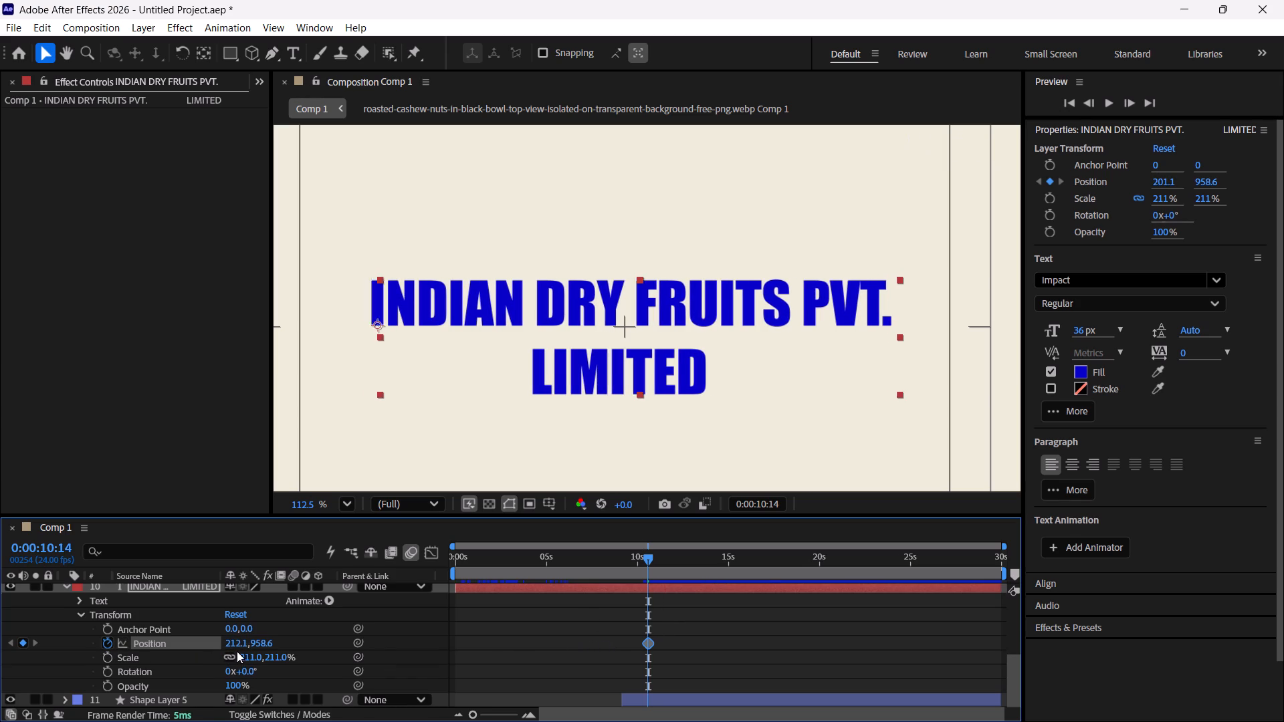
Lower the company name at the 0:00:10:14 keyframe to a Position Y of 1113.6.
{"action": "left_click_drag", "start_coordinate": [260, 643], "coordinate": [332, 654]}
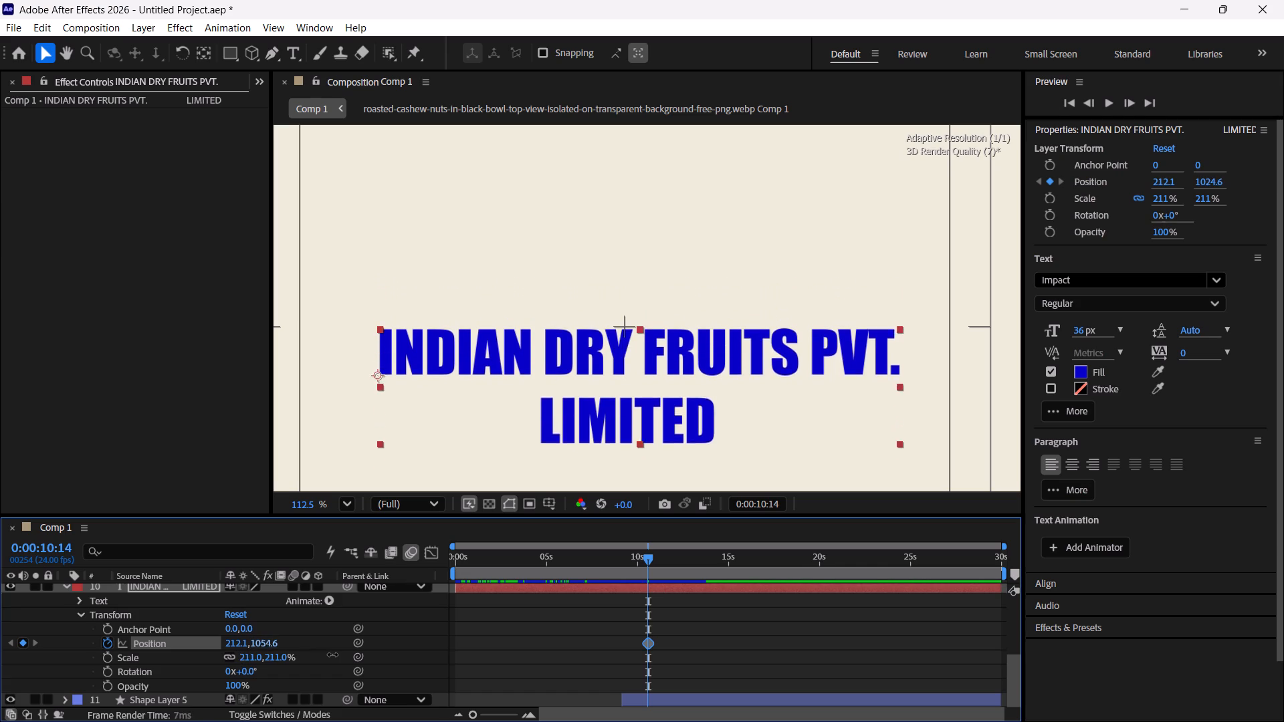
{"action": "left_click_drag", "start_coordinate": [332, 654], "coordinate": [370, 656]}
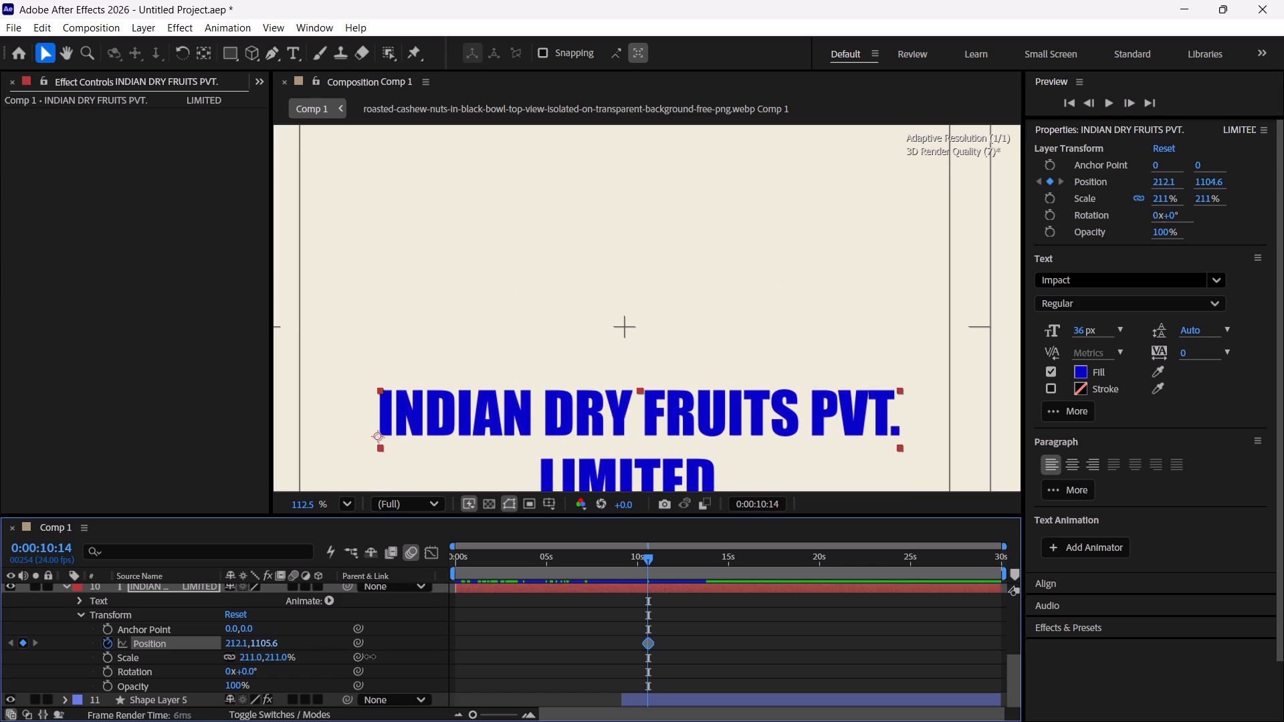
{"action": "left_click_drag", "start_coordinate": [370, 656], "coordinate": [377, 656]}
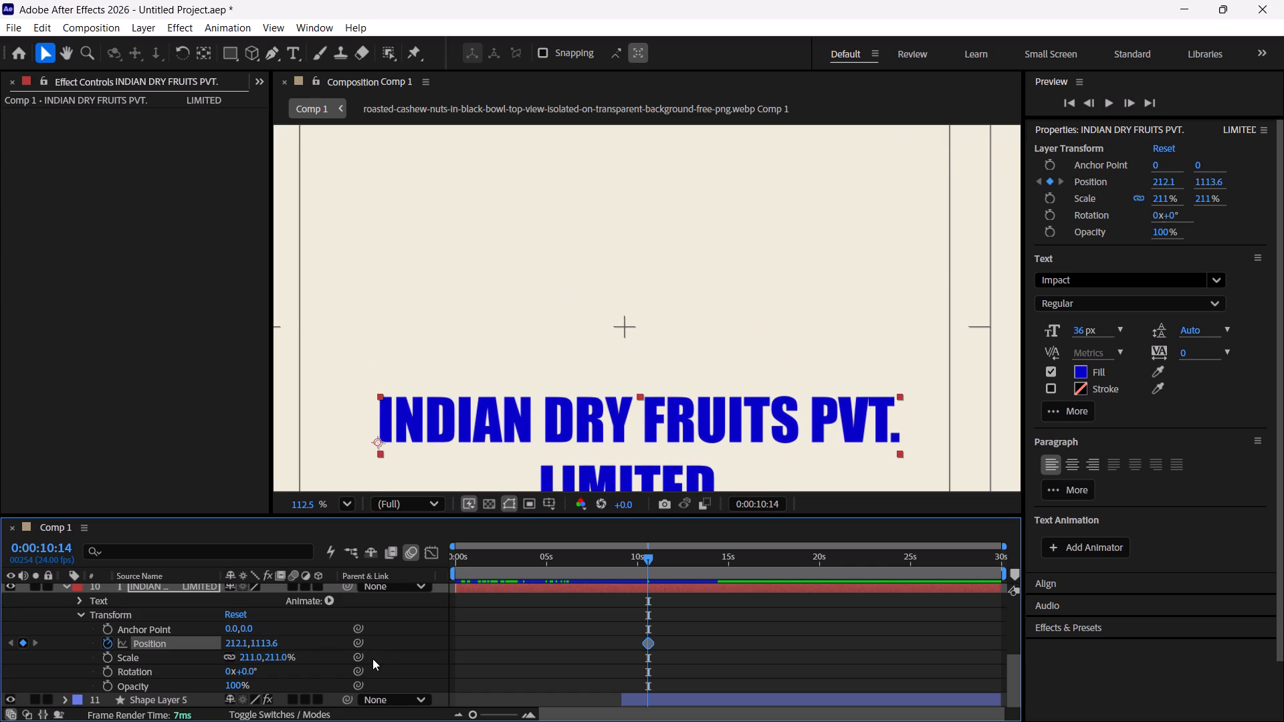
Advance the current time to 0:00:13:02 for the company name's second Position keyframe.
{"action": "key", "text": "ctrl+shift+Right"}
{"action": "key", "text": "ctrl+shift+Right"}
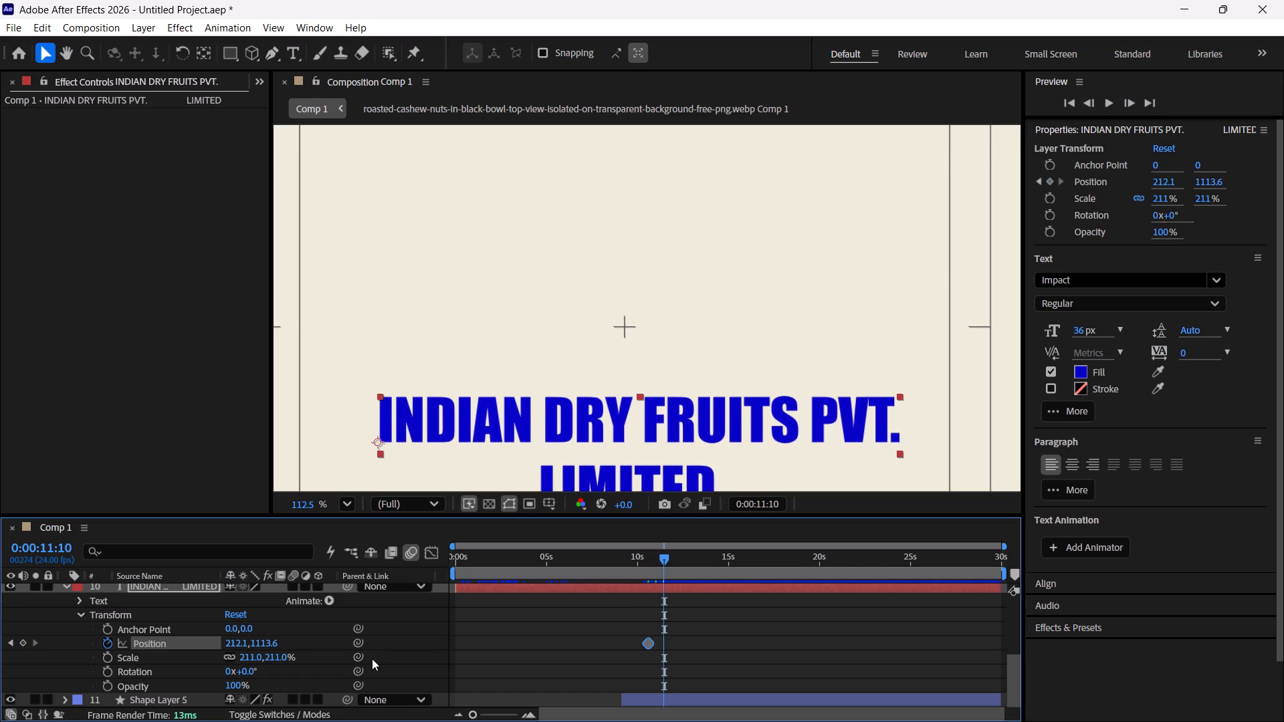
{"action": "key", "text": "ctrl+shift+Right"}
{"action": "key", "text": "ctrl+shift+Right"}
{"action": "key", "text": "ctrl+shift+Right"}
{"action": "key", "text": "ctrl+shift+Right"}
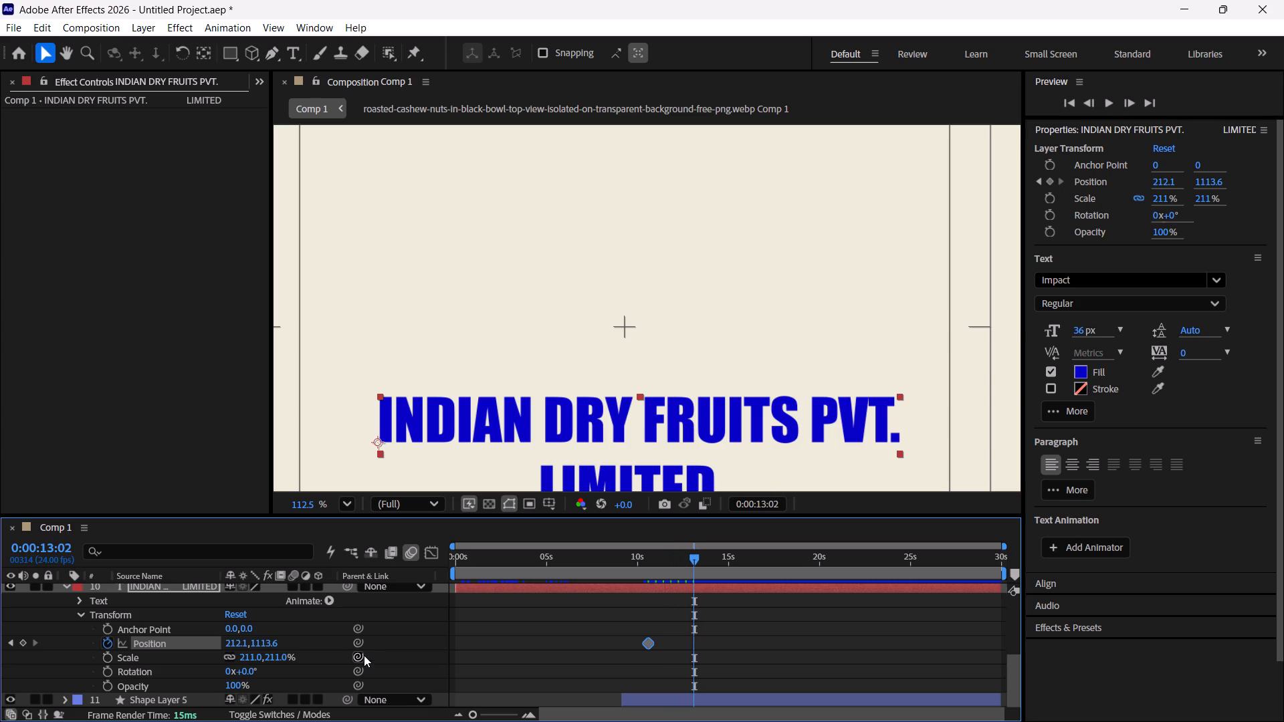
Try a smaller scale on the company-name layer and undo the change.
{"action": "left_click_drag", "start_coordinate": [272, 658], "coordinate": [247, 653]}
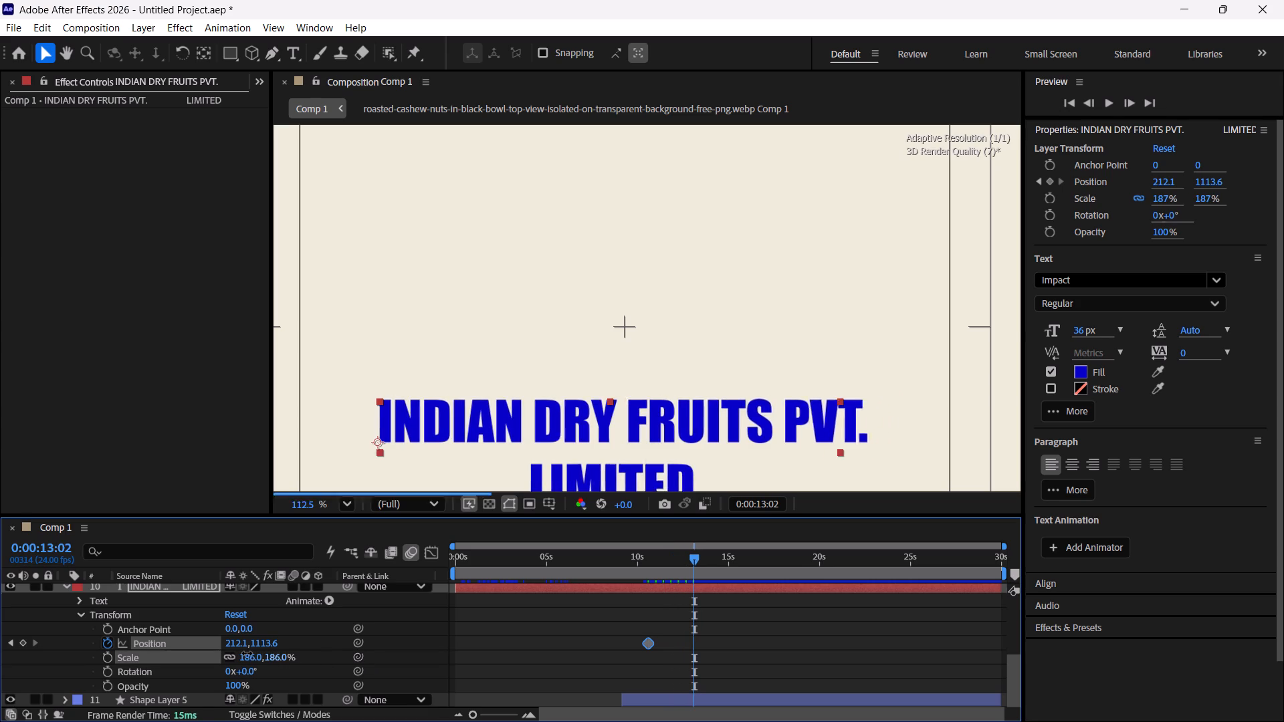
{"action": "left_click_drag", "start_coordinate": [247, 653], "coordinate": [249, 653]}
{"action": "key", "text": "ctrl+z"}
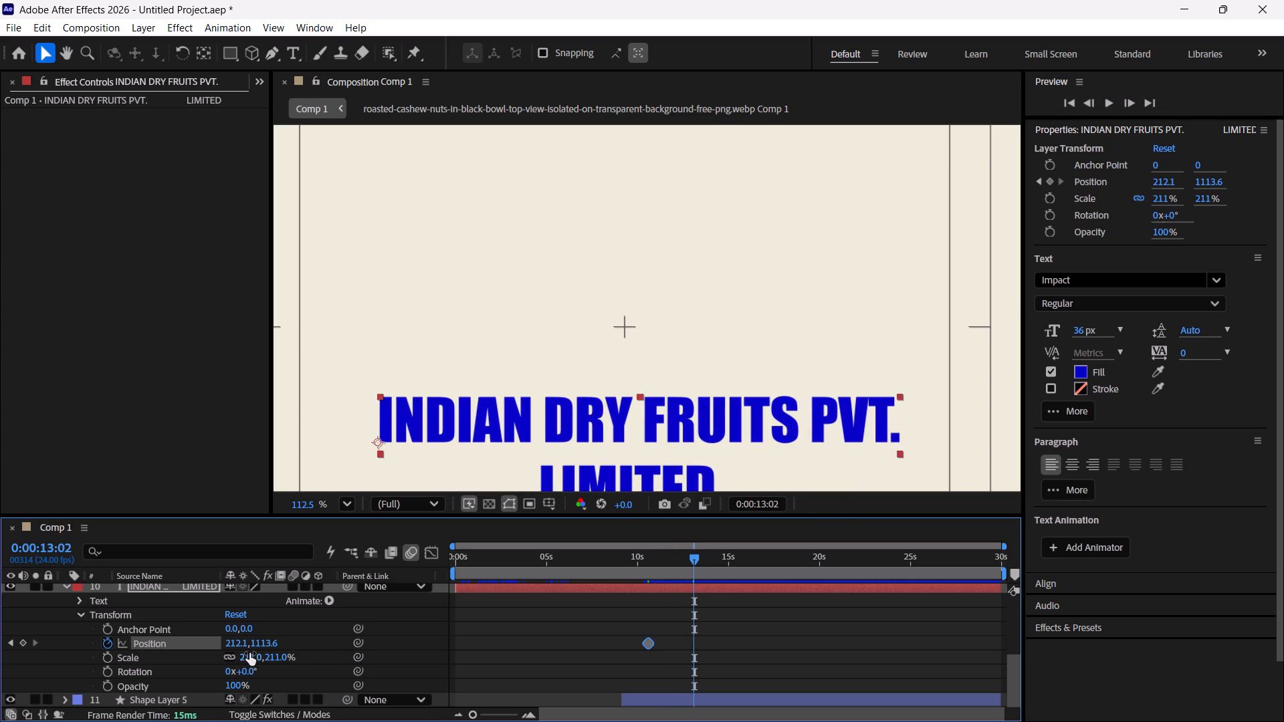
Add a Position keyframe at 0:00:13:02 that raises the company name to a Y of 970.6.
{"action": "left_click_drag", "start_coordinate": [271, 644], "coordinate": [264, 642]}
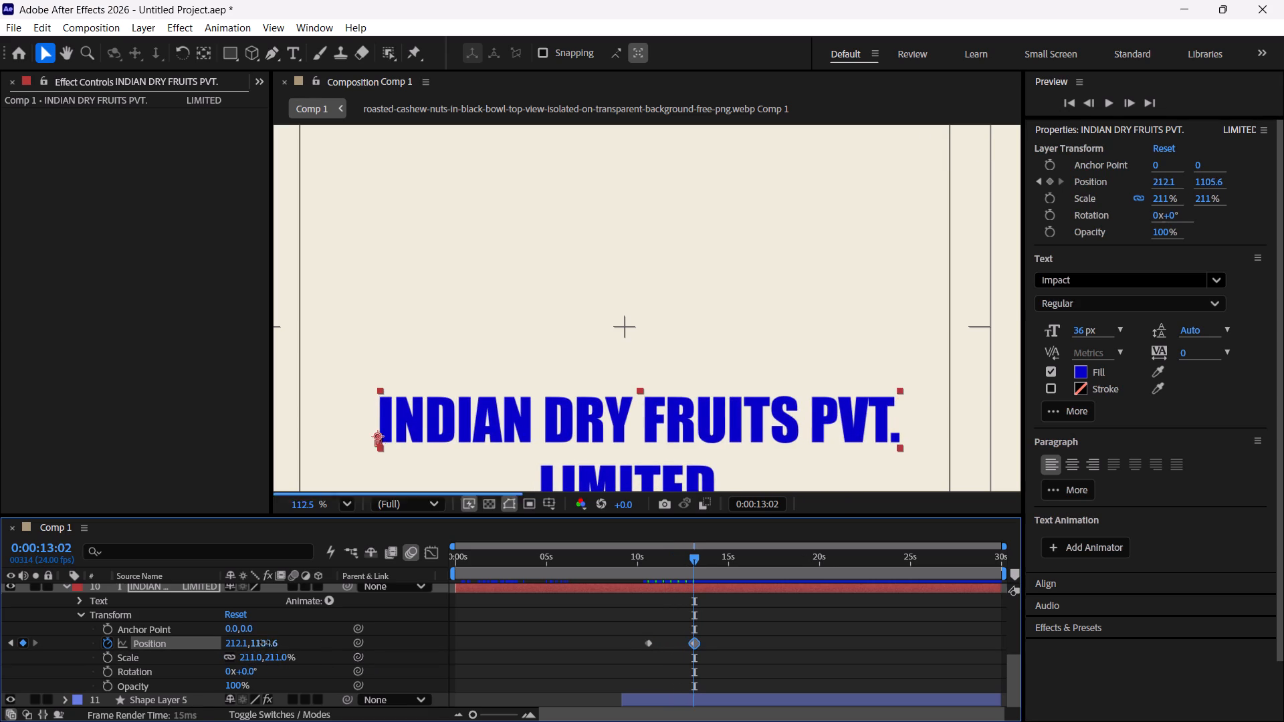
{"action": "left_click_drag", "start_coordinate": [264, 642], "coordinate": [211, 651]}
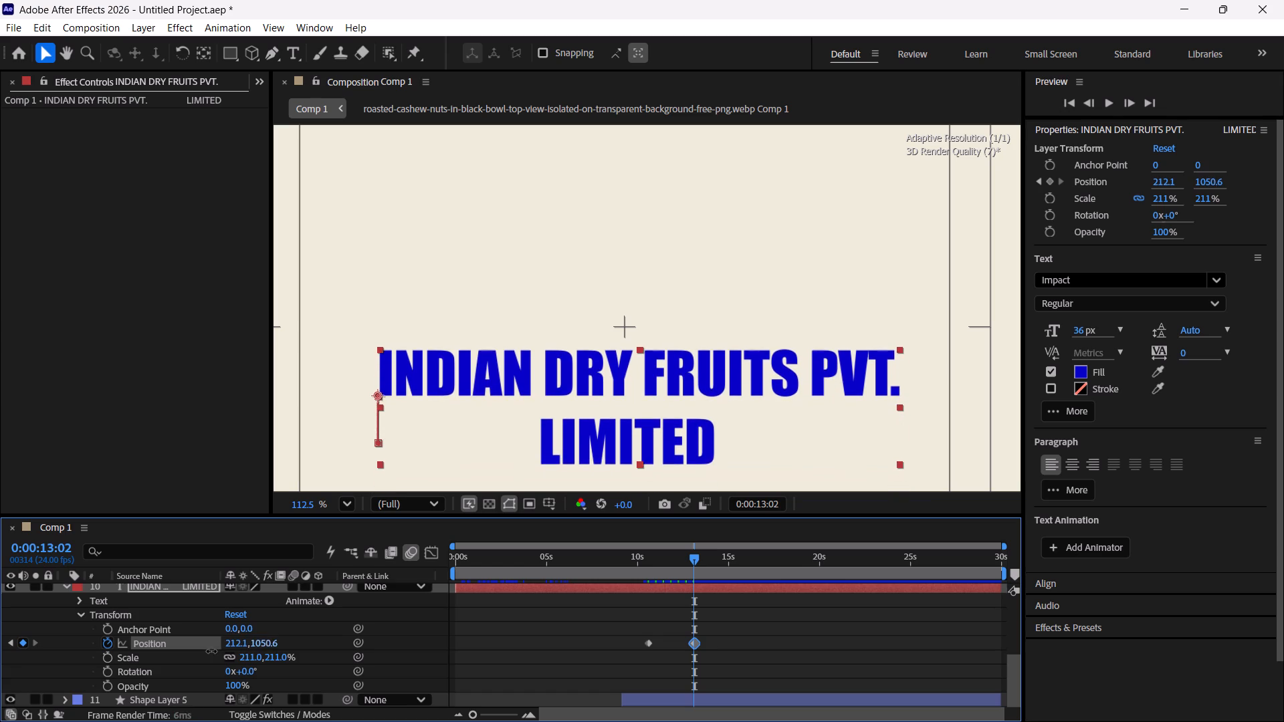
{"action": "left_click_drag", "start_coordinate": [211, 651], "coordinate": [148, 652]}
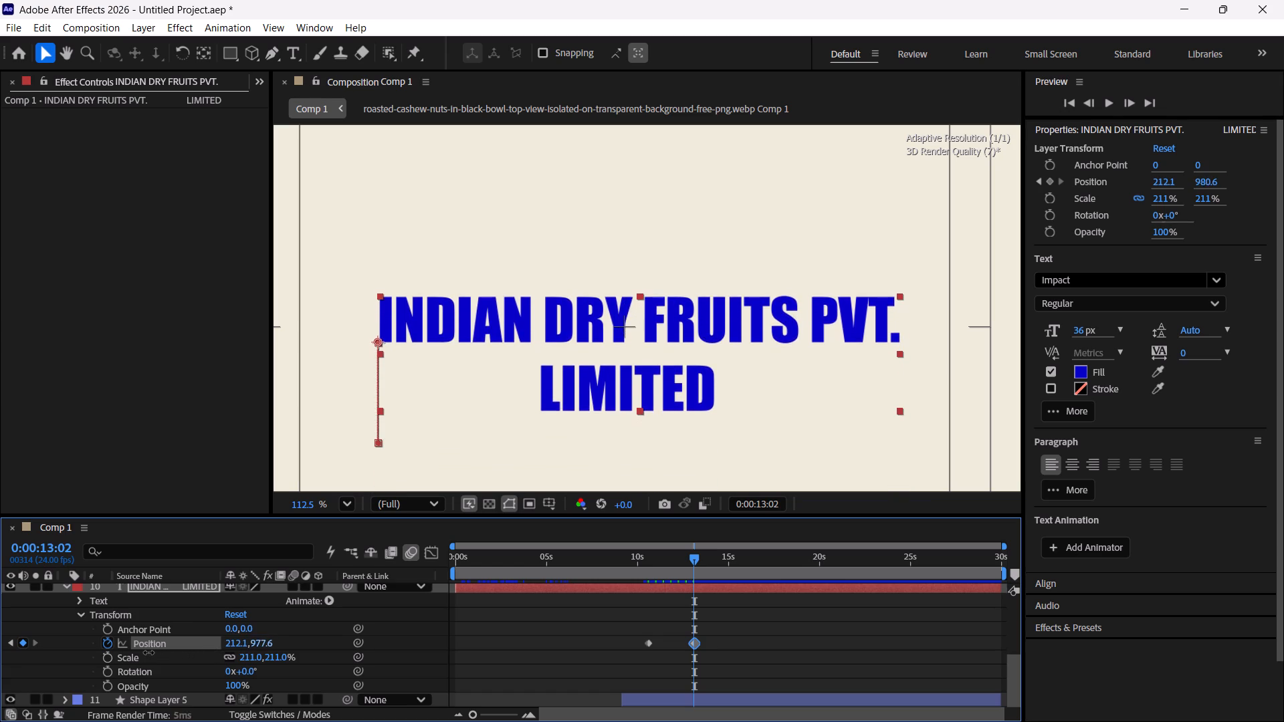
{"action": "left_click_drag", "start_coordinate": [148, 652], "coordinate": [142, 653]}
Apply Easy Ease to both Position keyframes of the company-name layer.
{"action": "left_click_drag", "start_coordinate": [713, 648], "coordinate": [629, 652]}
{"action": "key", "text": "F9"}
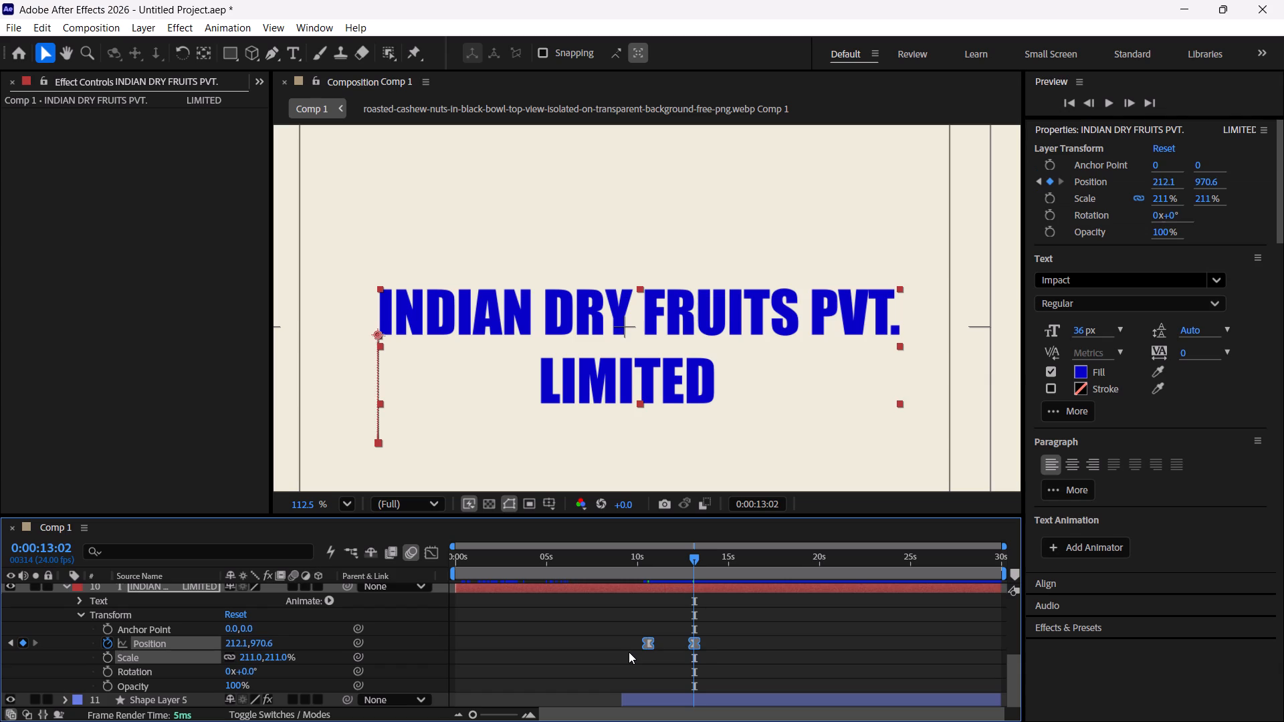
Move the company name's ending Position keyframe in the Graph Editor to 0:00:16:16 with a Y of about 693 px.
{"action": "left_click", "coordinate": [432, 553]}
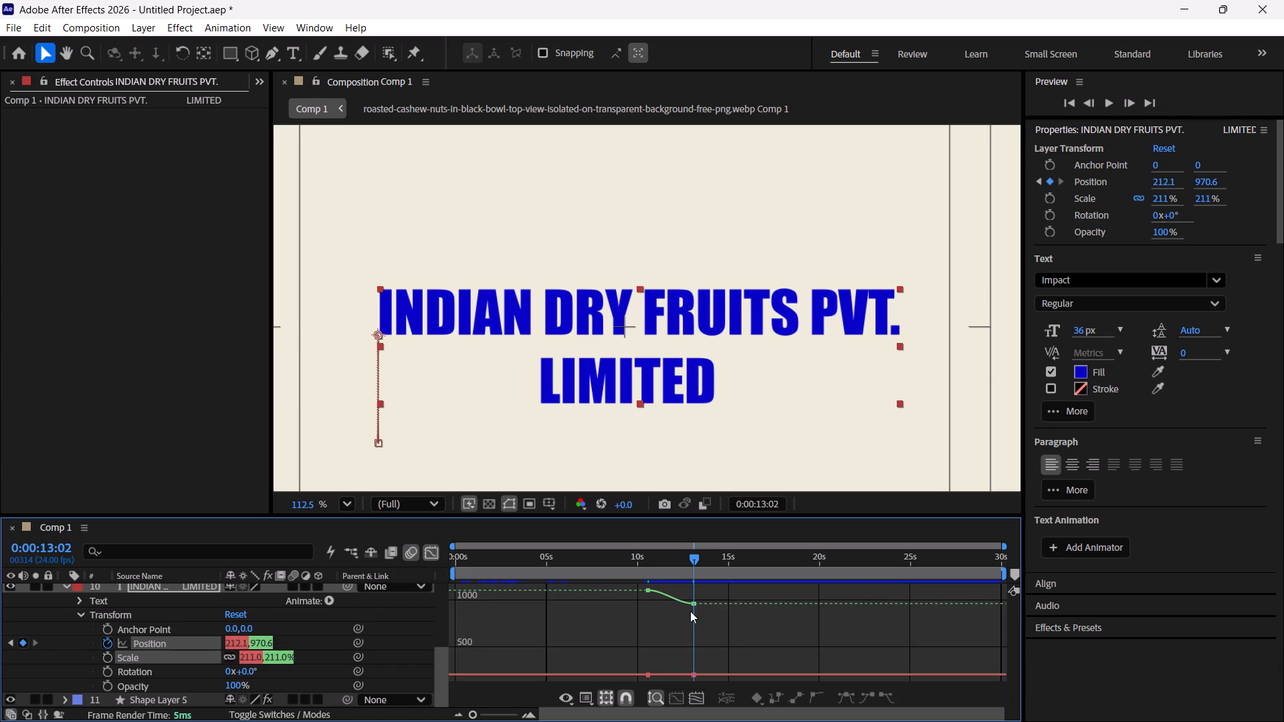
{"action": "left_click_drag", "start_coordinate": [693, 602], "coordinate": [756, 634]}
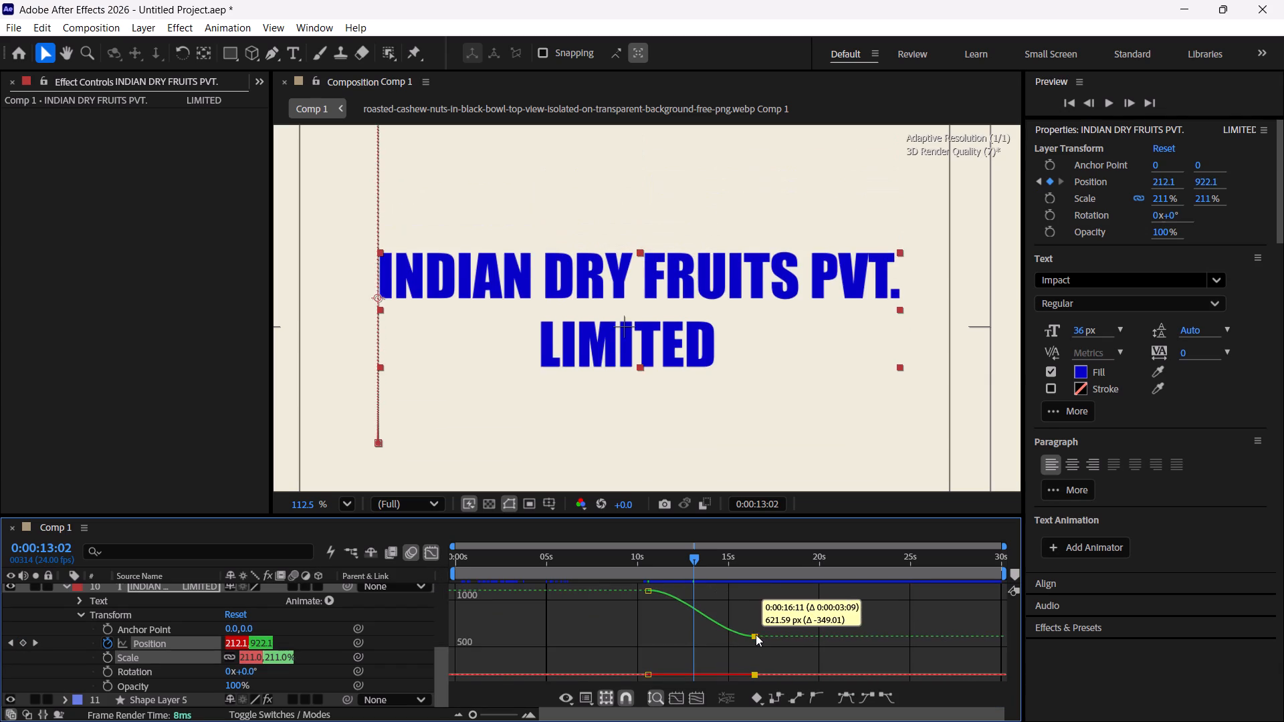
{"action": "left_click_drag", "start_coordinate": [756, 634], "coordinate": [808, 636]}
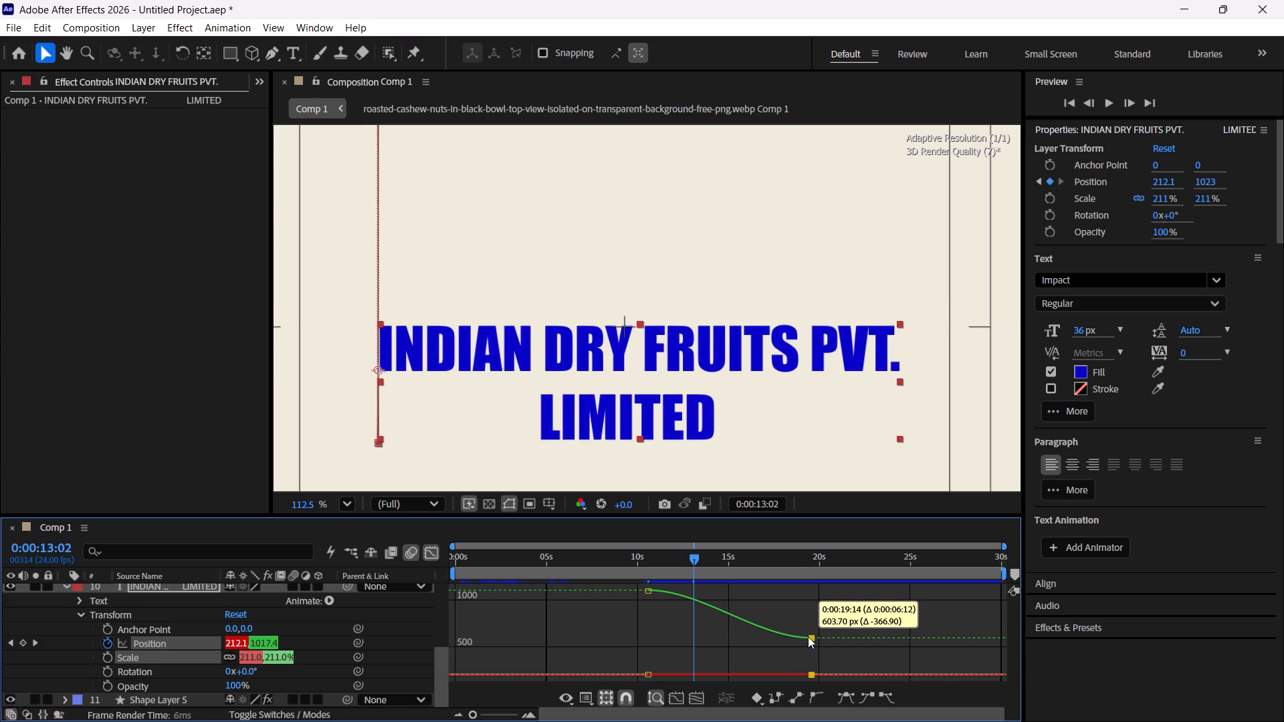
{"action": "left_click_drag", "start_coordinate": [808, 636], "coordinate": [636, 629]}
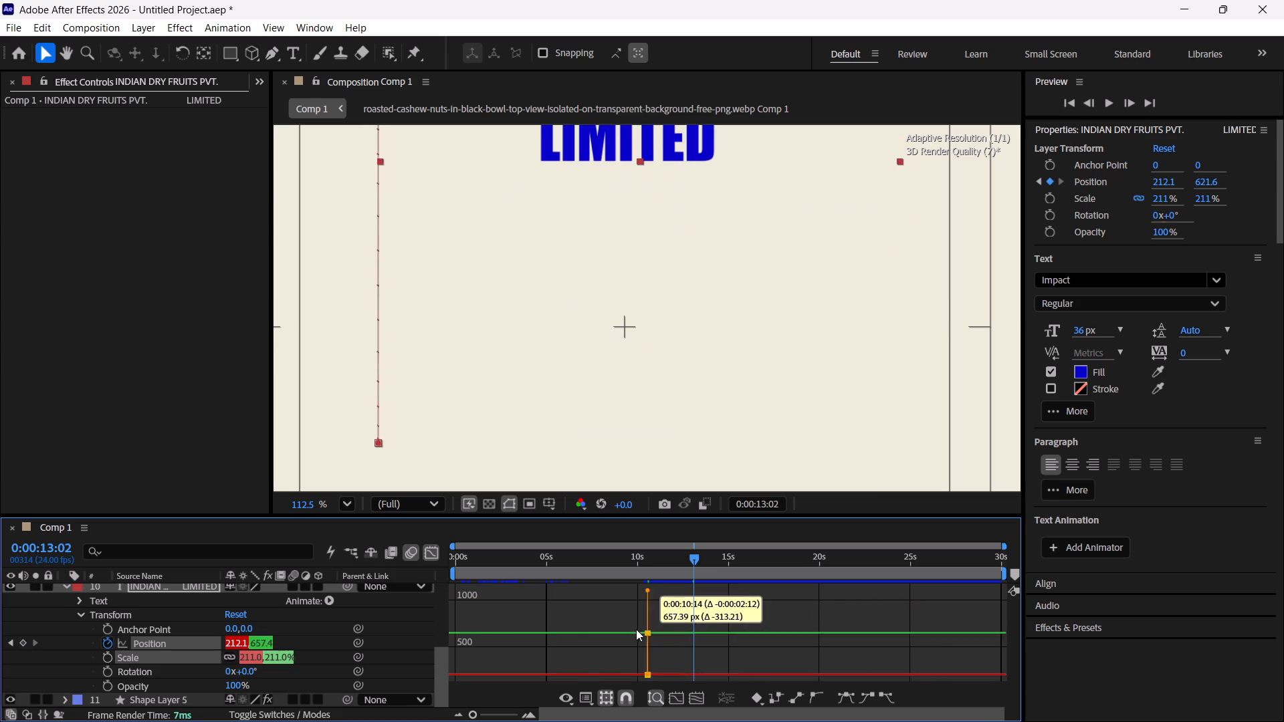
{"action": "left_click_drag", "start_coordinate": [636, 629], "coordinate": [734, 624]}
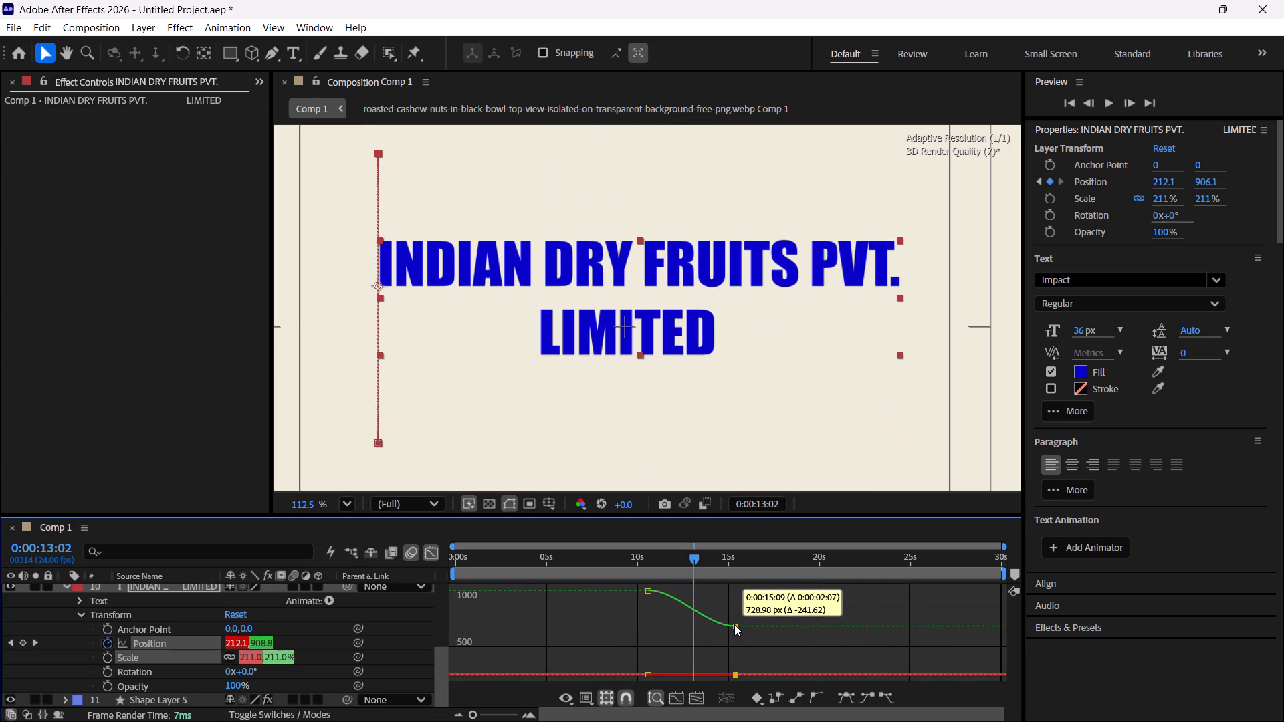
{"action": "left_click_drag", "start_coordinate": [734, 624], "coordinate": [765, 624]}
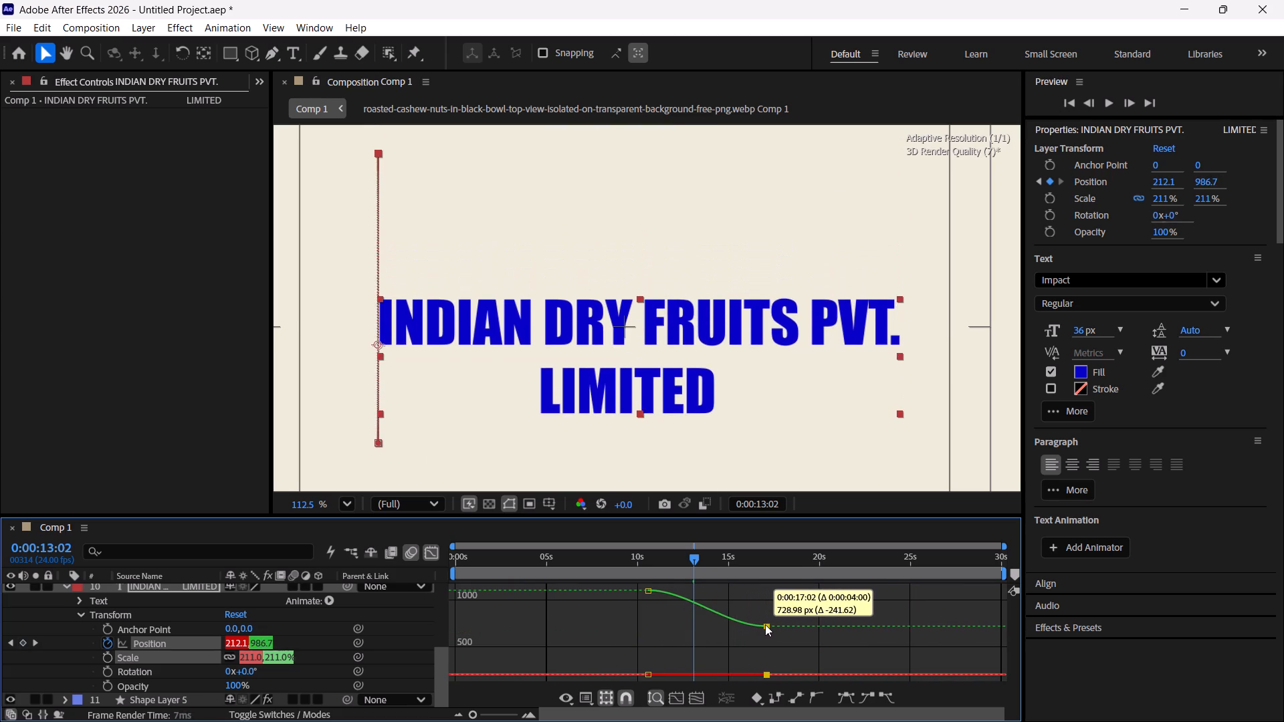
{"action": "left_click_drag", "start_coordinate": [765, 624], "coordinate": [758, 628]}
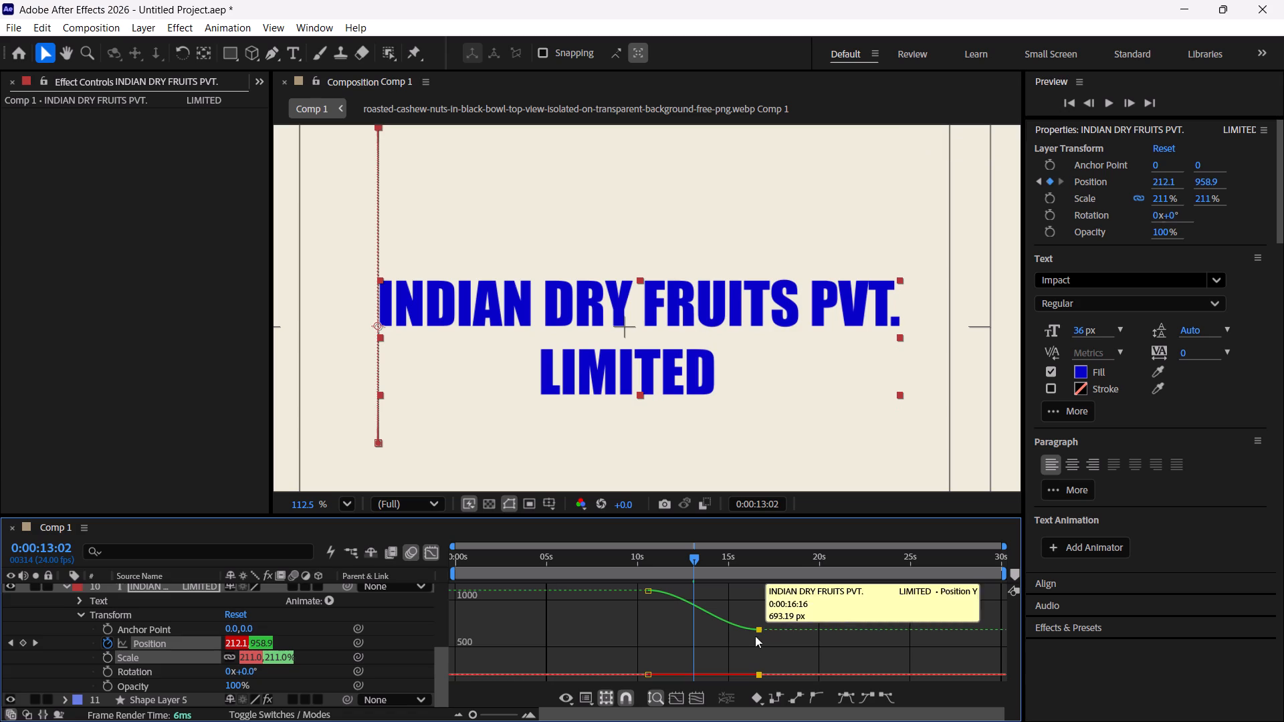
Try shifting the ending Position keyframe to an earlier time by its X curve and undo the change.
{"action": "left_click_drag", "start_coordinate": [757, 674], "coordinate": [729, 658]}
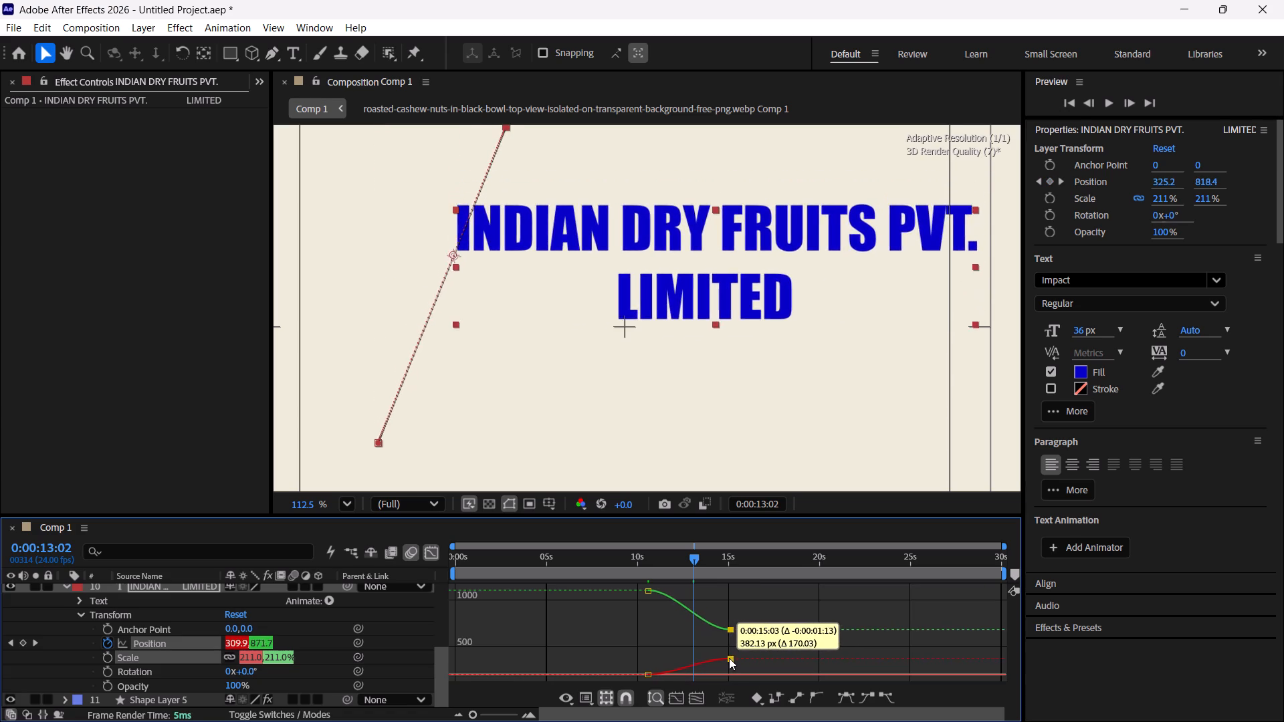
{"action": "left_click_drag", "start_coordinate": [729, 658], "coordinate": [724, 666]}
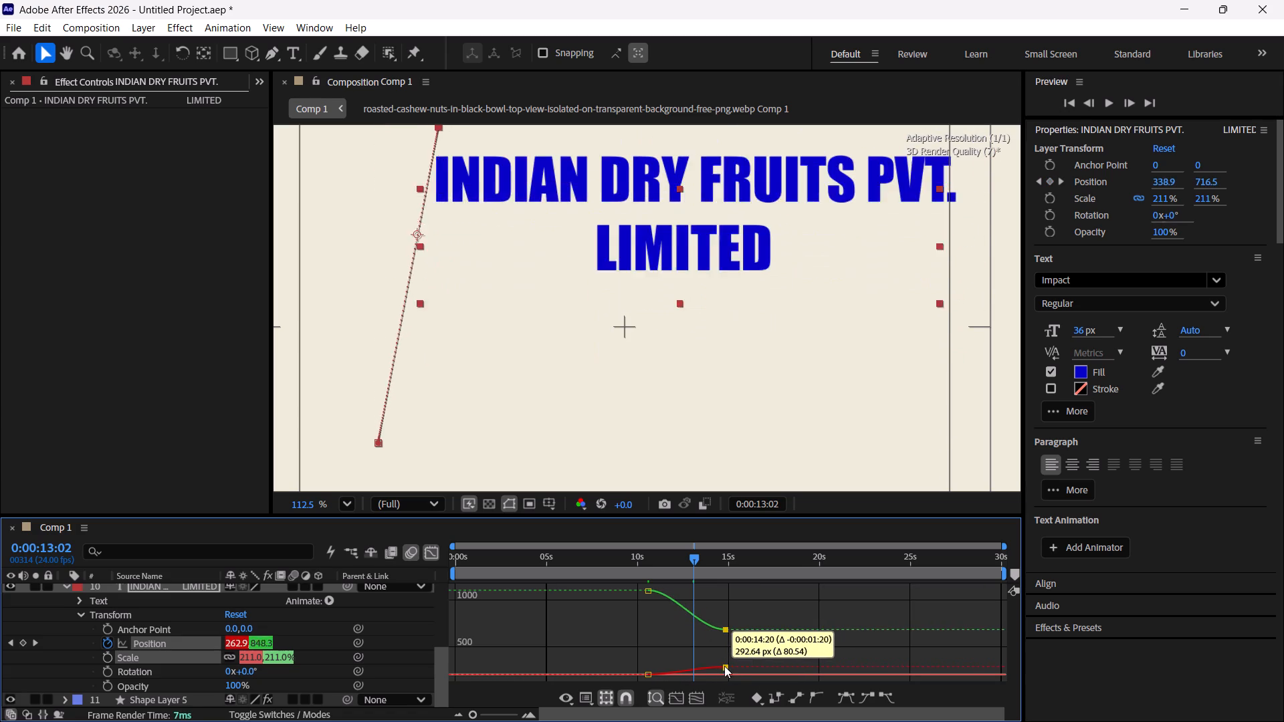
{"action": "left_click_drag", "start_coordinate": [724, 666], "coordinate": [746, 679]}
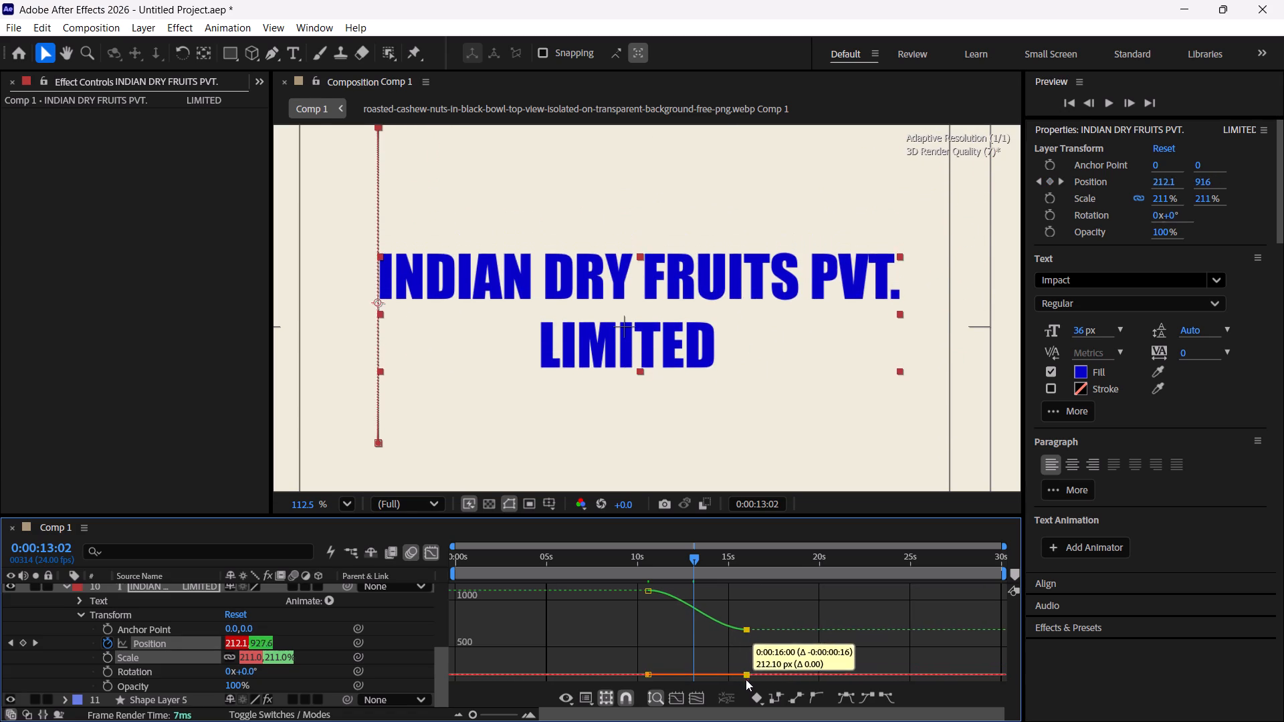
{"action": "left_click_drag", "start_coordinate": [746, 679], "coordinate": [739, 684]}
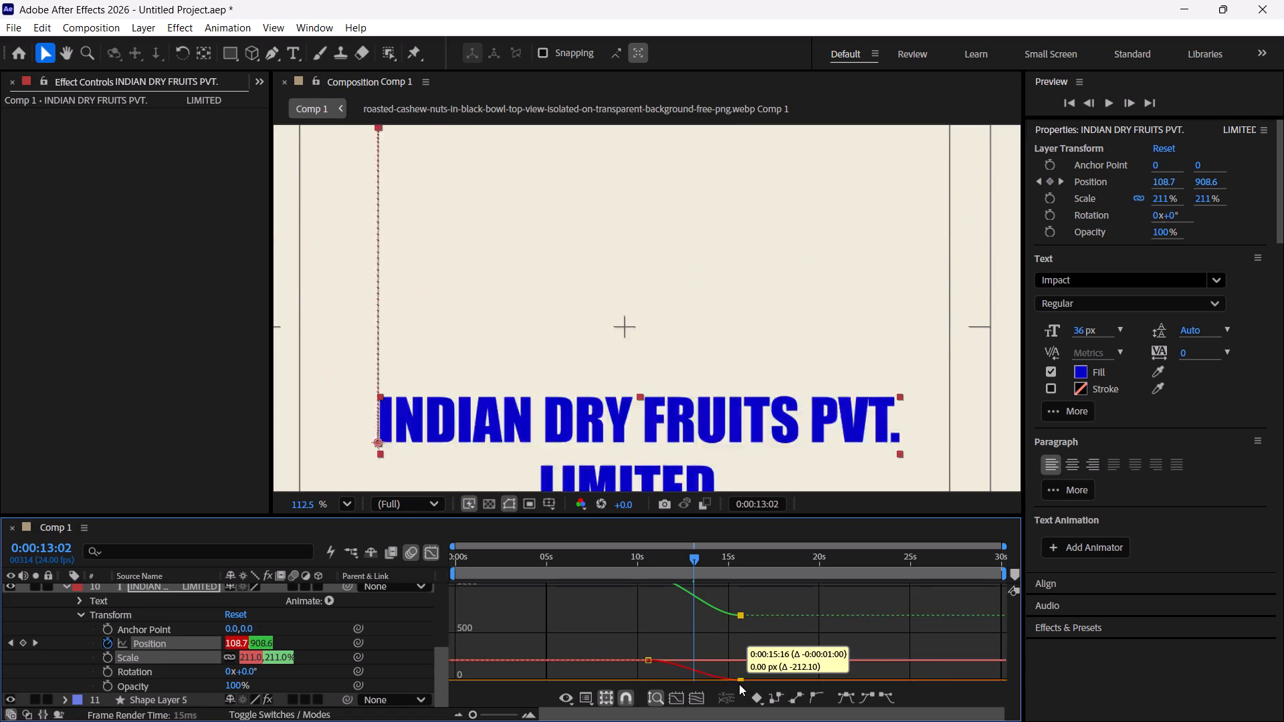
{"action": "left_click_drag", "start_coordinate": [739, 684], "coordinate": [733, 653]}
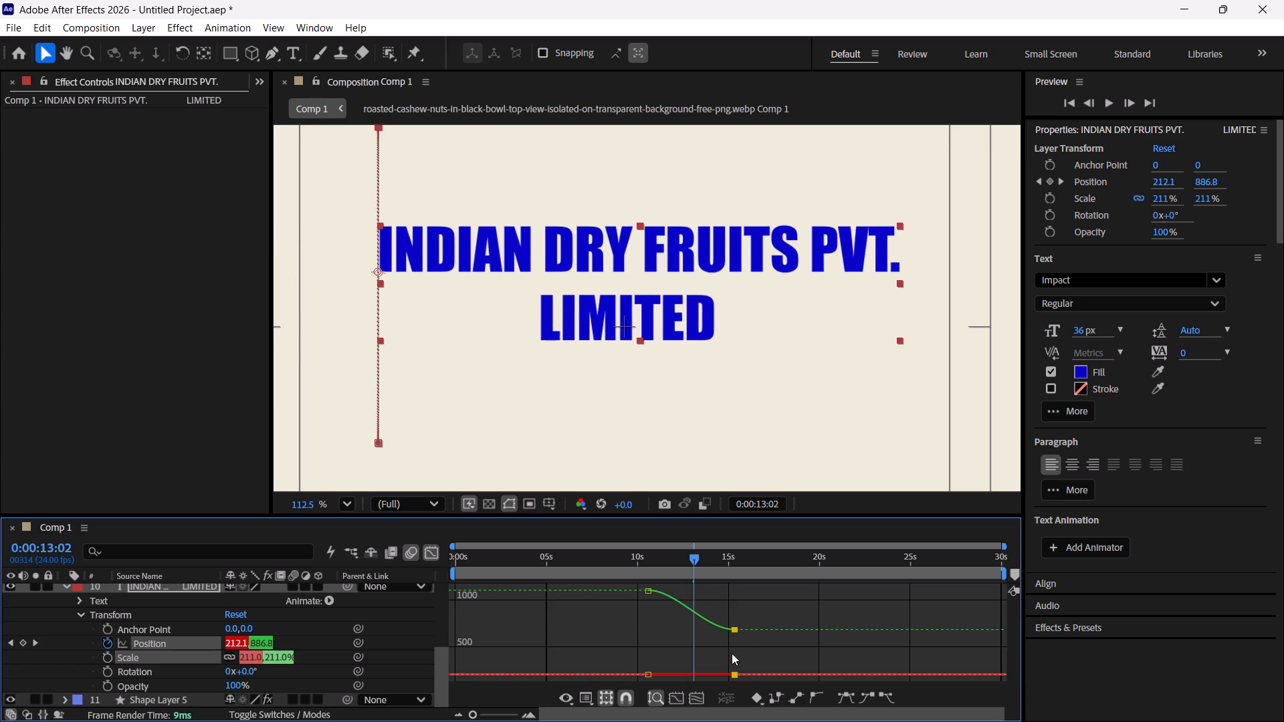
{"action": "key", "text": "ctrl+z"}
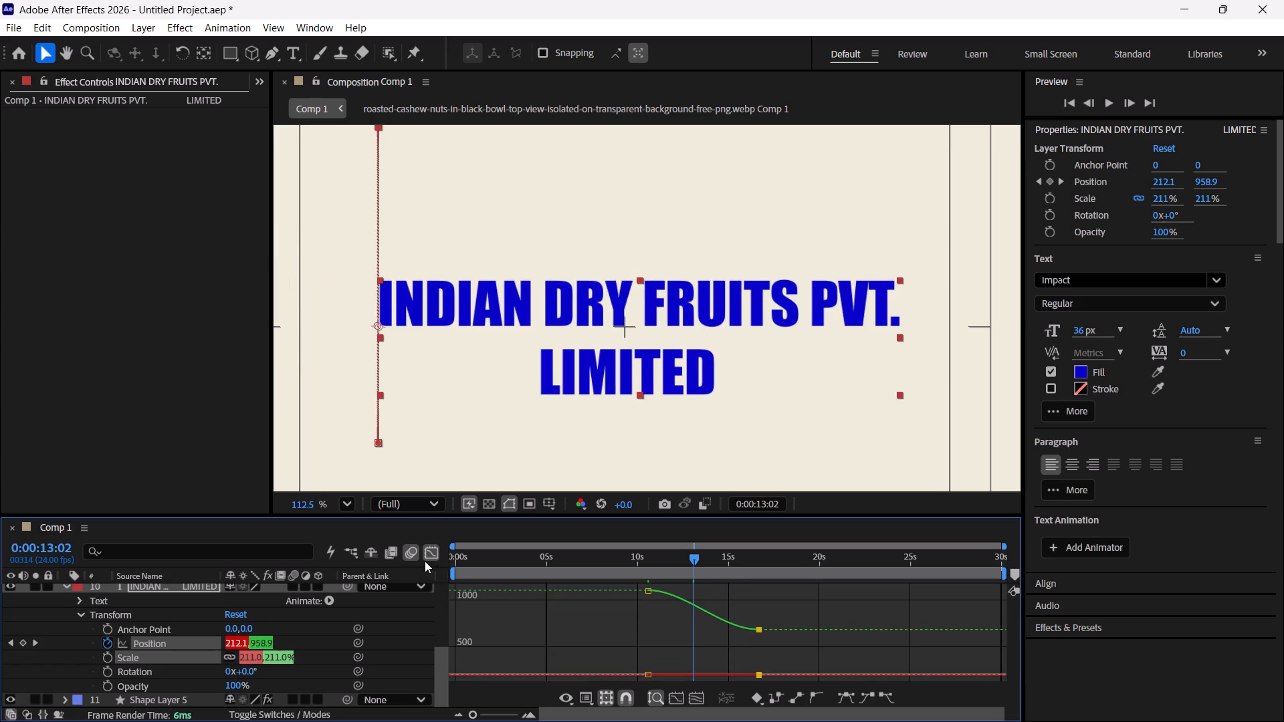
Close the Graph Editor to return the timeline to the keyframe view.
{"action": "left_click", "coordinate": [441, 553]}
{"action": "left_click", "coordinate": [435, 552]}
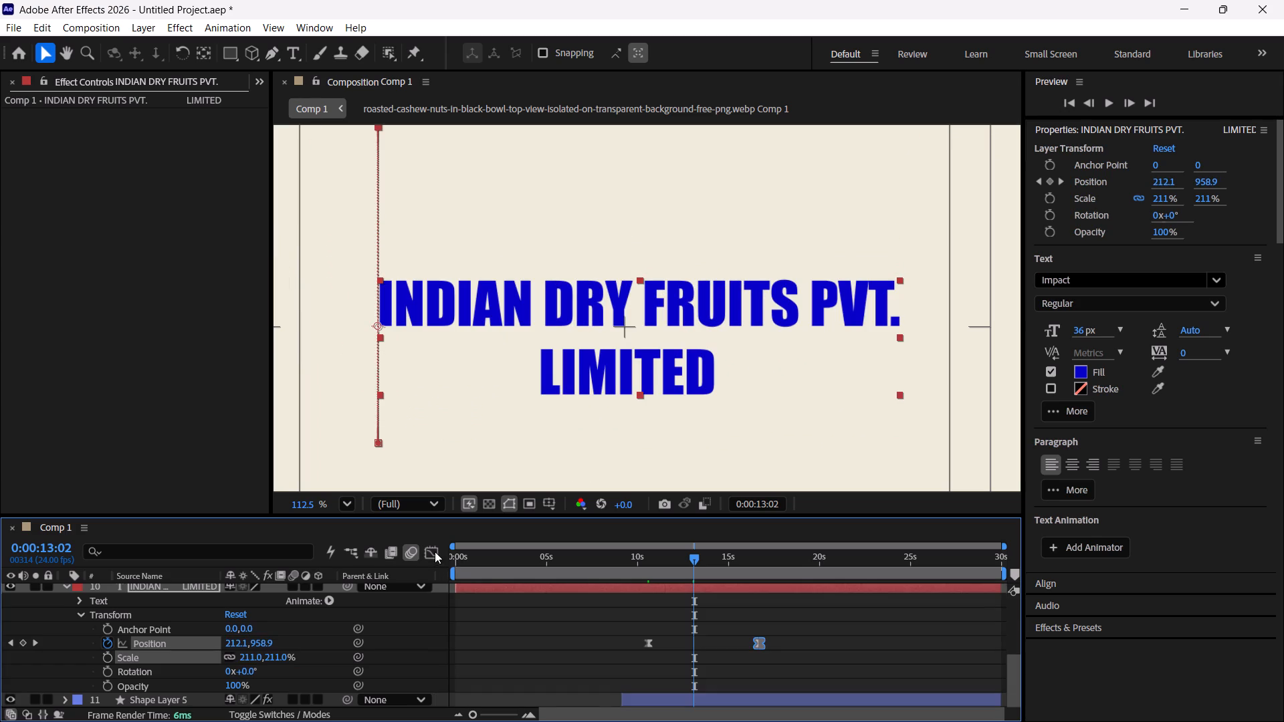
Preview the company name's position animation from 0:00:09:02.
{"action": "left_click_drag", "start_coordinate": [697, 561], "coordinate": [630, 571]}
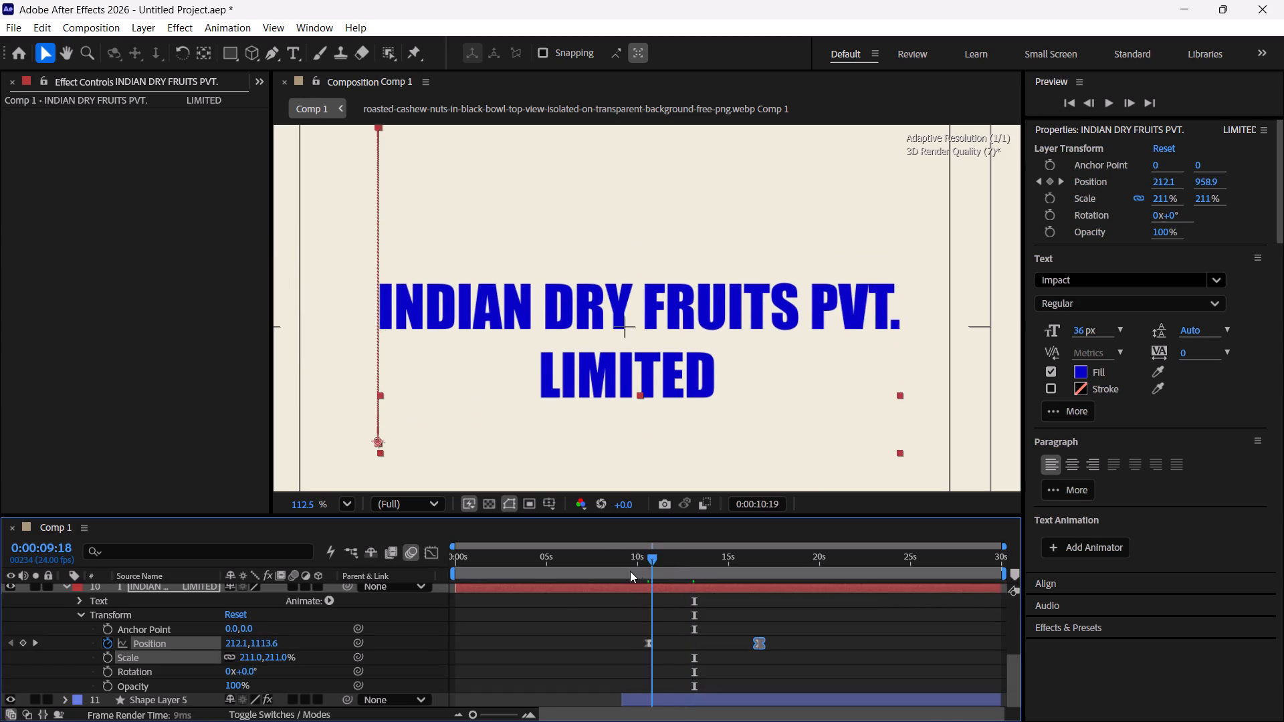
{"action": "left_click_drag", "start_coordinate": [630, 571], "coordinate": [625, 574]}
{"action": "key", "text": "space"}
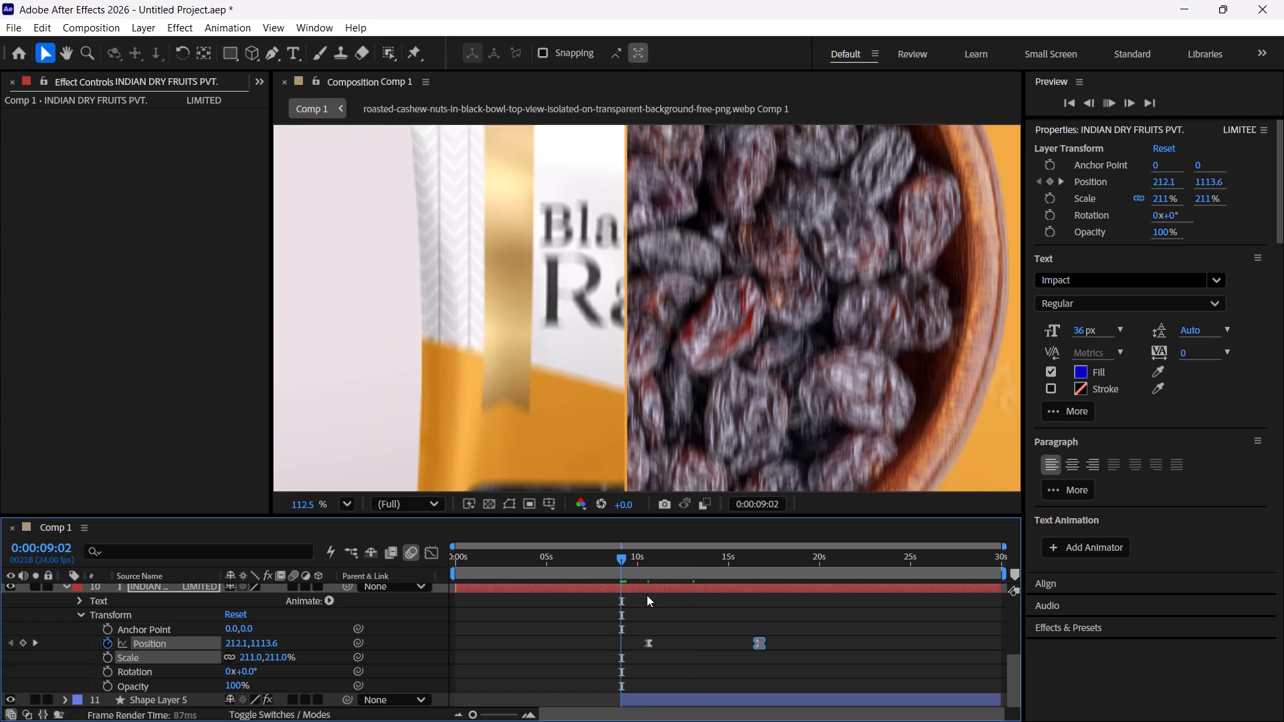
{"action": "scroll", "coordinate": [602, 392], "scroll_direction": "down", "scroll_amount": 8}
{"action": "key", "text": "space"}
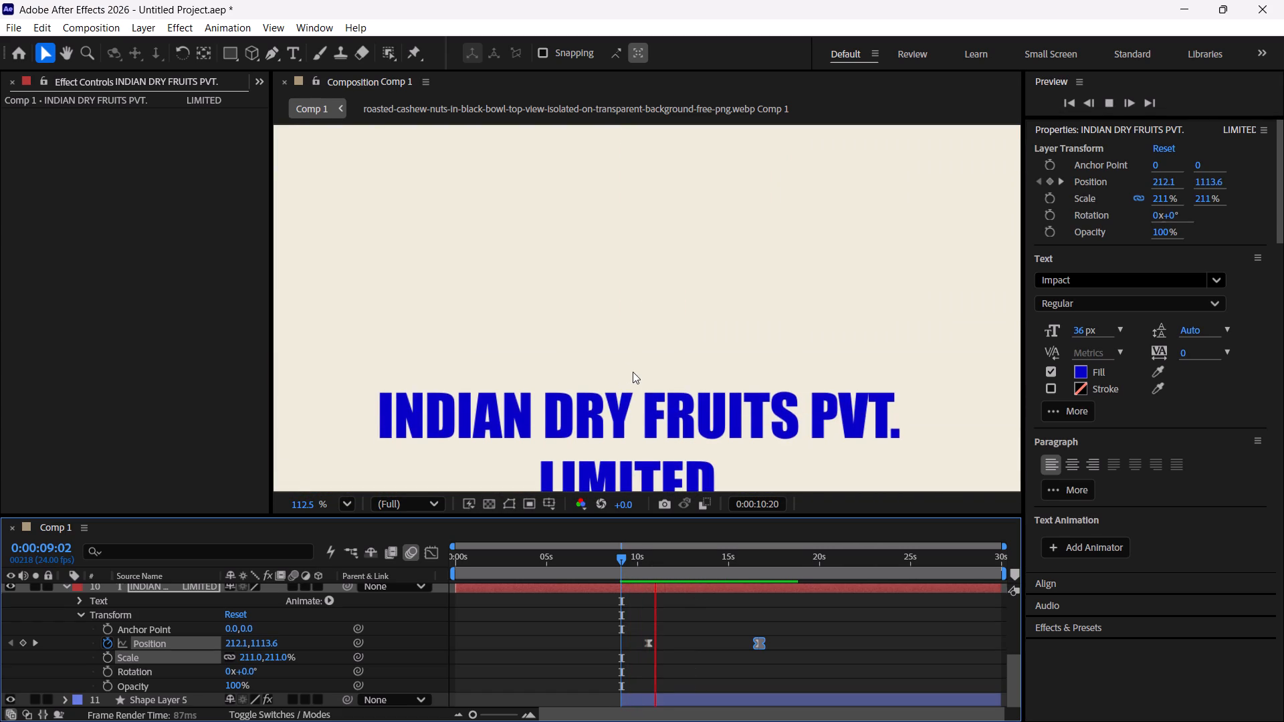
Preview the company name's position animation from 0:00:11:00 with the composition frame in view.
{"action": "scroll", "coordinate": [634, 370], "scroll_direction": "down", "scroll_amount": 10}
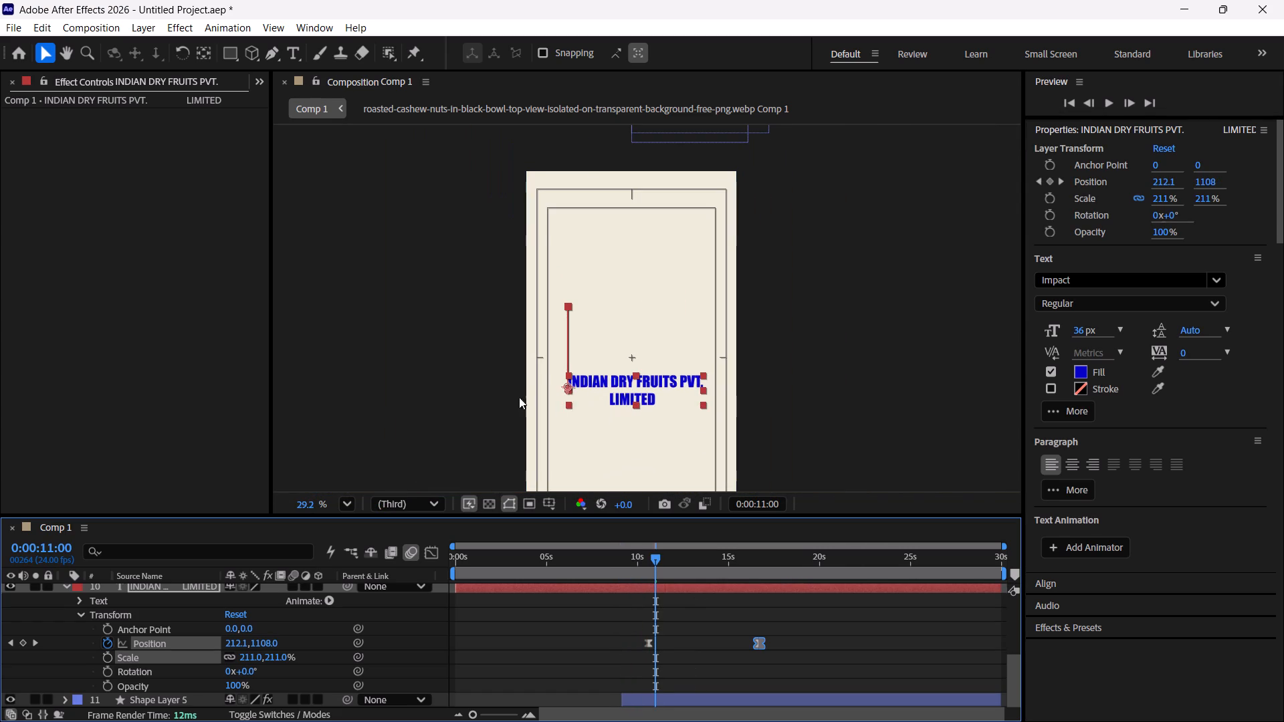
{"action": "left_click", "coordinate": [443, 388]}
{"action": "key", "text": "space"}
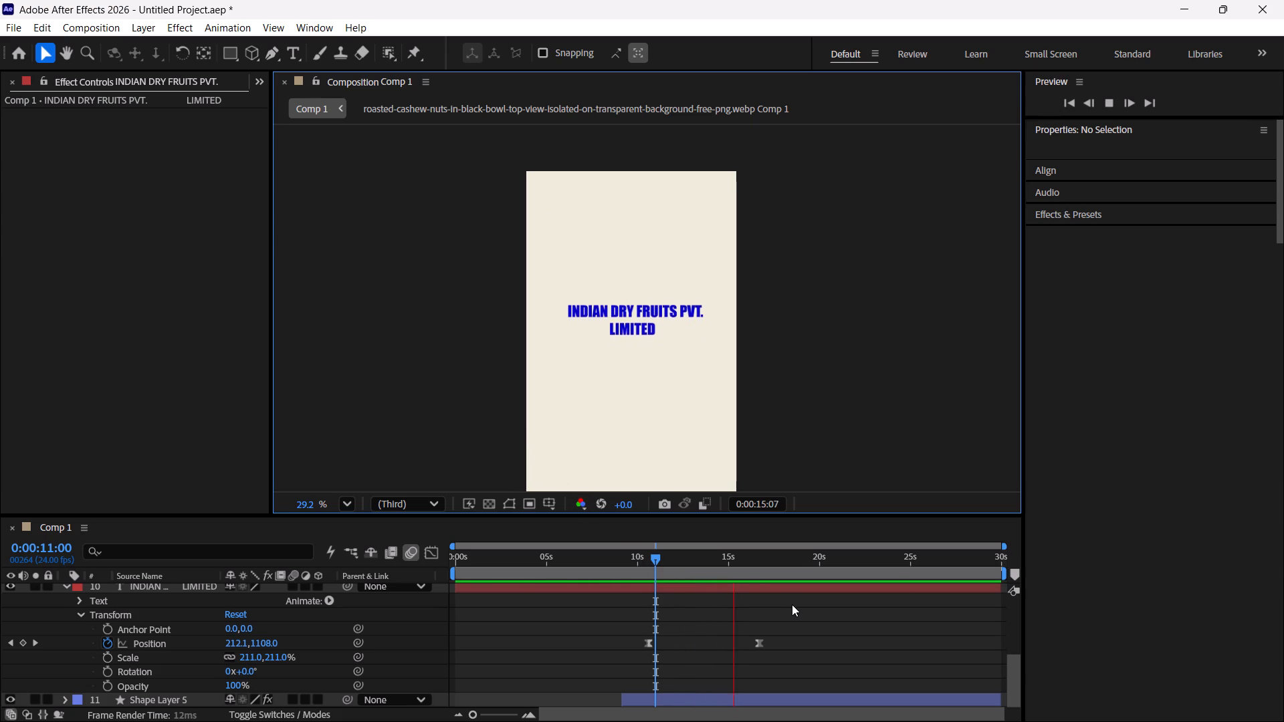
{"action": "scroll", "coordinate": [675, 336], "scroll_direction": "down", "scroll_amount": 3}
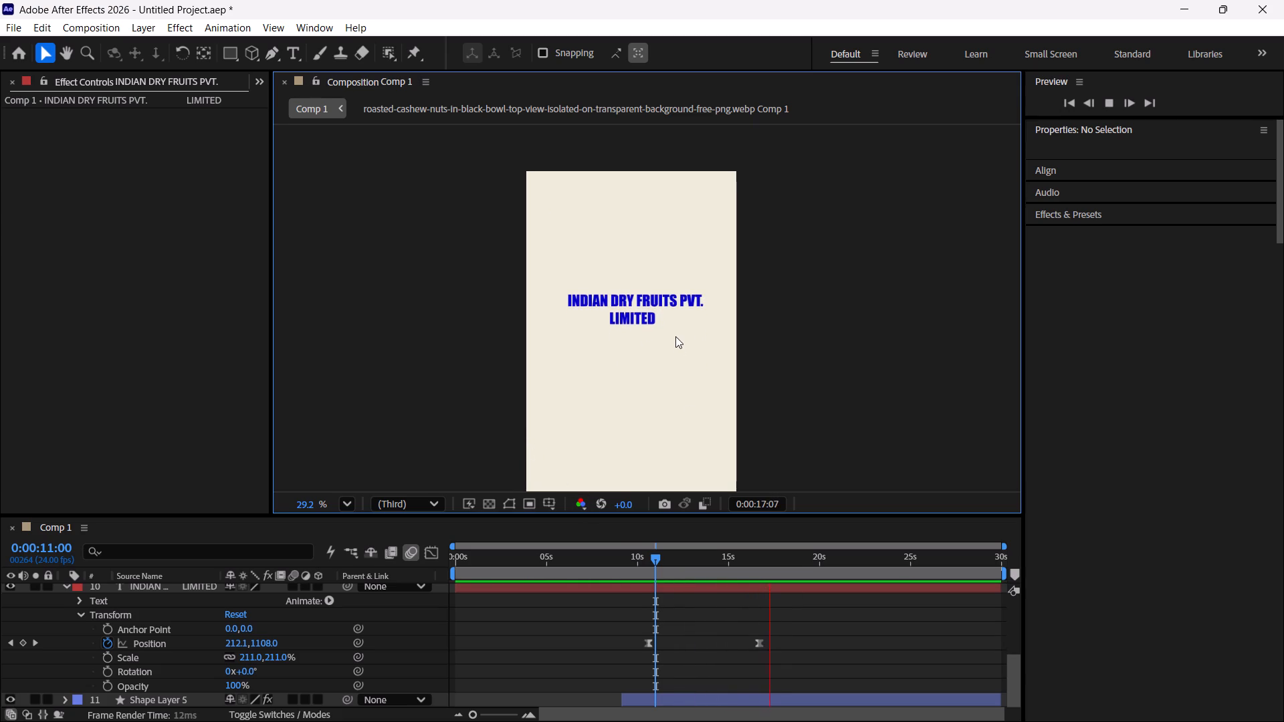
{"action": "scroll", "coordinate": [675, 322], "scroll_direction": "down", "scroll_amount": 3}
{"action": "key", "text": "space"}
{"action": "scroll", "coordinate": [629, 329], "scroll_direction": "down", "scroll_amount": 4}
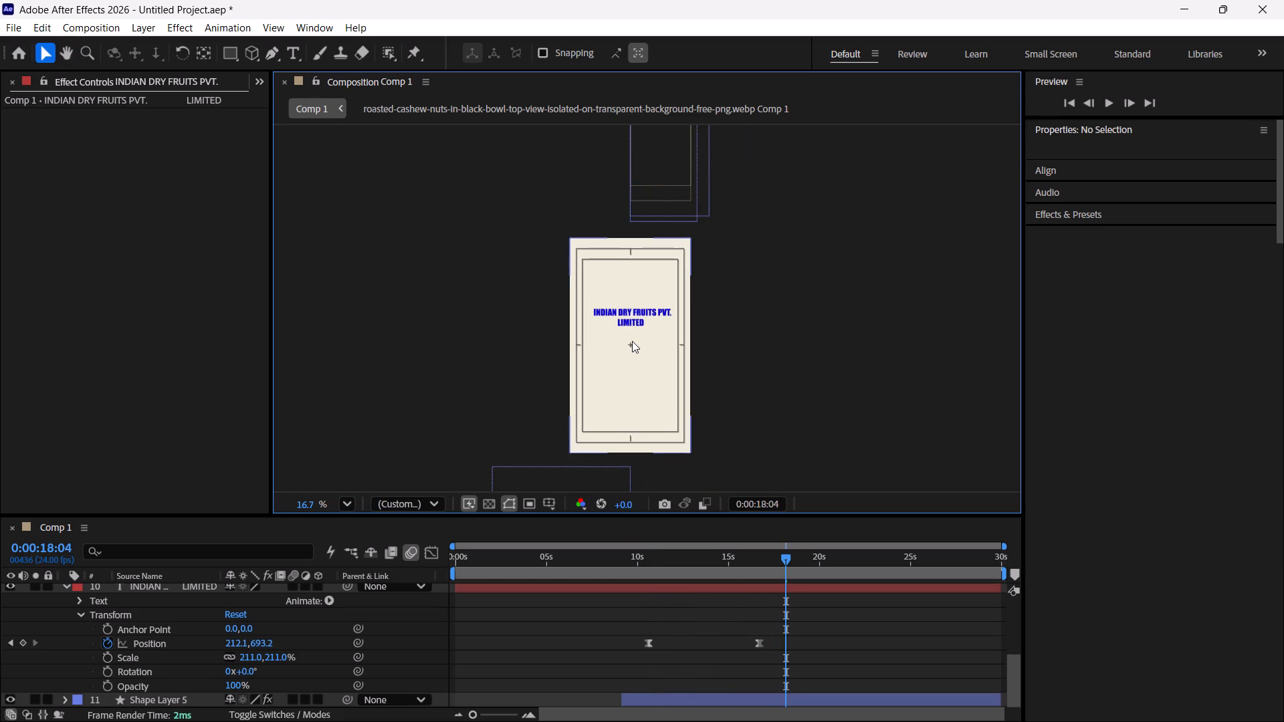
{"action": "scroll", "coordinate": [632, 341], "scroll_direction": "up", "scroll_amount": 7}
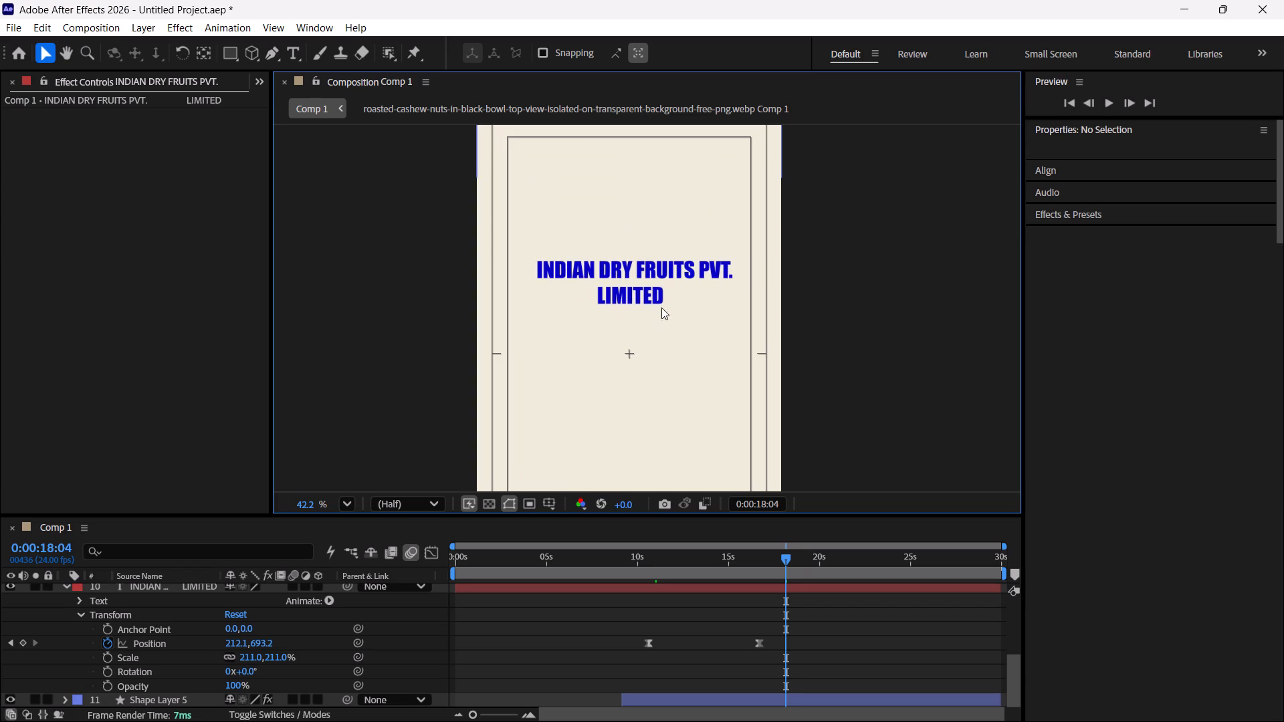
Move the playhead to 0:00:10:14, collapse the company name text layer and pre-compose it.
{"action": "left_click_drag", "start_coordinate": [785, 562], "coordinate": [764, 563]}
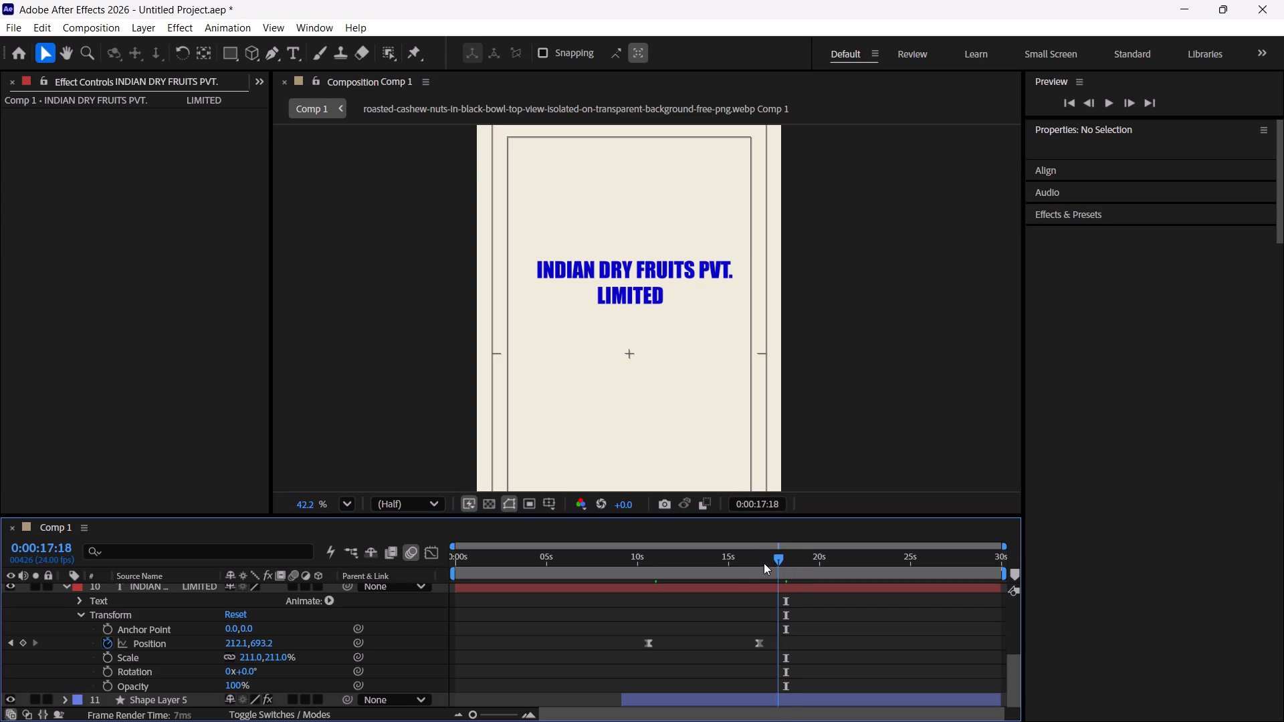
{"action": "left_click_drag", "start_coordinate": [764, 563], "coordinate": [647, 562]}
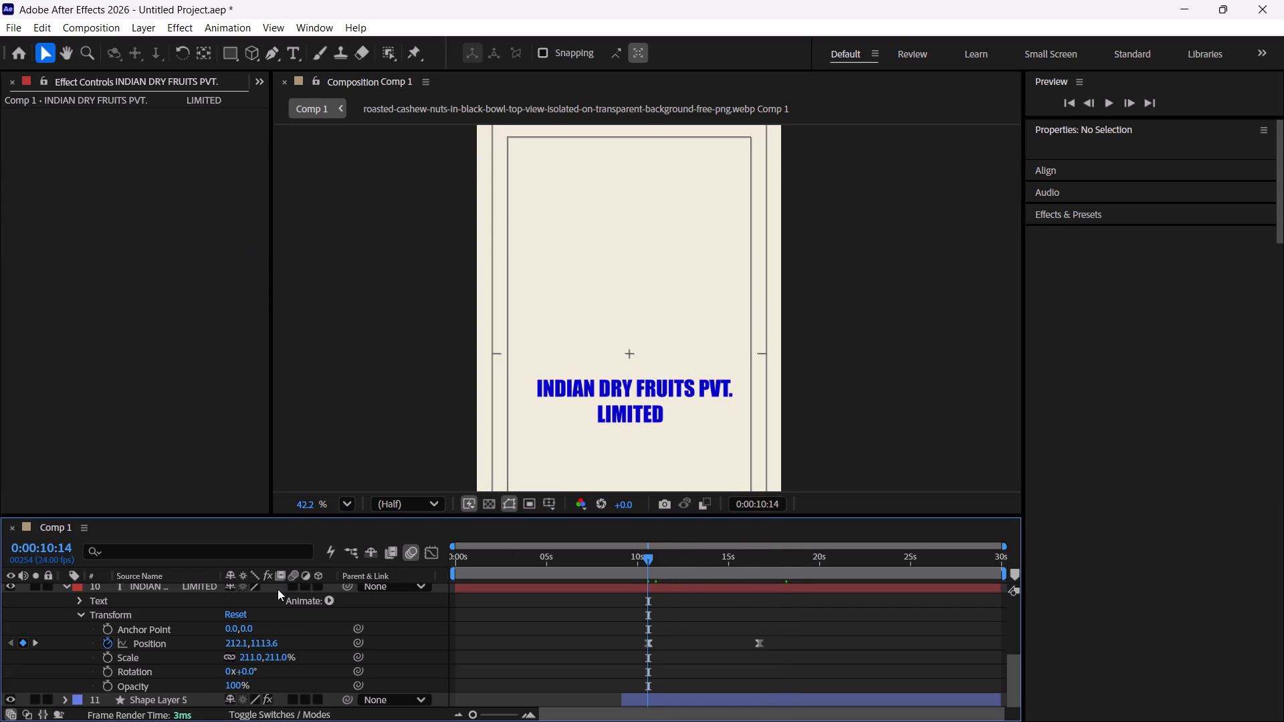
{"action": "left_click", "coordinate": [78, 613]}
{"action": "left_click", "coordinate": [66, 656]}
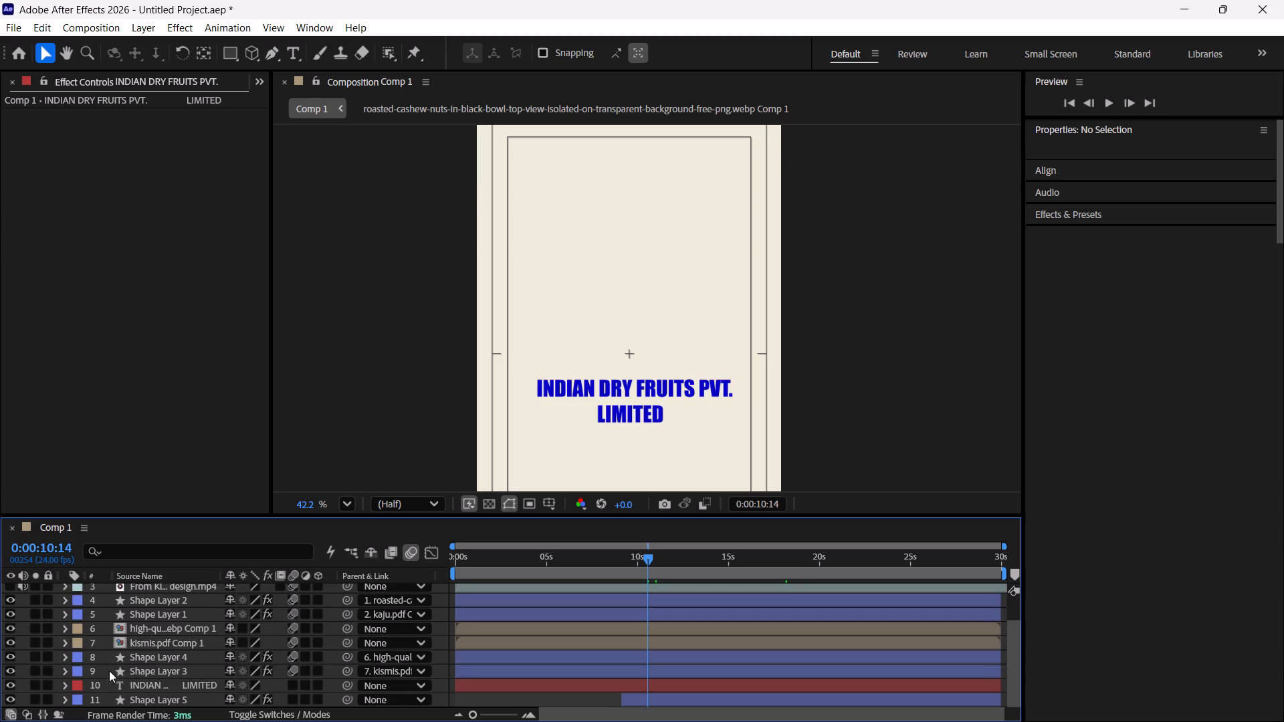
{"action": "left_click", "coordinate": [146, 683]}
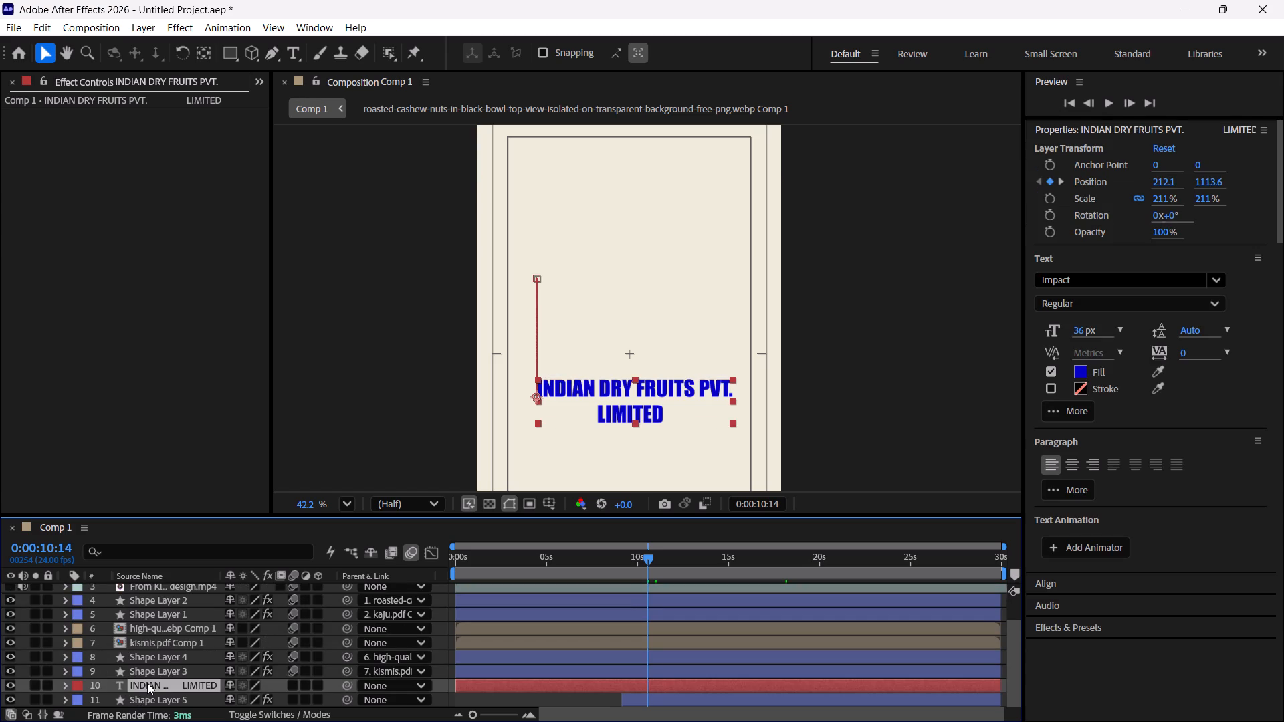
{"action": "left_click", "coordinate": [146, 27]}
{"action": "left_click", "coordinate": [211, 588]}
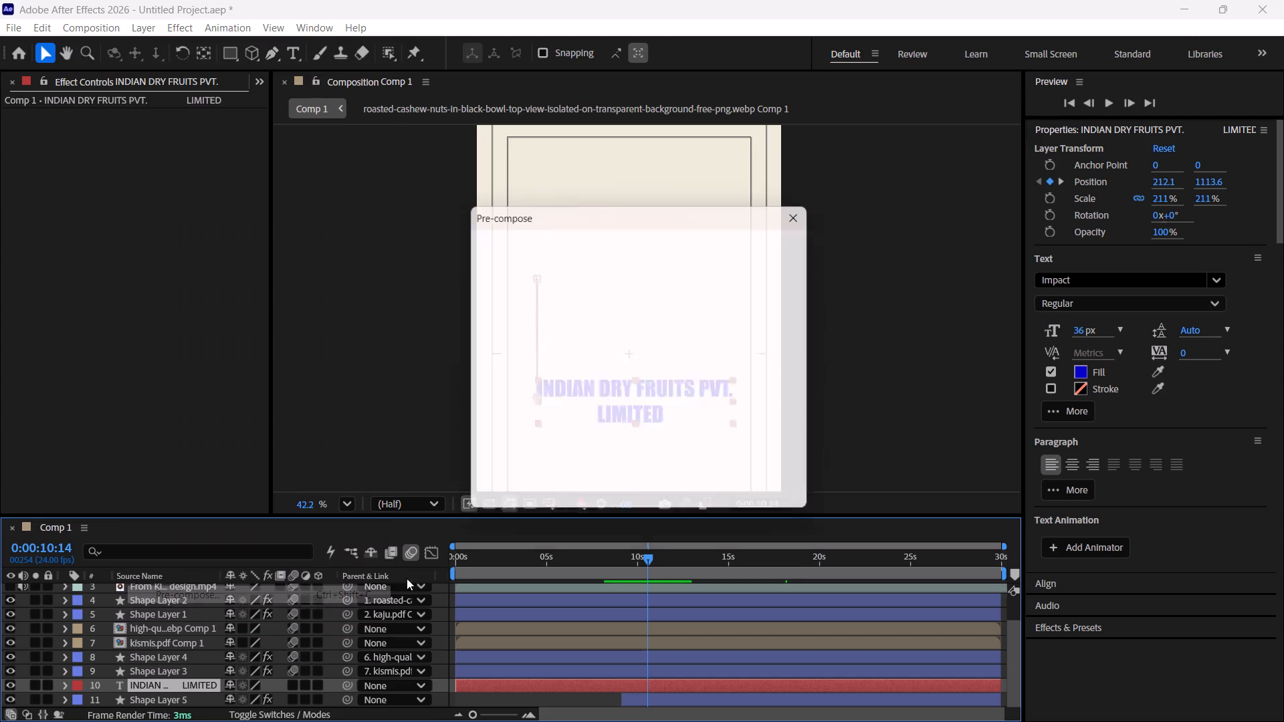
{"action": "left_click", "coordinate": [725, 491]}
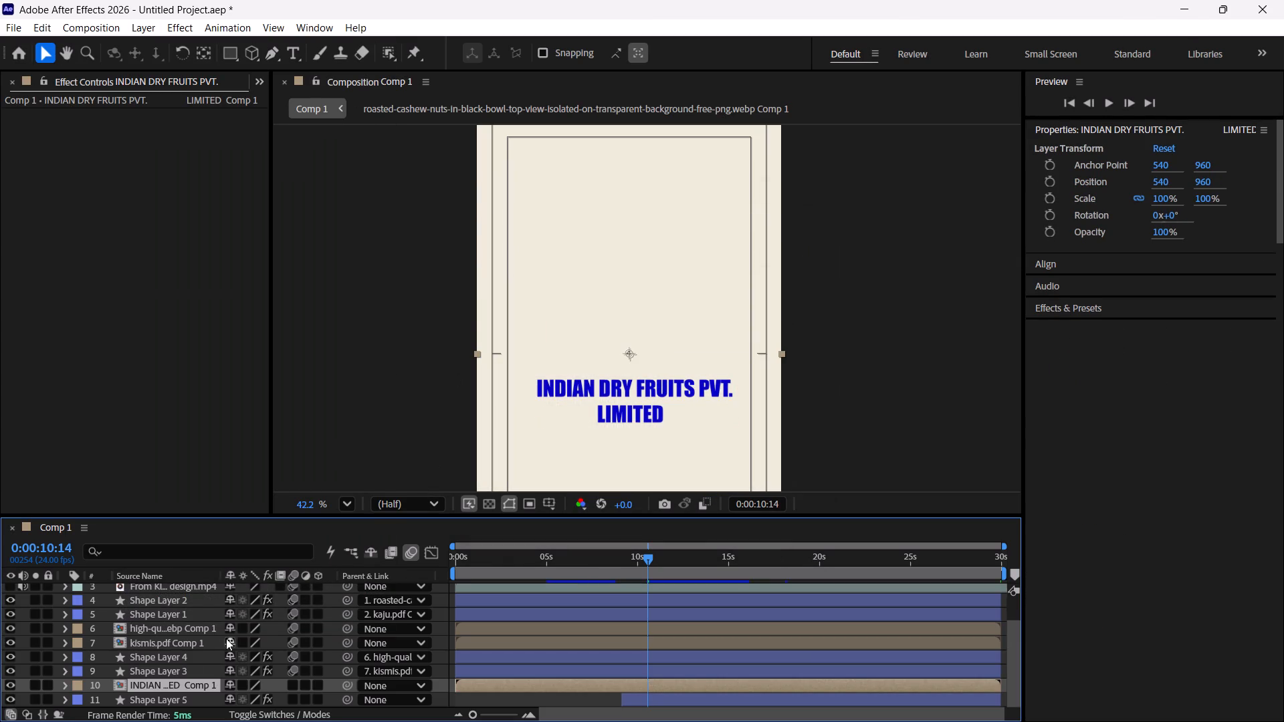
{"action": "left_click", "coordinate": [331, 402]}
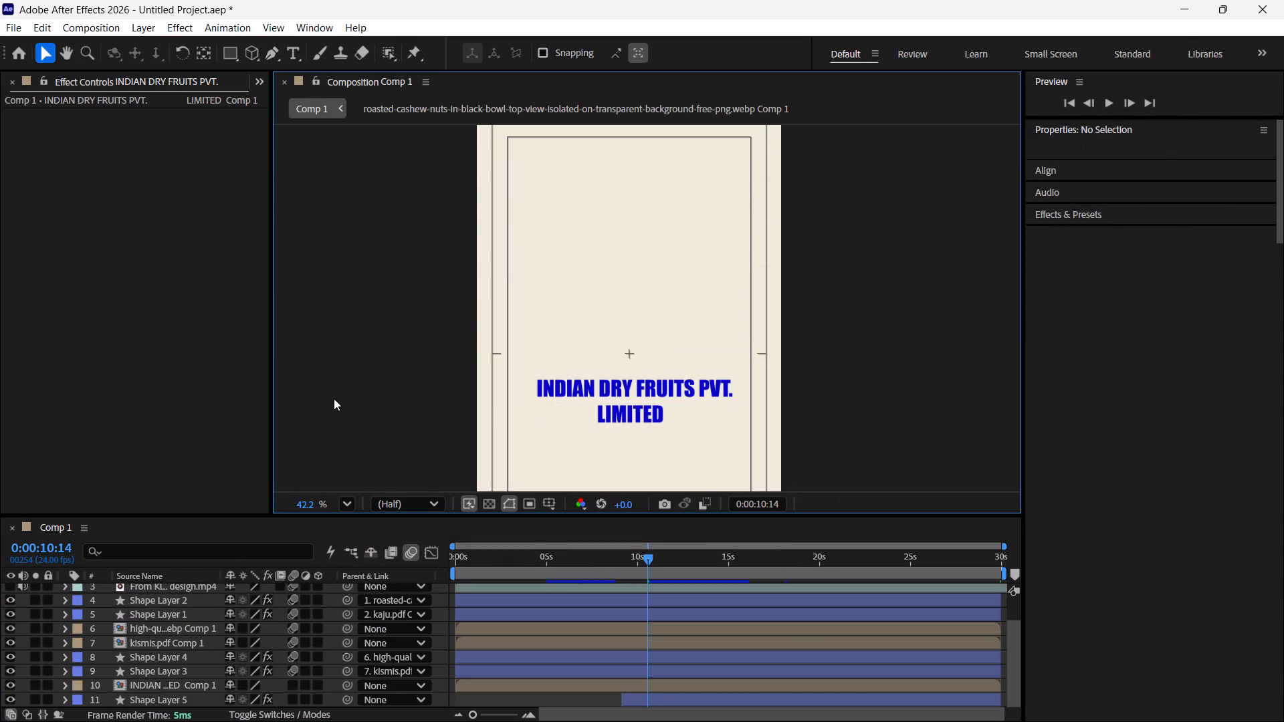
Draw a wide rectangular mask on the company name precomp, above the text around its ending position.
{"action": "left_click", "coordinate": [230, 50]}
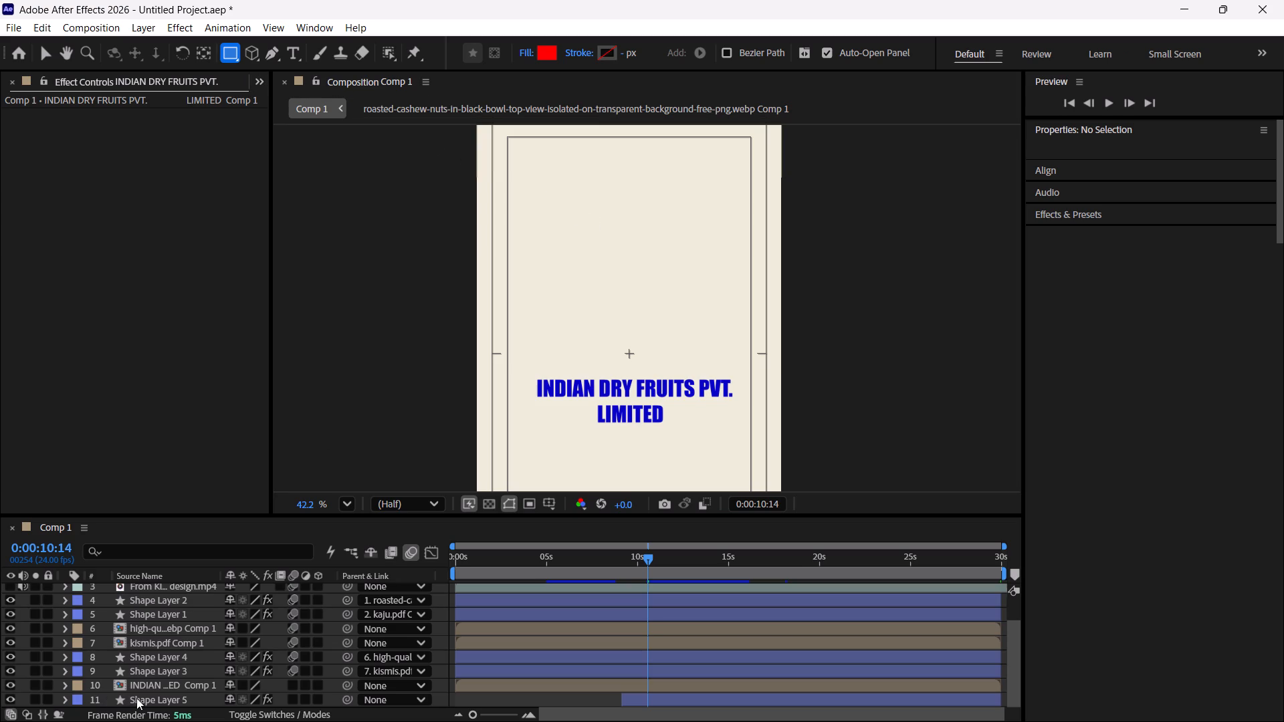
{"action": "left_click", "coordinate": [152, 685]}
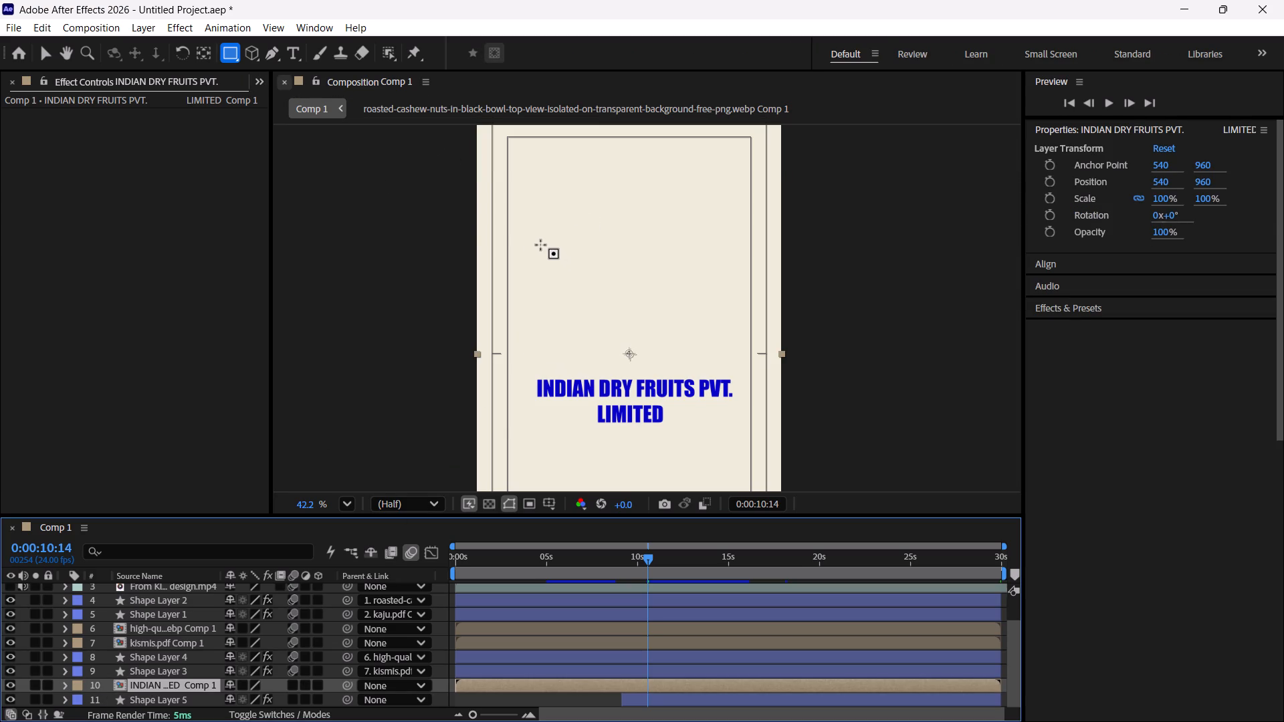
{"action": "left_click_drag", "start_coordinate": [523, 245], "coordinate": [641, 332]}
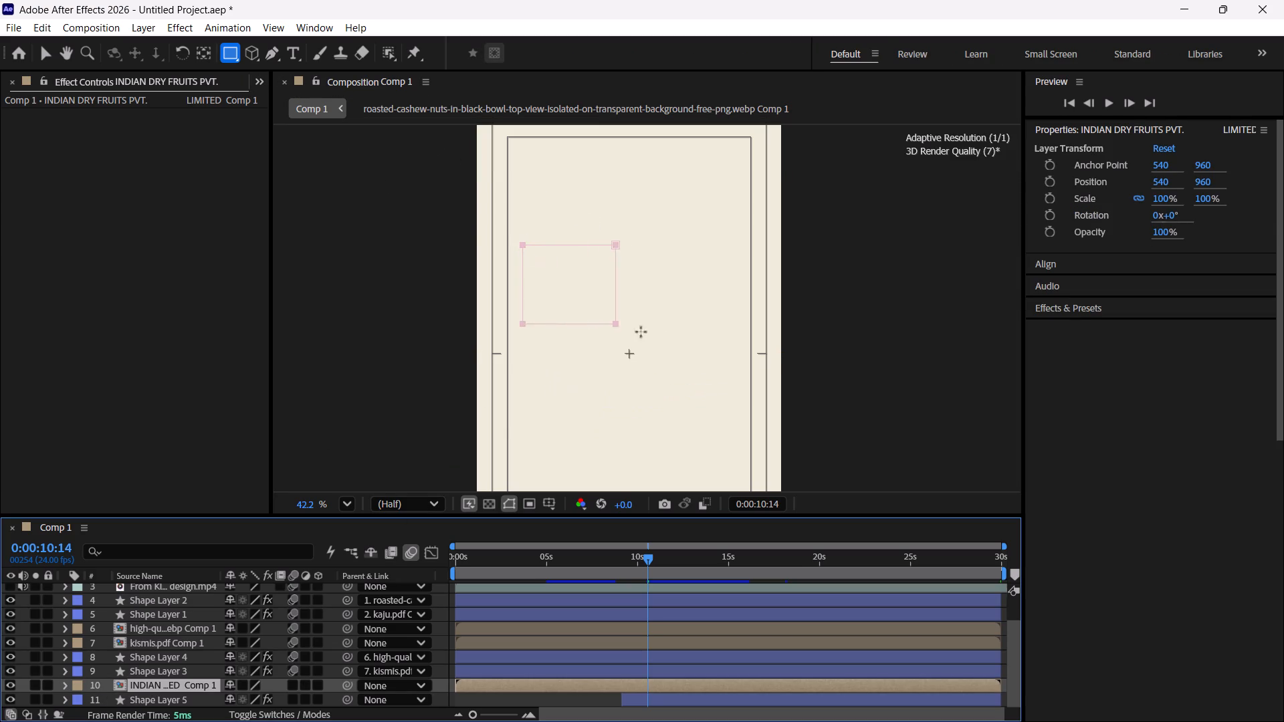
{"action": "left_click_drag", "start_coordinate": [641, 332], "coordinate": [746, 331]}
Set Mask 1's feather to 35 pixels on the company name precomp.
{"action": "scroll", "coordinate": [221, 631], "scroll_direction": "down", "scroll_amount": 3}
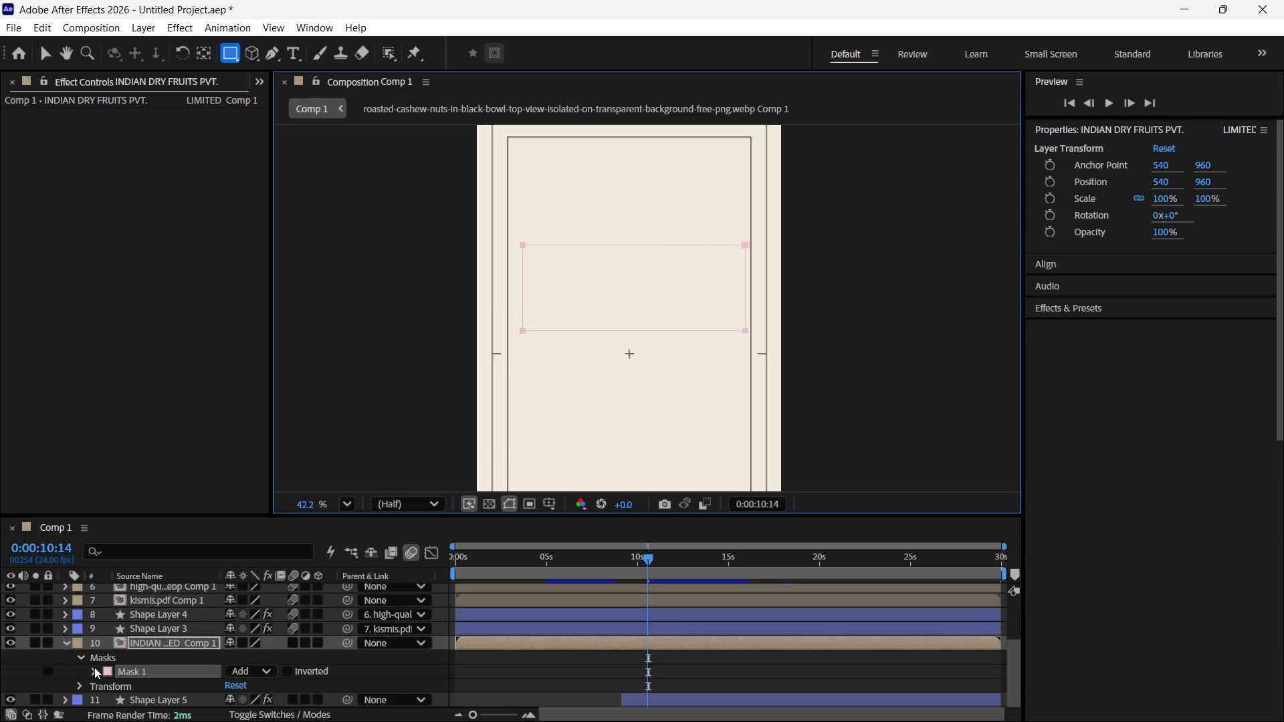
{"action": "left_click", "coordinate": [94, 667]}
{"action": "scroll", "coordinate": [206, 664], "scroll_direction": "down", "scroll_amount": 3}
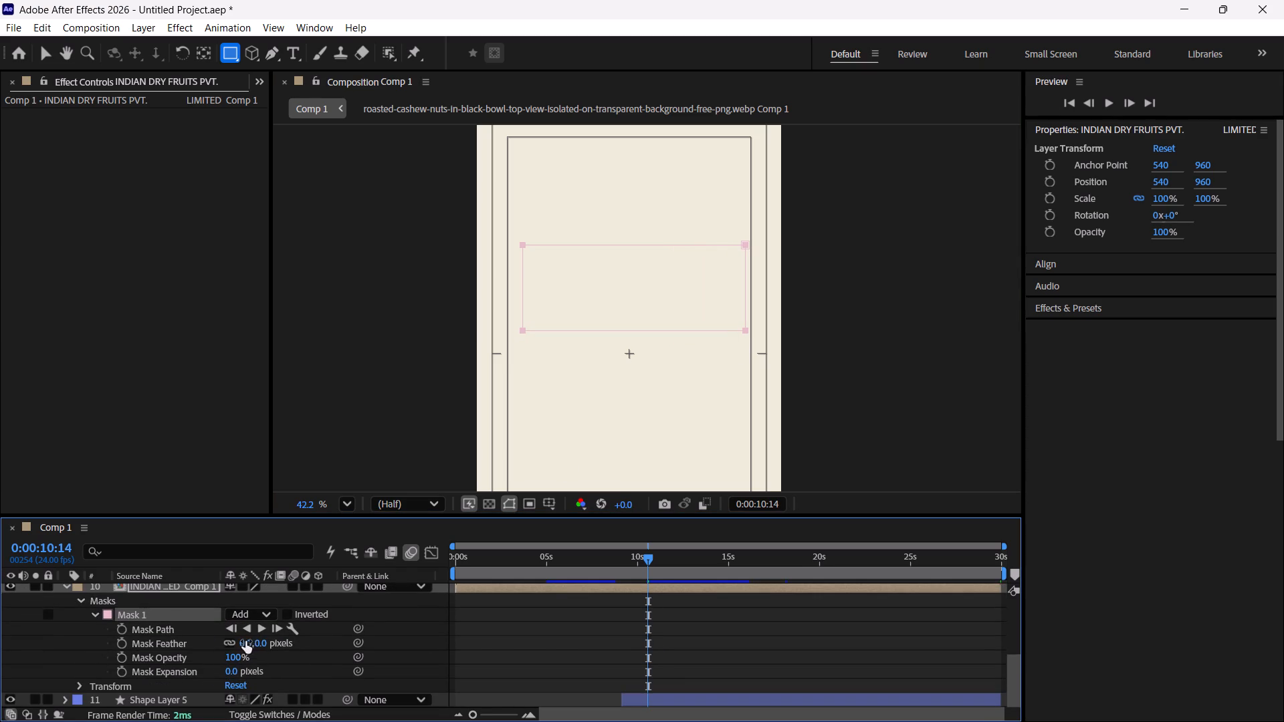
{"action": "left_click_drag", "start_coordinate": [245, 641], "coordinate": [288, 654]}
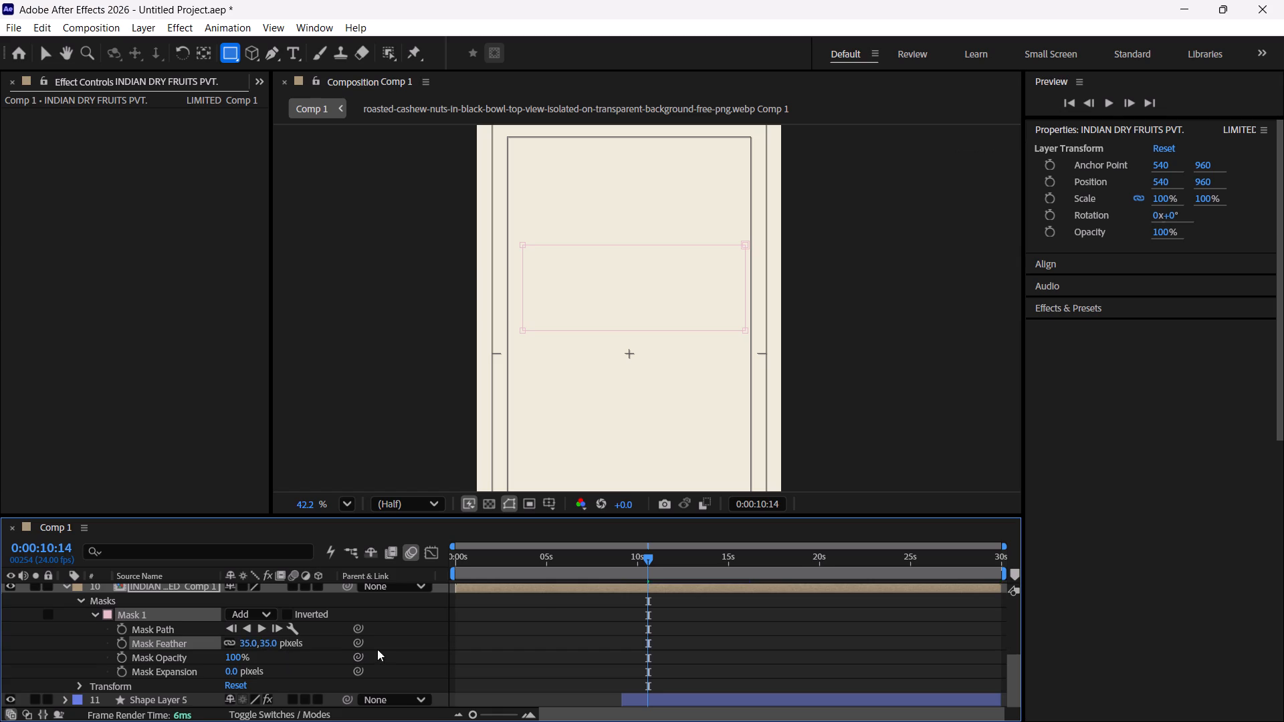
Scrub to 0:00:13:19 and set Mask 1's expansion to -58 pixels on the company name precomp.
{"action": "left_click_drag", "start_coordinate": [649, 560], "coordinate": [680, 570]}
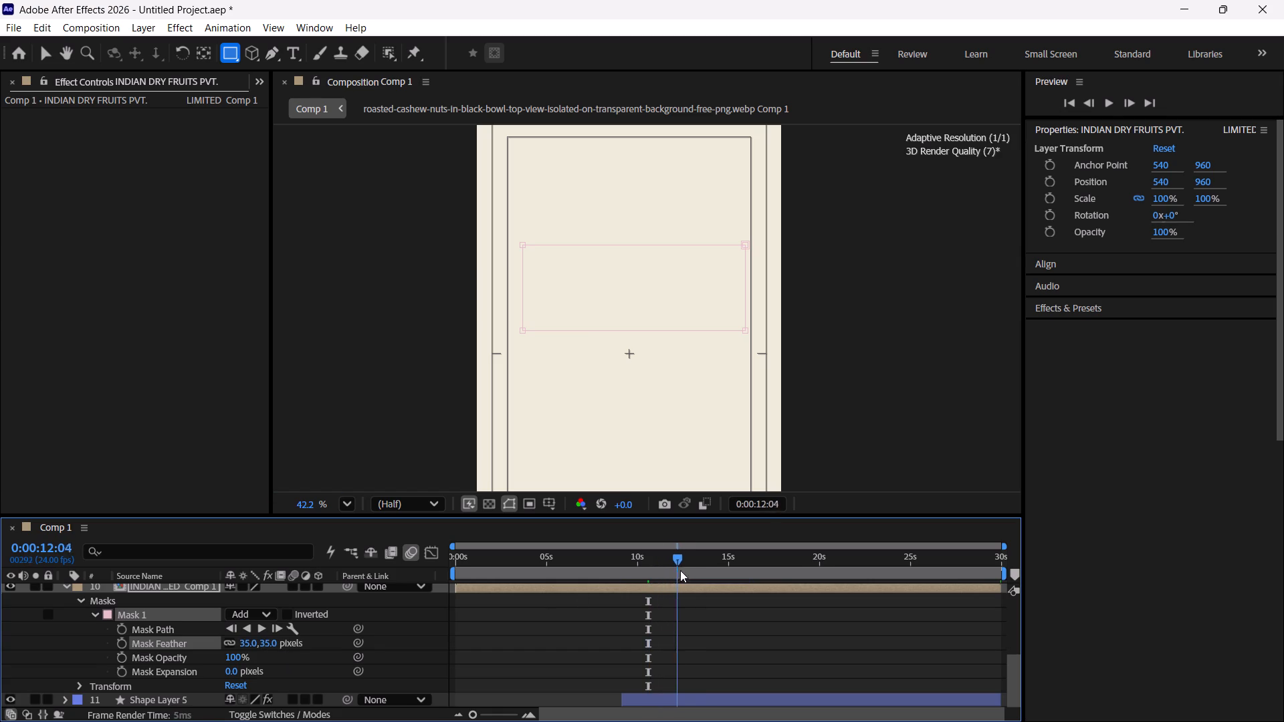
{"action": "left_click_drag", "start_coordinate": [680, 570], "coordinate": [705, 588]}
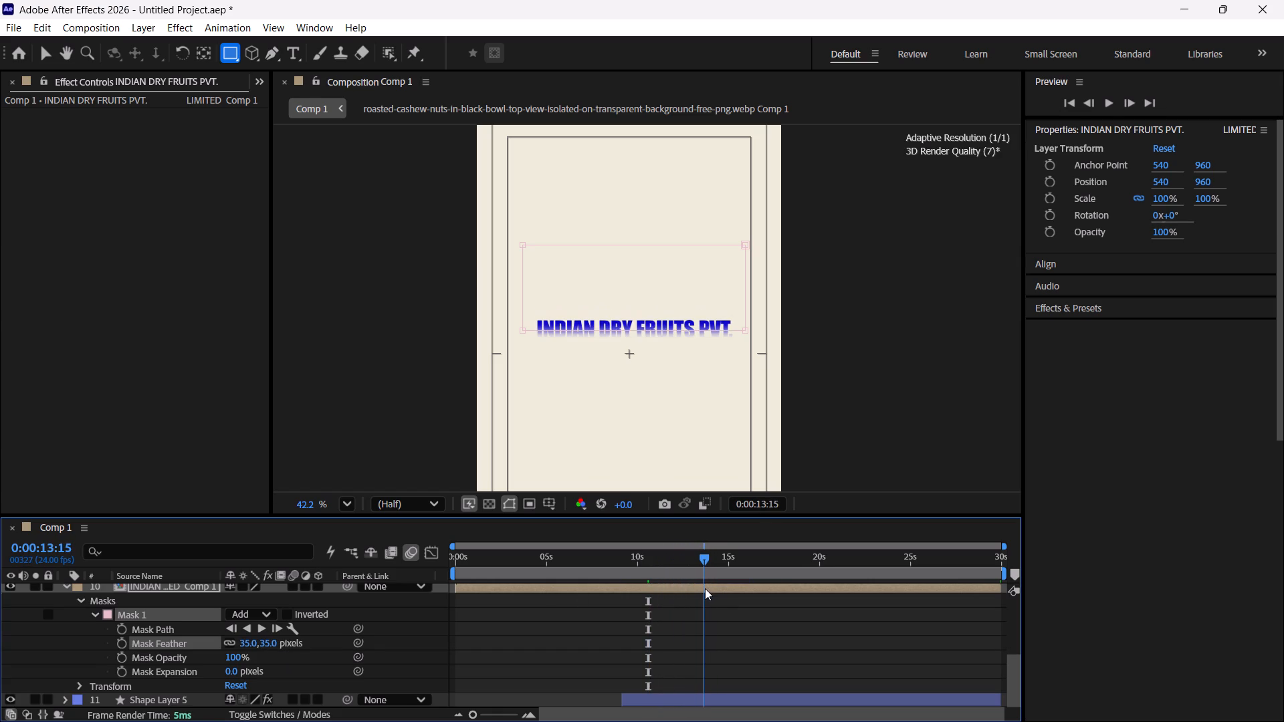
{"action": "left_click_drag", "start_coordinate": [705, 588], "coordinate": [708, 590]}
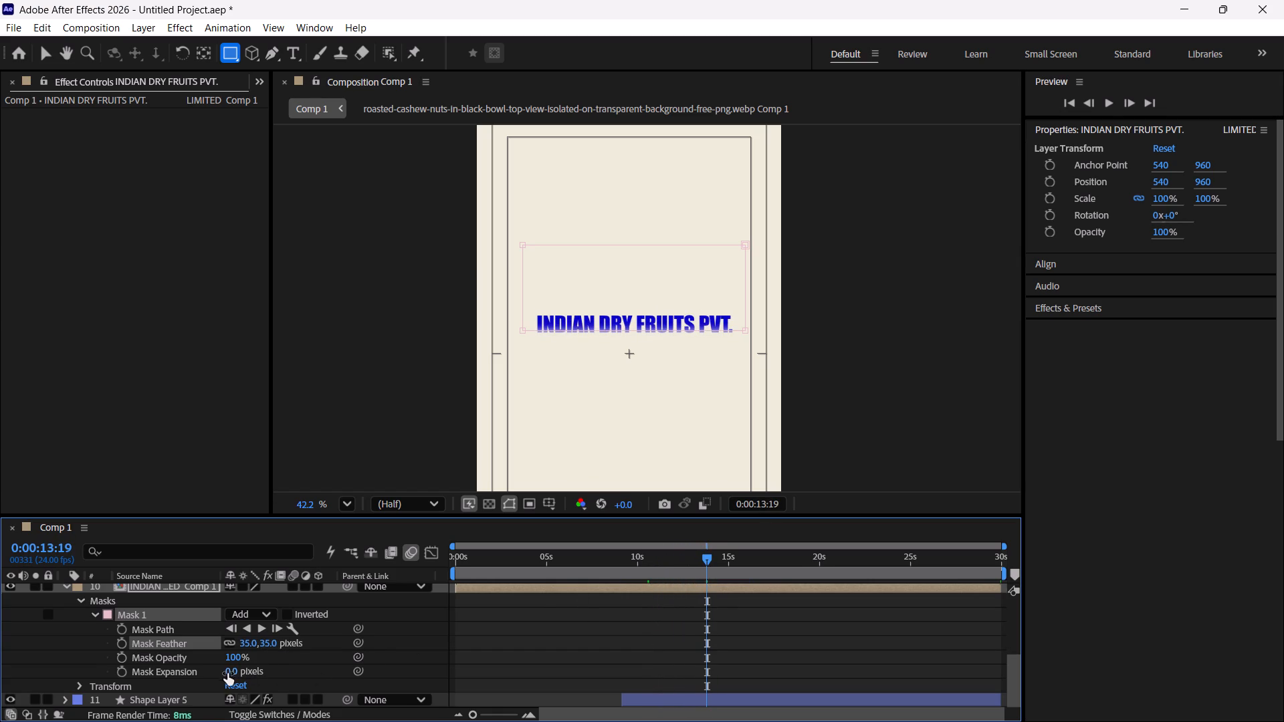
{"action": "left_click_drag", "start_coordinate": [236, 671], "coordinate": [302, 676]}
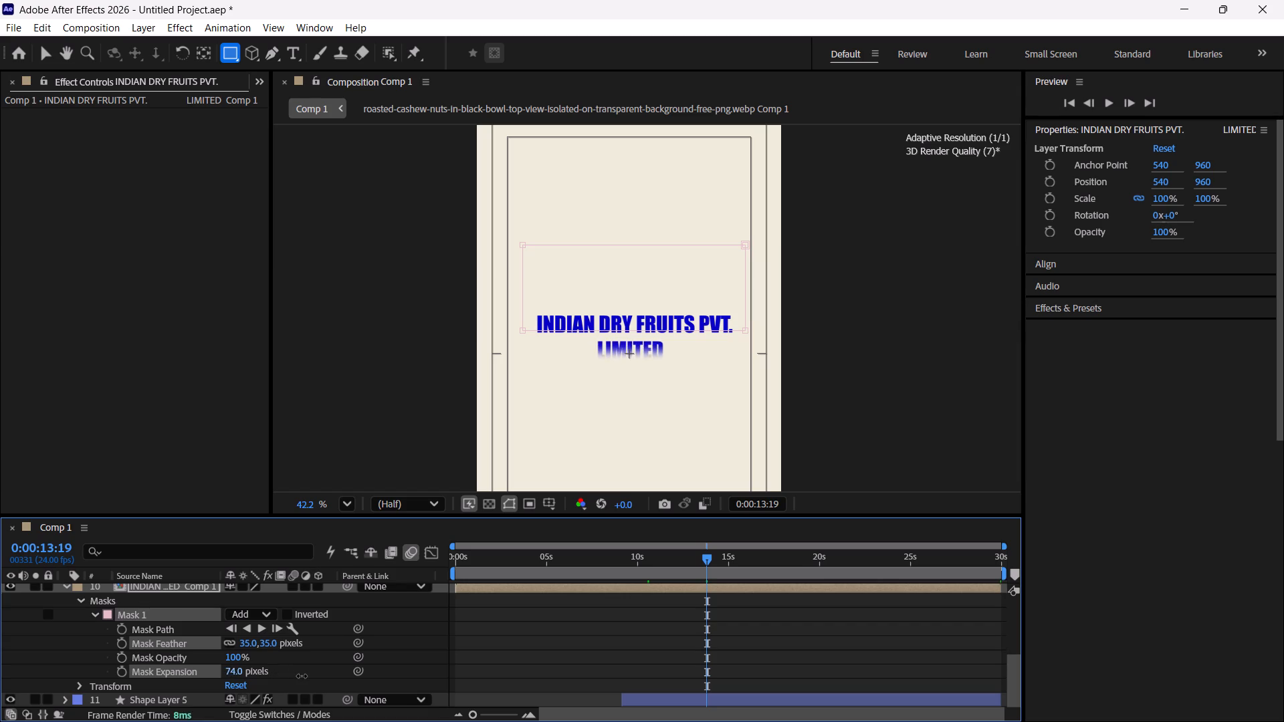
{"action": "left_click_drag", "start_coordinate": [302, 676], "coordinate": [191, 688]}
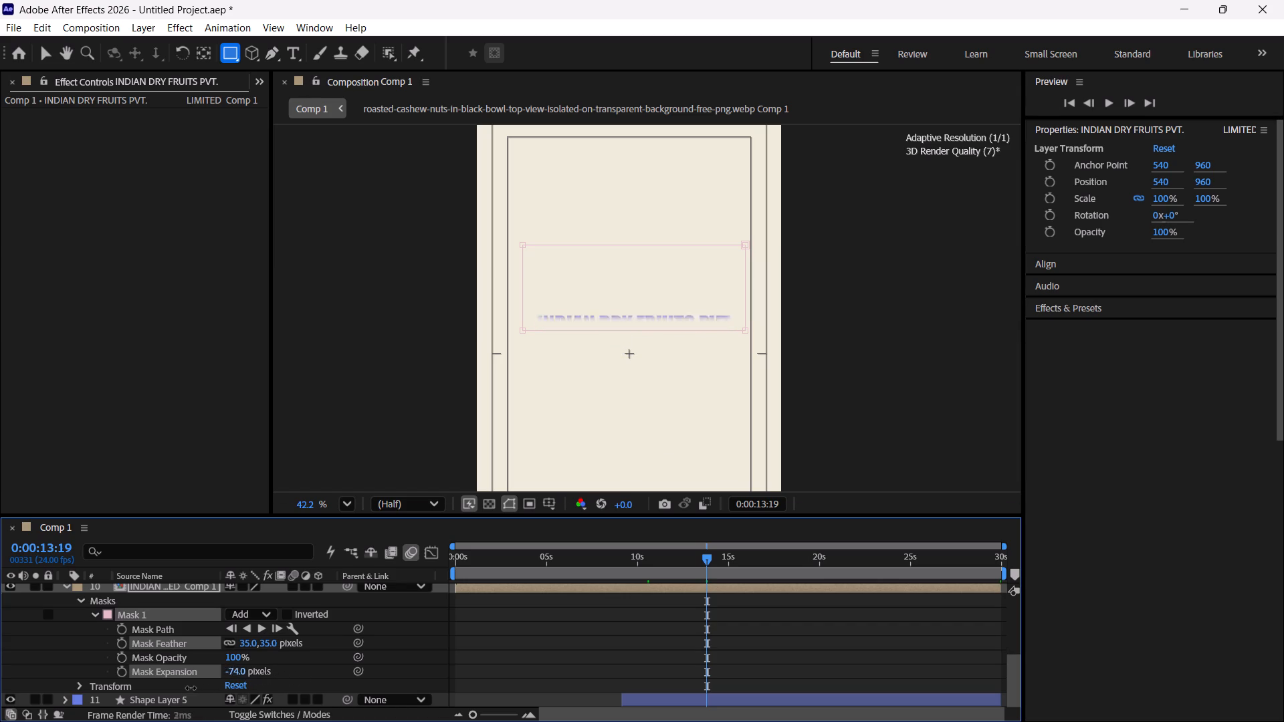
{"action": "left_click_drag", "start_coordinate": [191, 688], "coordinate": [204, 689]}
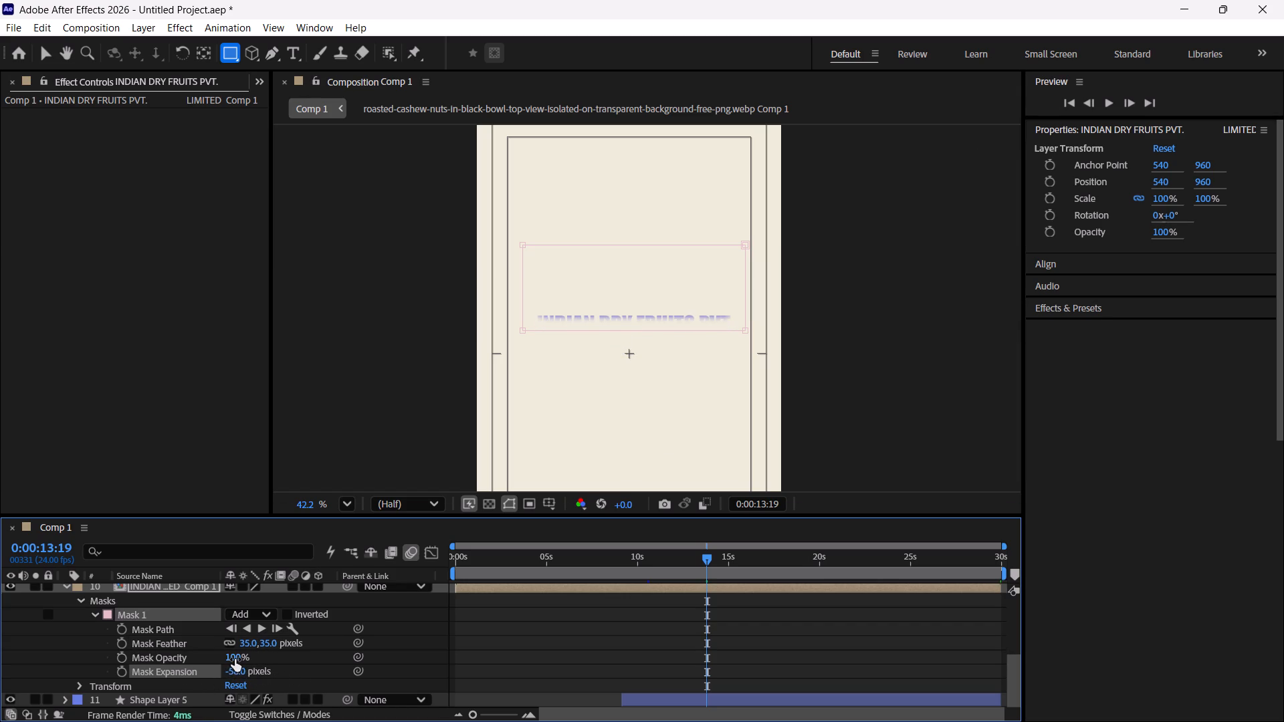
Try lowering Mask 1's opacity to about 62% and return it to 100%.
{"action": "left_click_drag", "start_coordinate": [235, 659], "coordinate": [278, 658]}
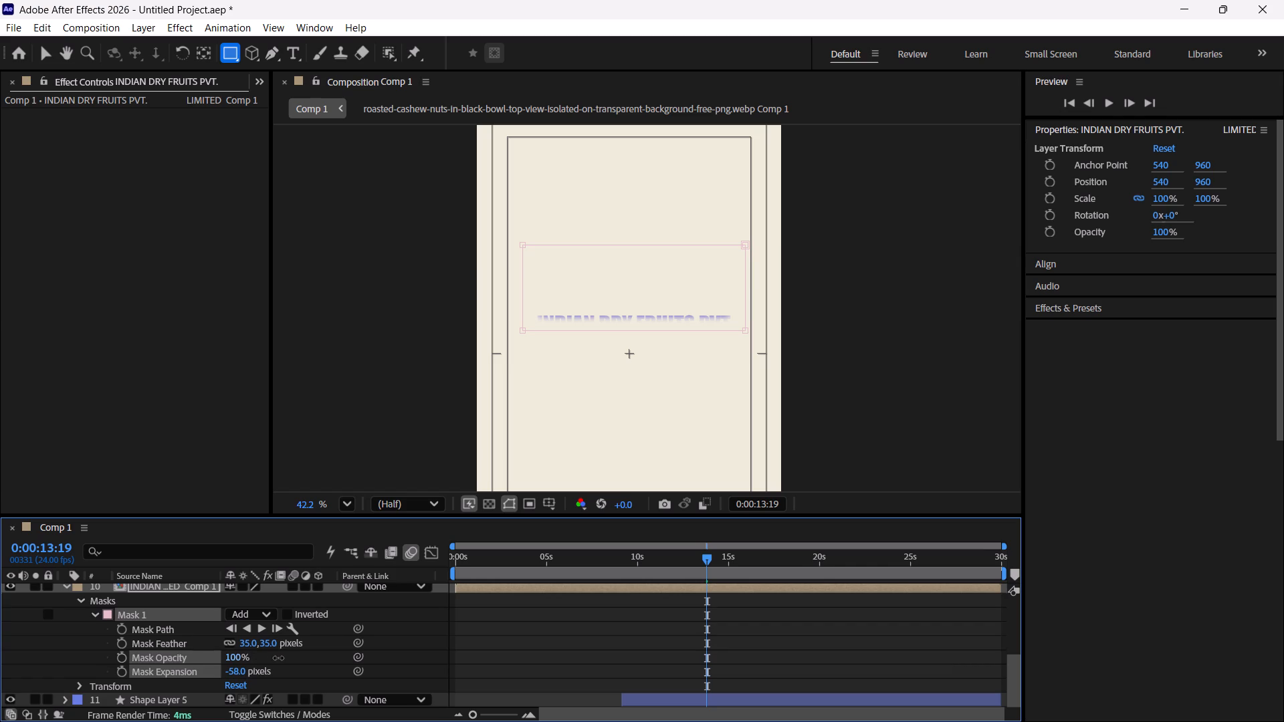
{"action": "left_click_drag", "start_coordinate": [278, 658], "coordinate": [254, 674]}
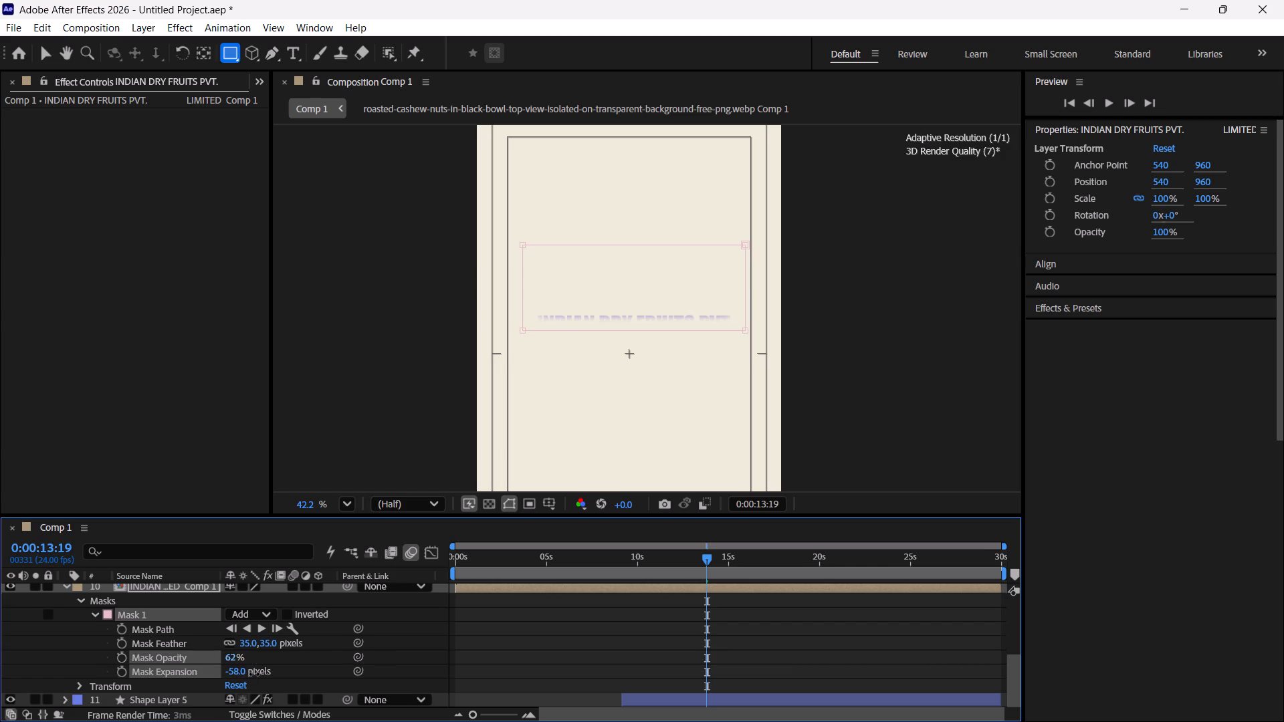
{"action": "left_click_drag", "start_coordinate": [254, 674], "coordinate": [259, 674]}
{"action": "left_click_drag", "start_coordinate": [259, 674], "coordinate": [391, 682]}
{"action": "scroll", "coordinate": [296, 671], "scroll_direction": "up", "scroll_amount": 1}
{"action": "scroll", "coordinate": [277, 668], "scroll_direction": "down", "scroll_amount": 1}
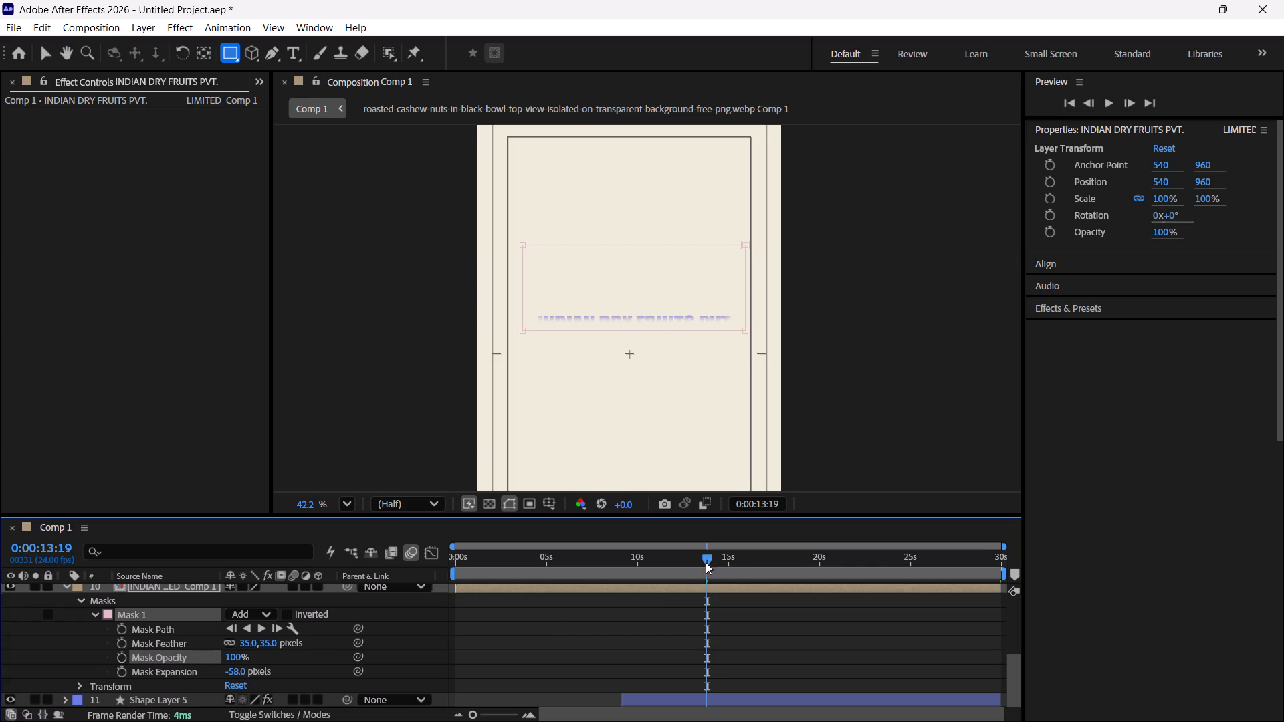
At 0:00:17:09, raise both upper corners of the company name's mask slightly, keeping its top edge nearly level.
{"action": "left_click_drag", "start_coordinate": [706, 559], "coordinate": [772, 567]}
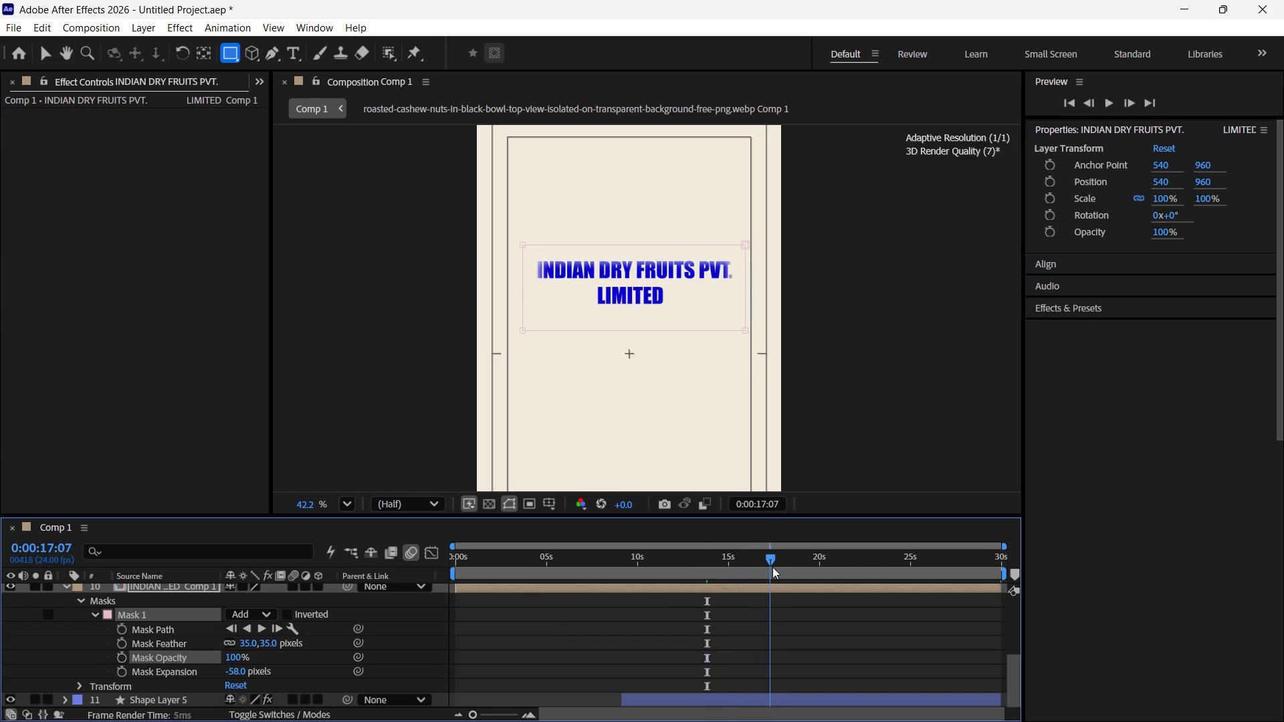
{"action": "left_click_drag", "start_coordinate": [772, 567], "coordinate": [772, 568]}
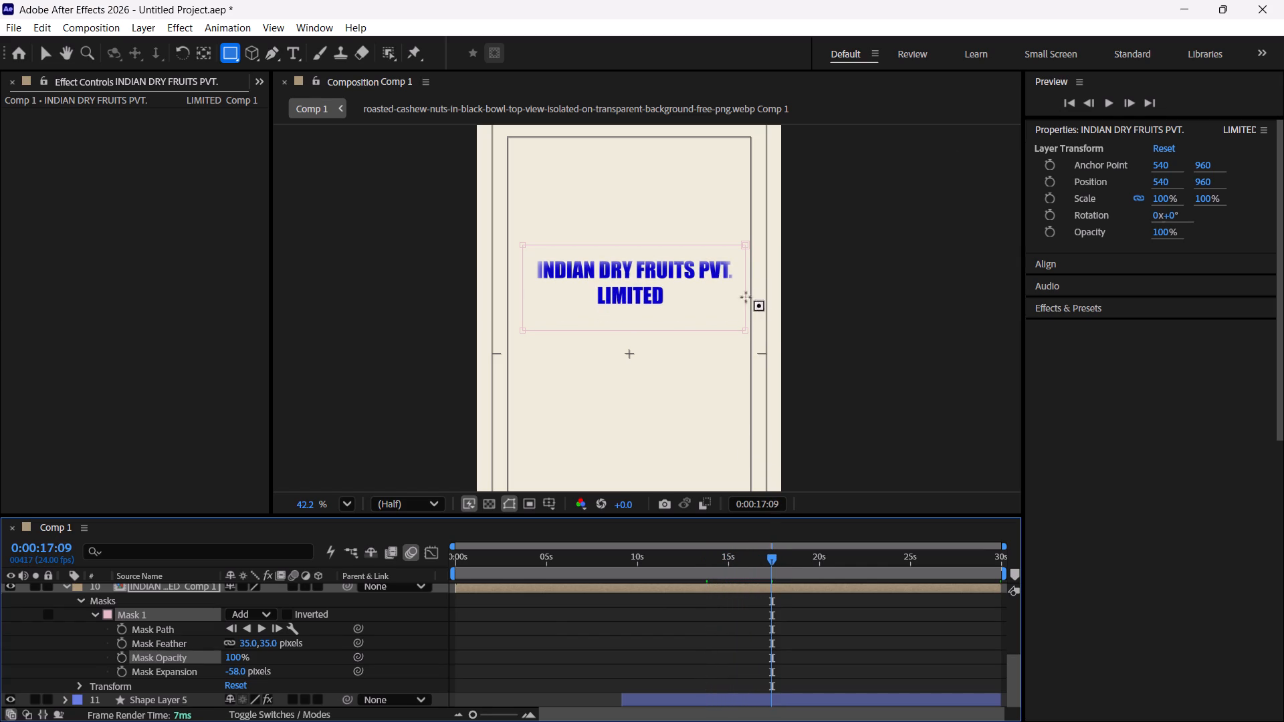
{"action": "left_click", "coordinate": [45, 55]}
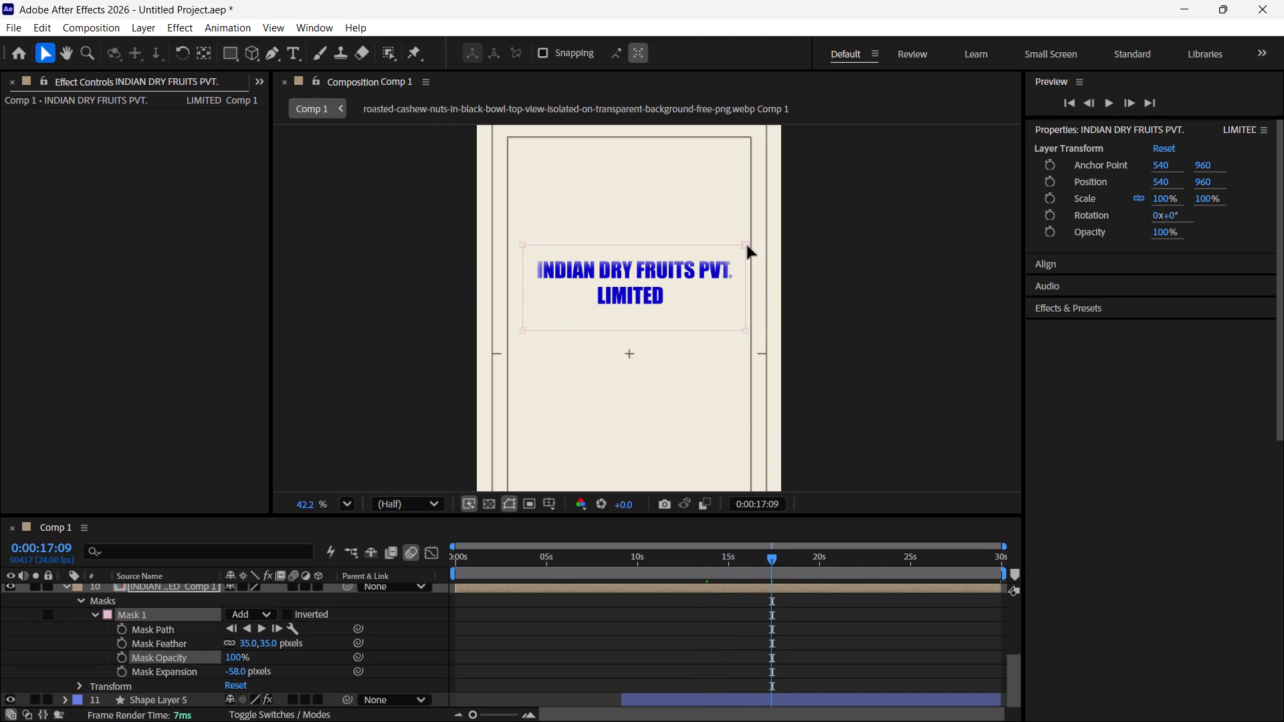
{"action": "left_click_drag", "start_coordinate": [748, 245], "coordinate": [746, 235]}
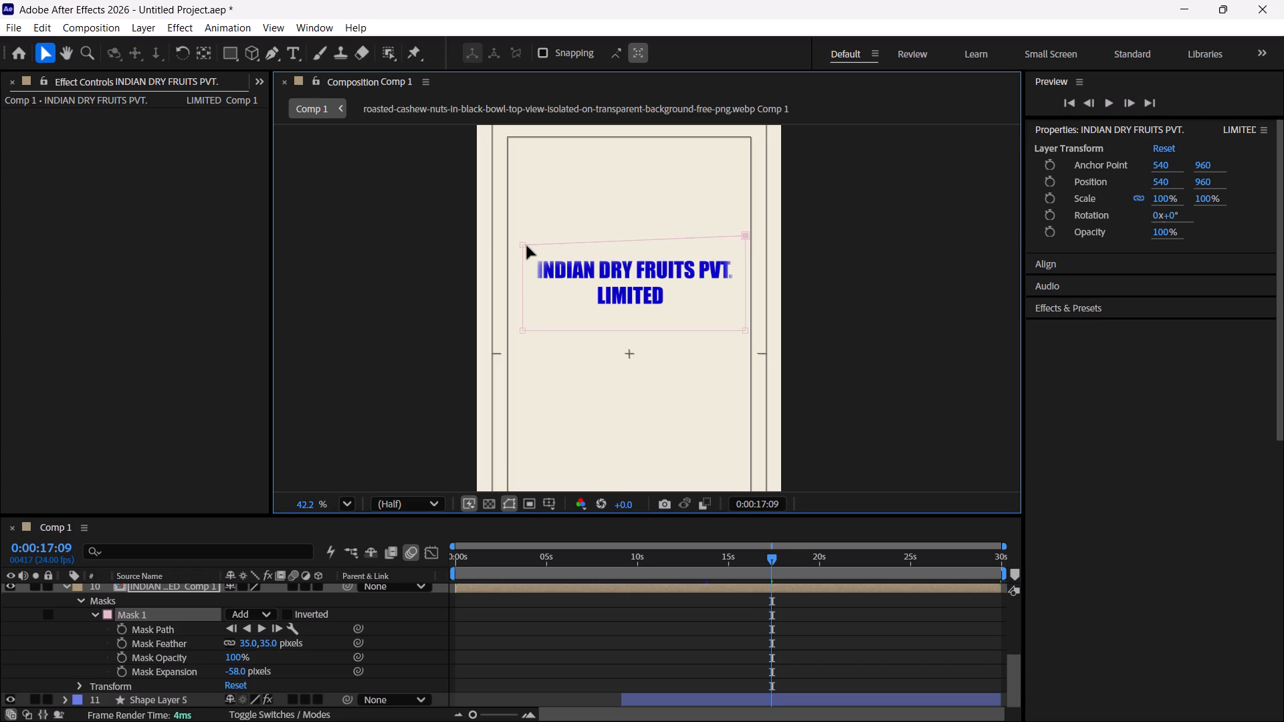
{"action": "left_click_drag", "start_coordinate": [520, 244], "coordinate": [520, 233]}
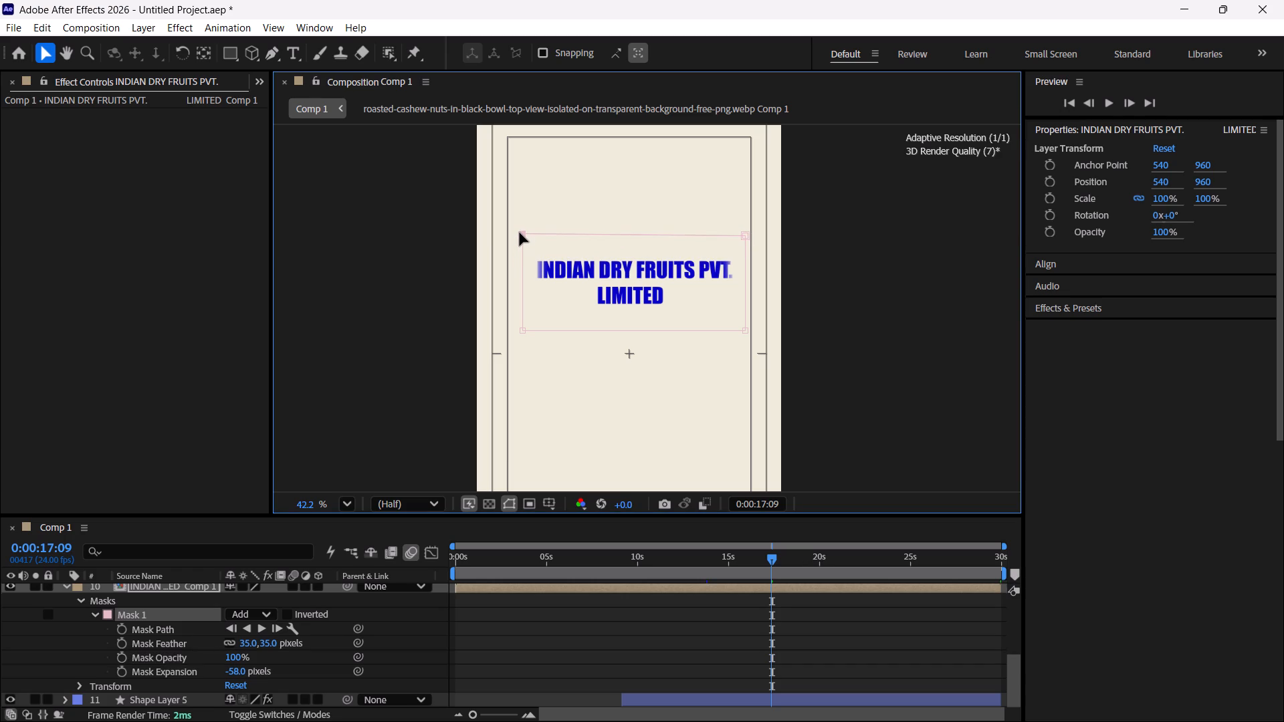
{"action": "left_click_drag", "start_coordinate": [520, 233], "coordinate": [520, 234]}
Return the playhead to 0:00:00:00 and collapse the company name precomp's mask properties.
{"action": "left_click_drag", "start_coordinate": [773, 556], "coordinate": [428, 586]}
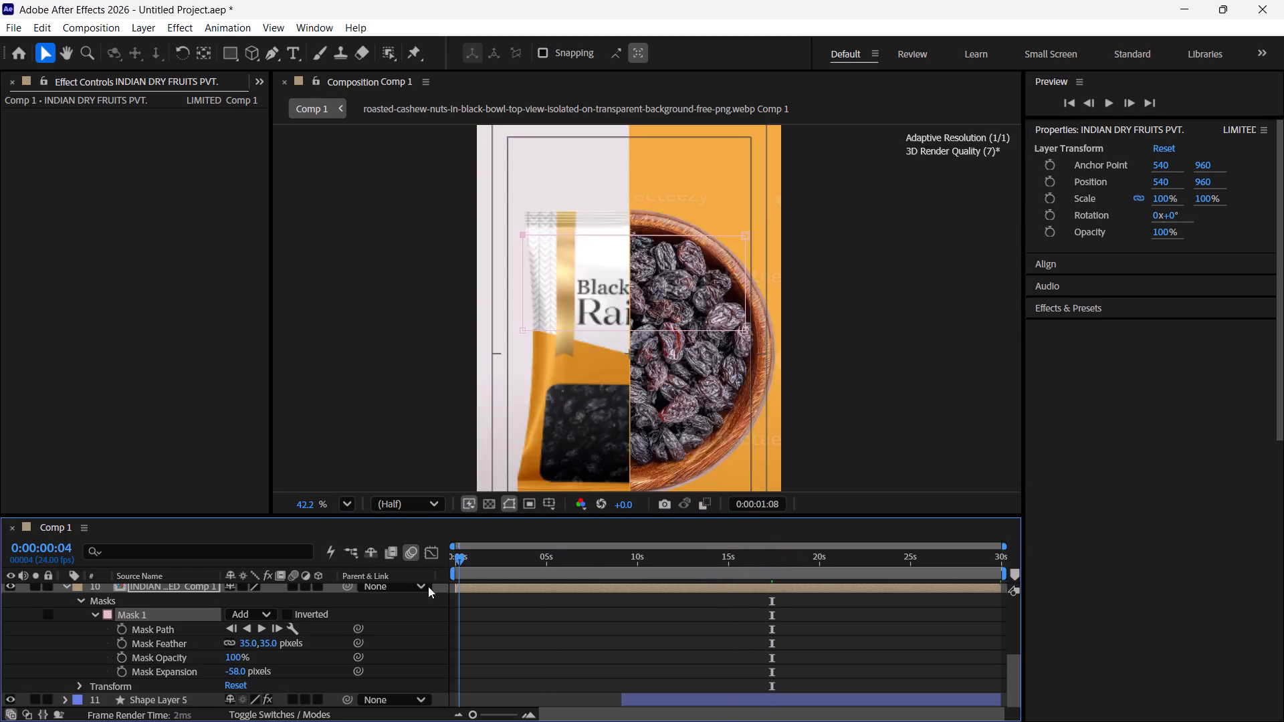
{"action": "left_click_drag", "start_coordinate": [428, 586], "coordinate": [326, 599]}
{"action": "left_click", "coordinate": [82, 598]}
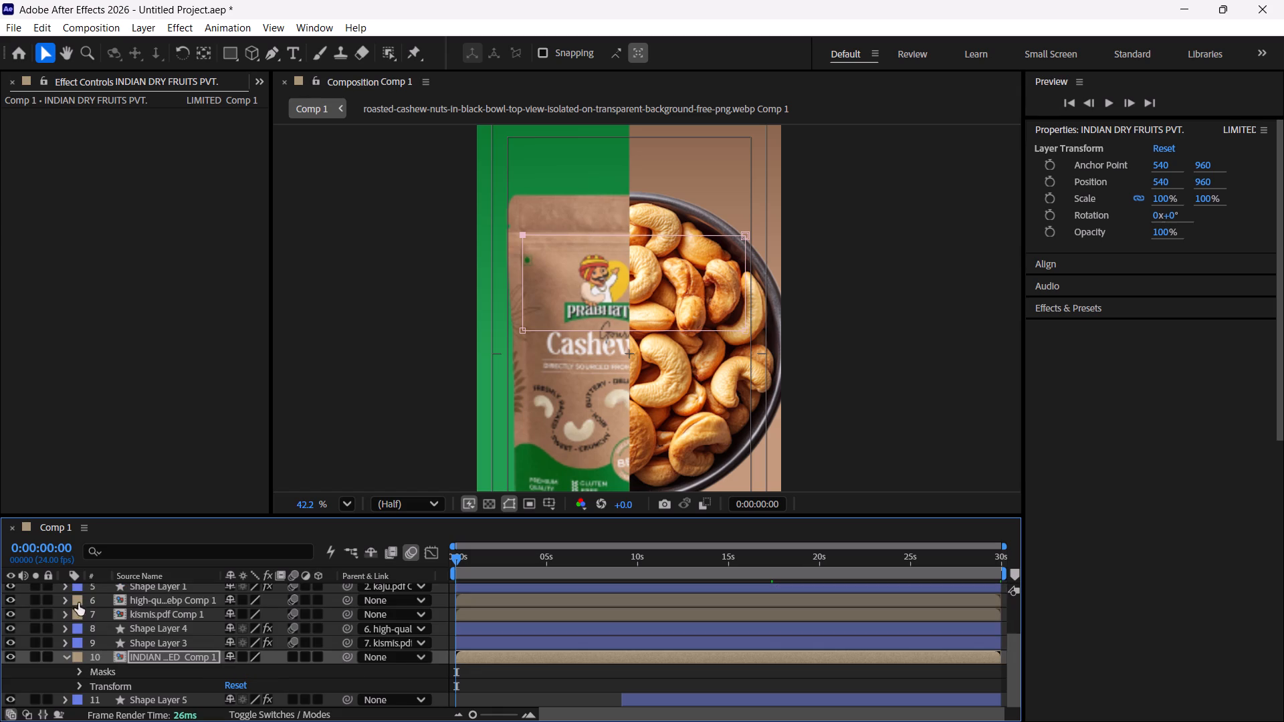
Enable motion blur on the company name precomp and on Shape Layer 5, the cream background.
{"action": "left_click", "coordinate": [64, 654]}
{"action": "scroll", "coordinate": [256, 618], "scroll_direction": "down", "scroll_amount": 3}
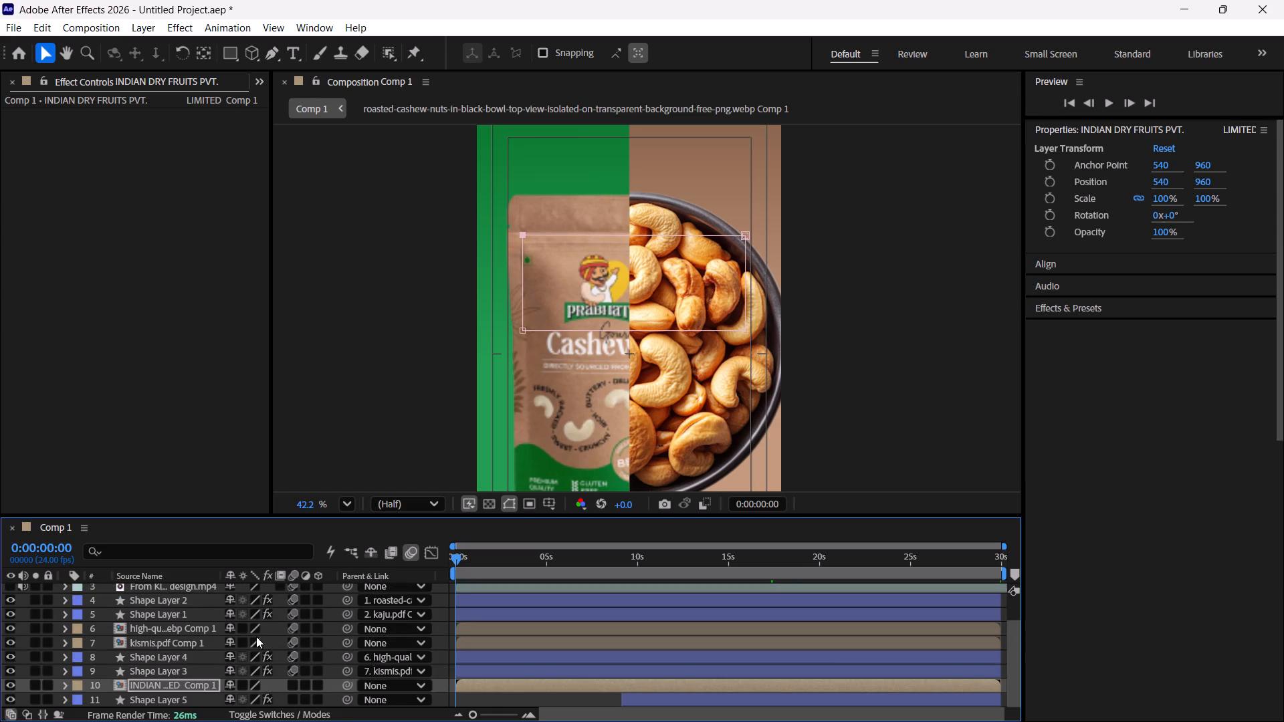
{"action": "left_click", "coordinate": [289, 681]}
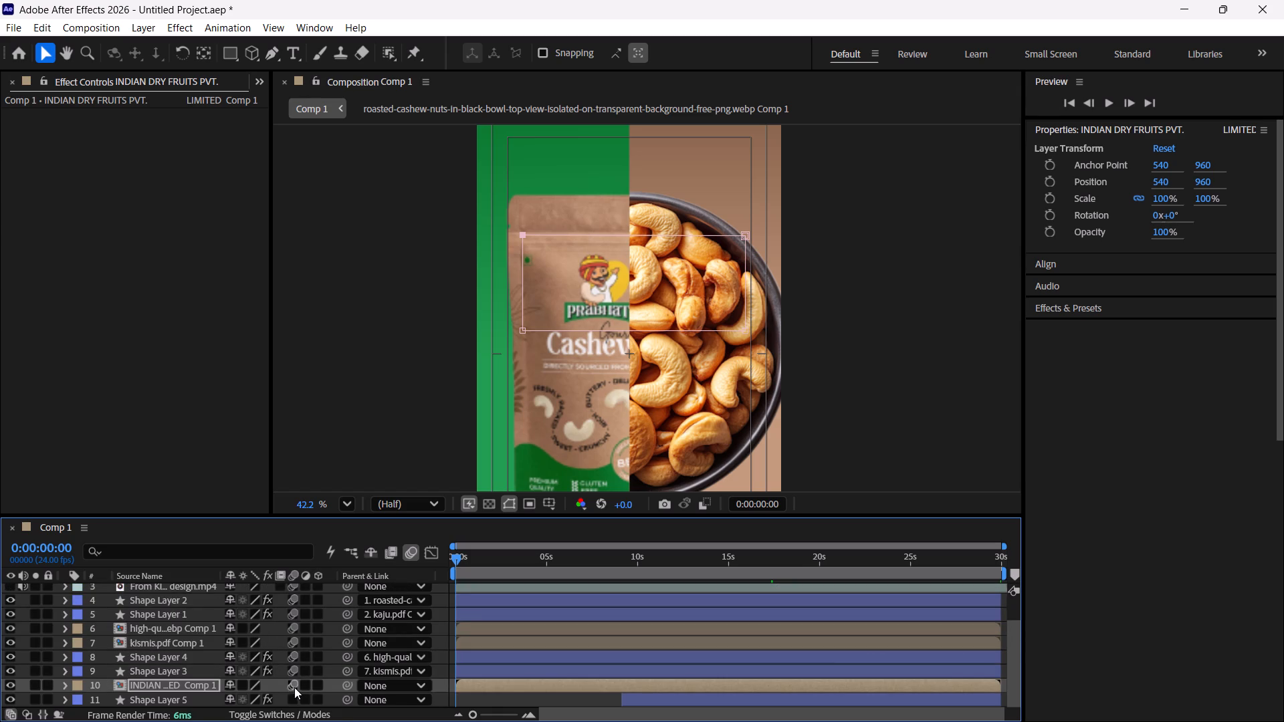
{"action": "left_click", "coordinate": [299, 695]}
{"action": "left_click", "coordinate": [295, 701]}
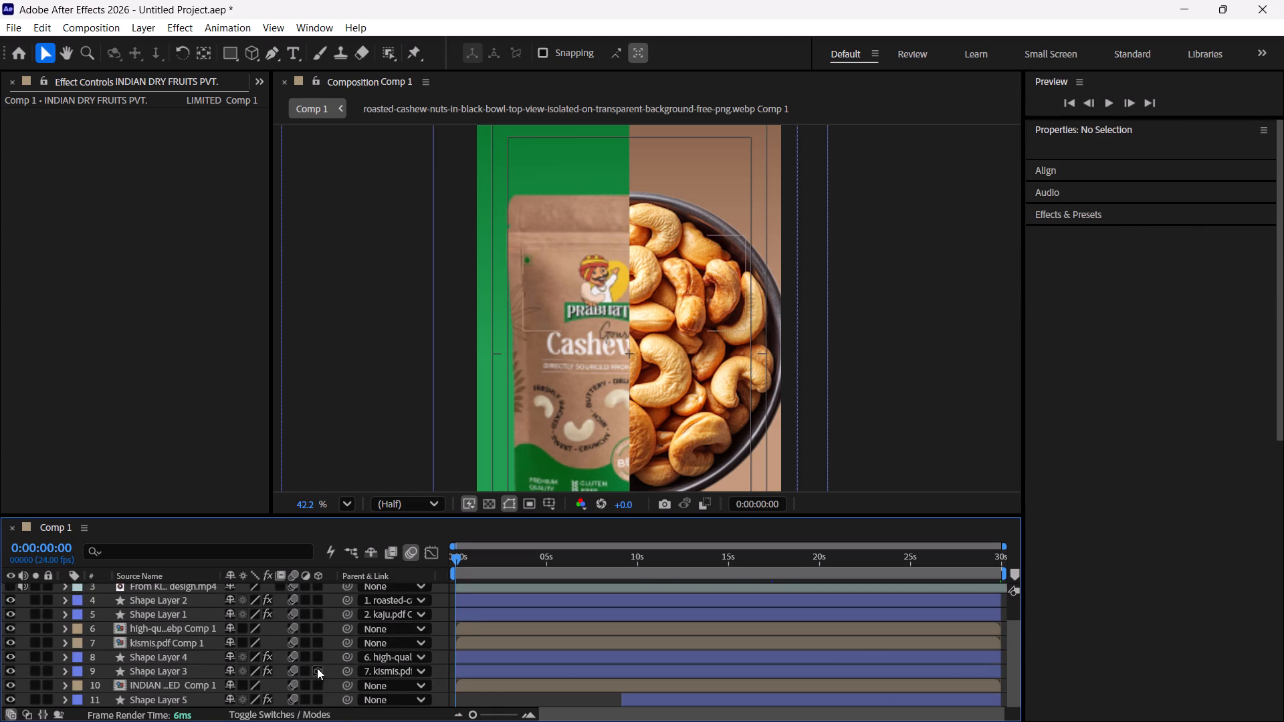
Delete the reference video layer, the design.mp4 footage, from Comp 1 with the playhead at 0:00:00:00.
{"action": "scroll", "coordinate": [316, 667], "scroll_direction": "up", "scroll_amount": 10}
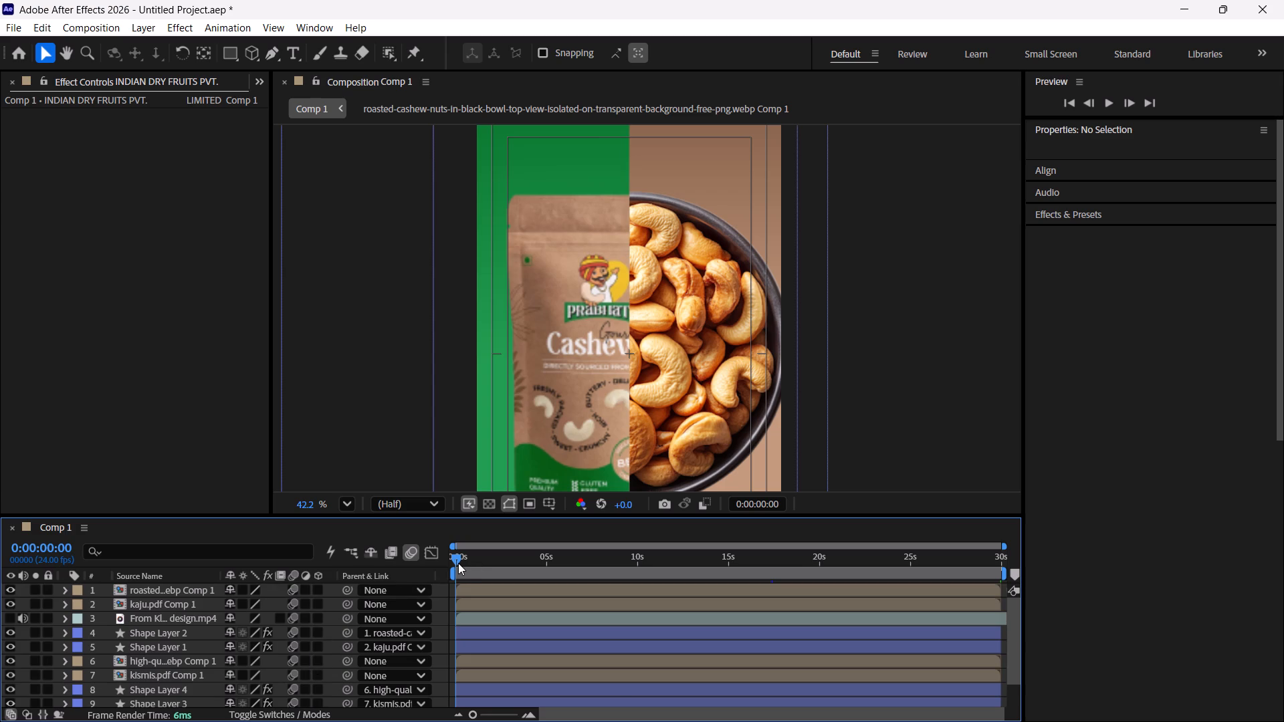
{"action": "left_click_drag", "start_coordinate": [457, 560], "coordinate": [374, 573]}
{"action": "left_click", "coordinate": [154, 619]}
{"action": "key", "text": "BackSpace"}
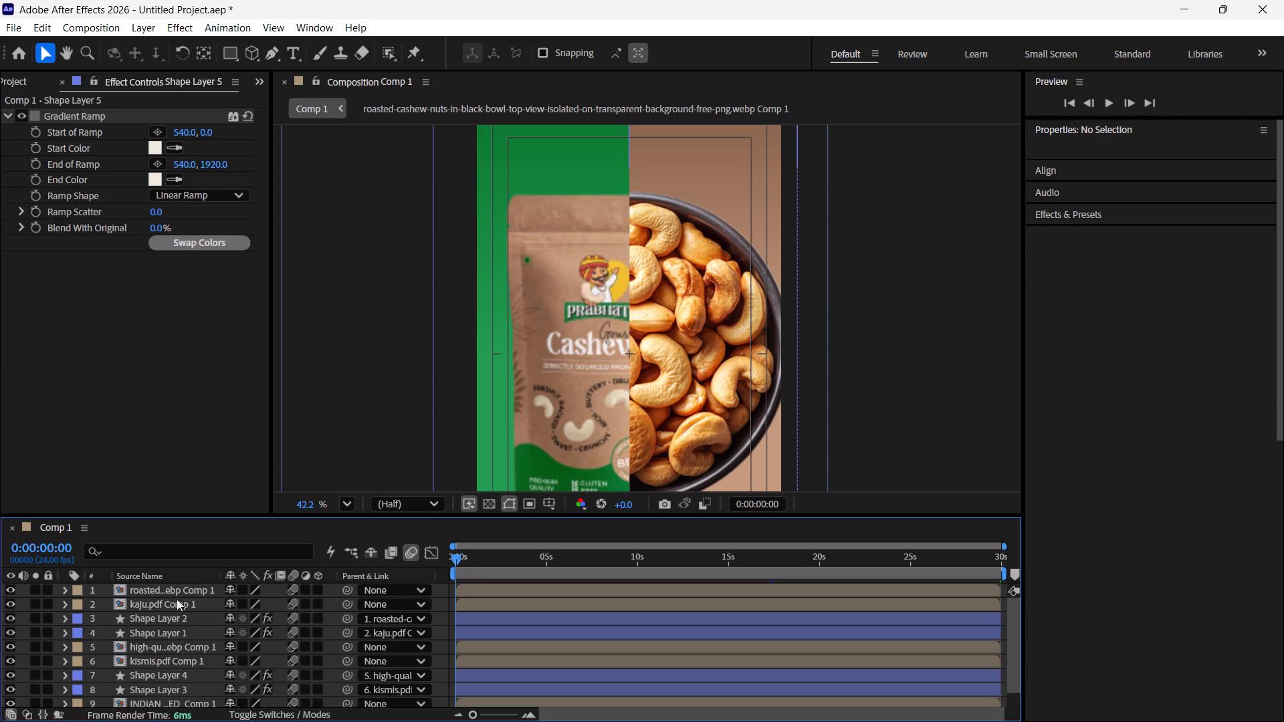
Preview Comp 1 from the beginning, stopping at about 0:00:17:01 once the company name has been revealed.
{"action": "scroll", "coordinate": [576, 344], "scroll_direction": "down", "scroll_amount": 4}
{"action": "middle_click_drag", "start_coordinate": [581, 370], "coordinate": [581, 371]}
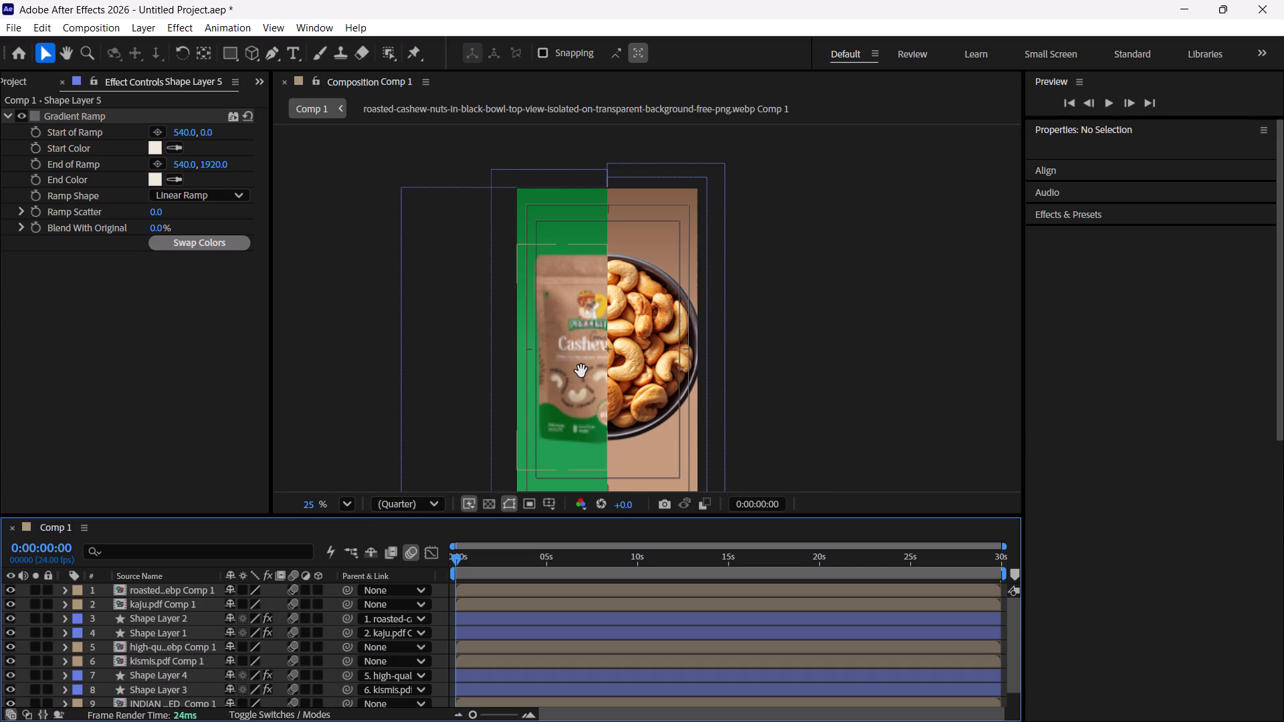
{"action": "middle_click_drag", "start_coordinate": [581, 371], "coordinate": [599, 347]}
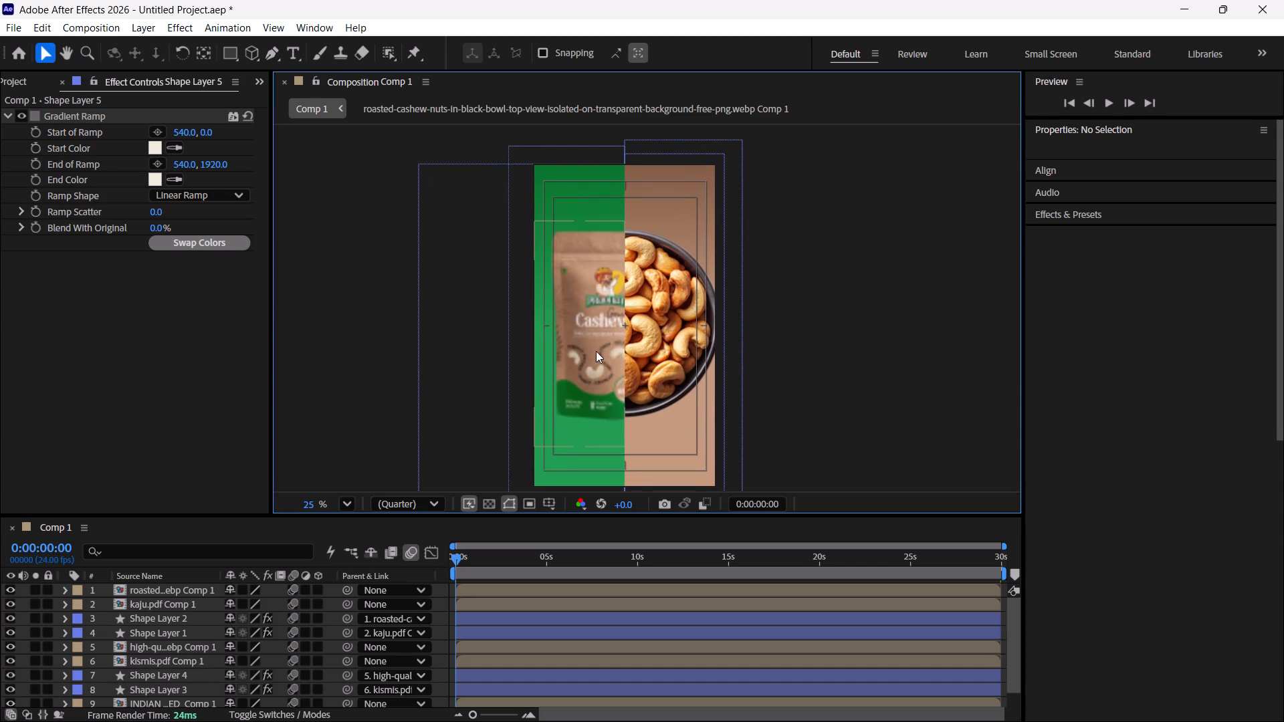
{"action": "key", "text": "space"}
{"action": "key", "text": "space"}
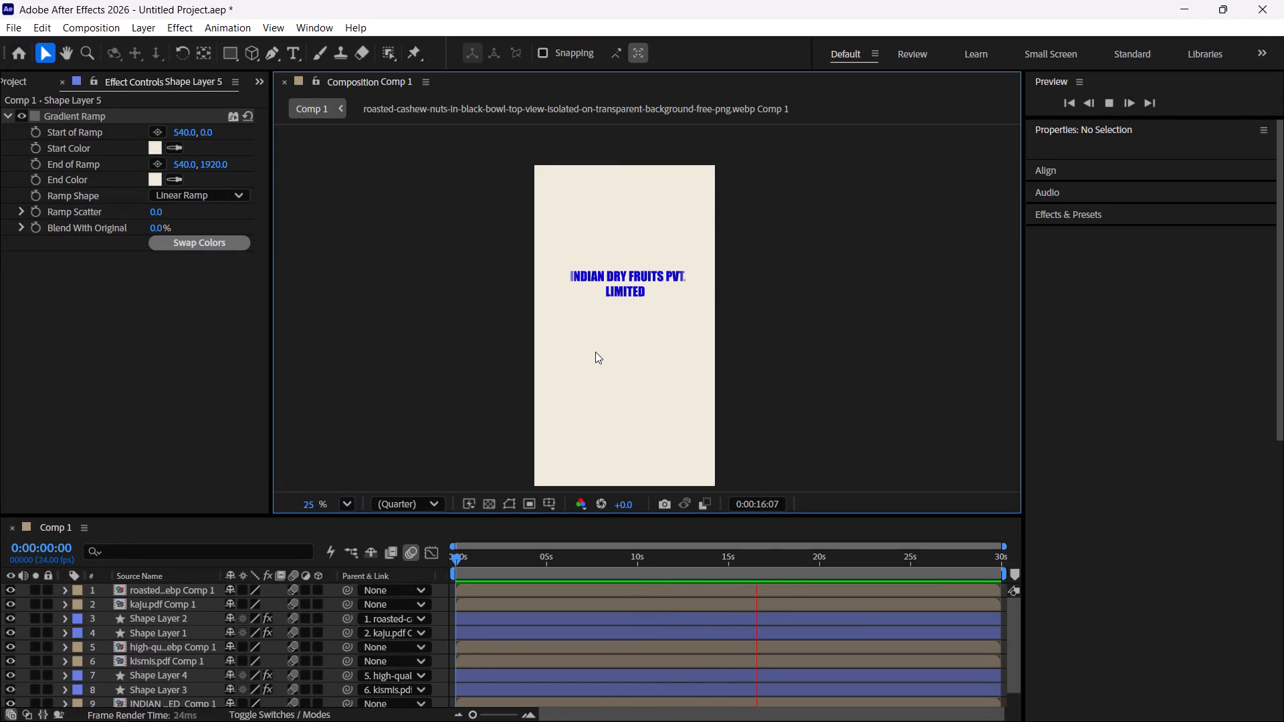
{"action": "key", "text": "space"}
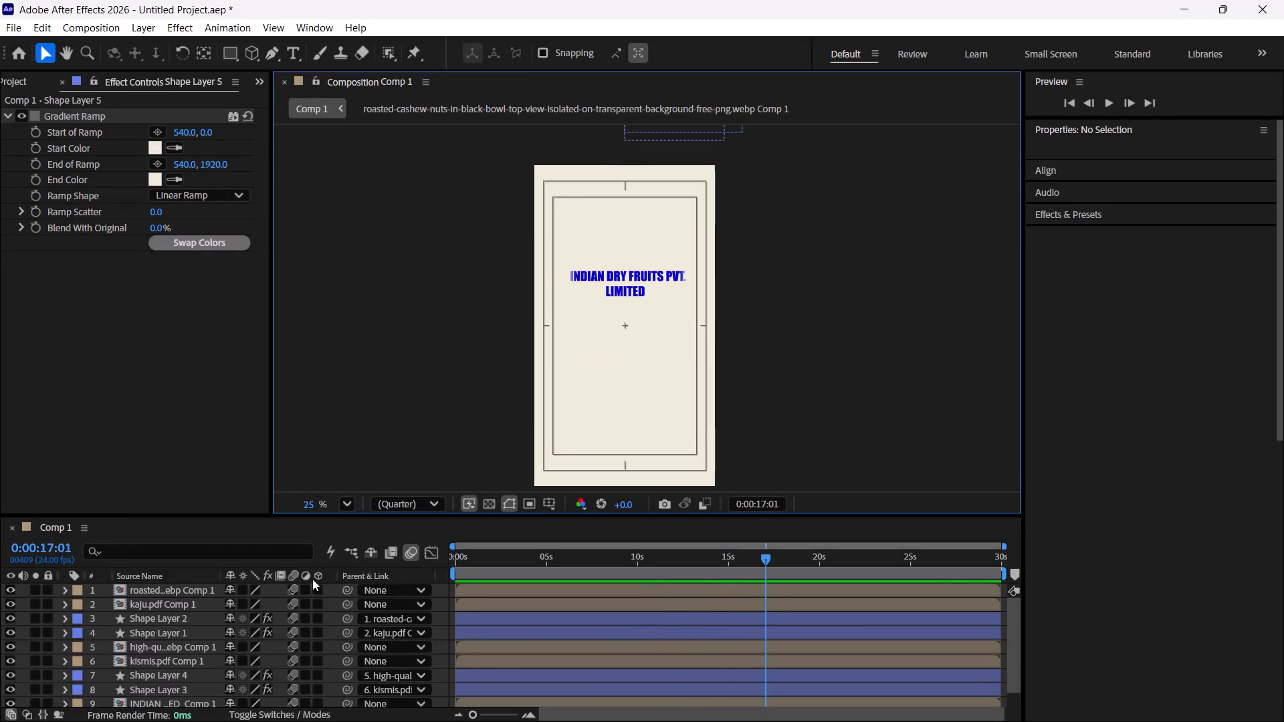
Open the company name precomp and reveal its text layer's Position keyframes, moving to the last one at 0:00:16:16.
{"action": "scroll", "coordinate": [179, 663], "scroll_direction": "down", "scroll_amount": 9}
{"action": "left_click", "coordinate": [152, 689]}
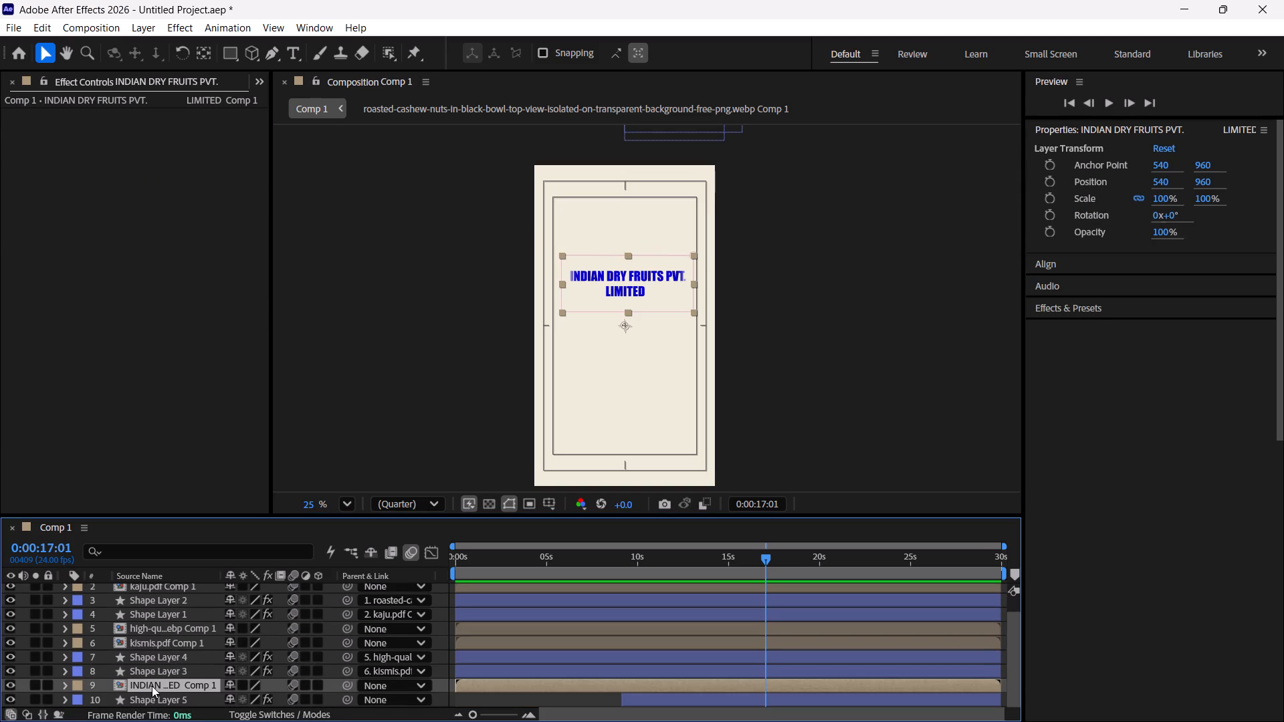
{"action": "double_click", "coordinate": [152, 684]}
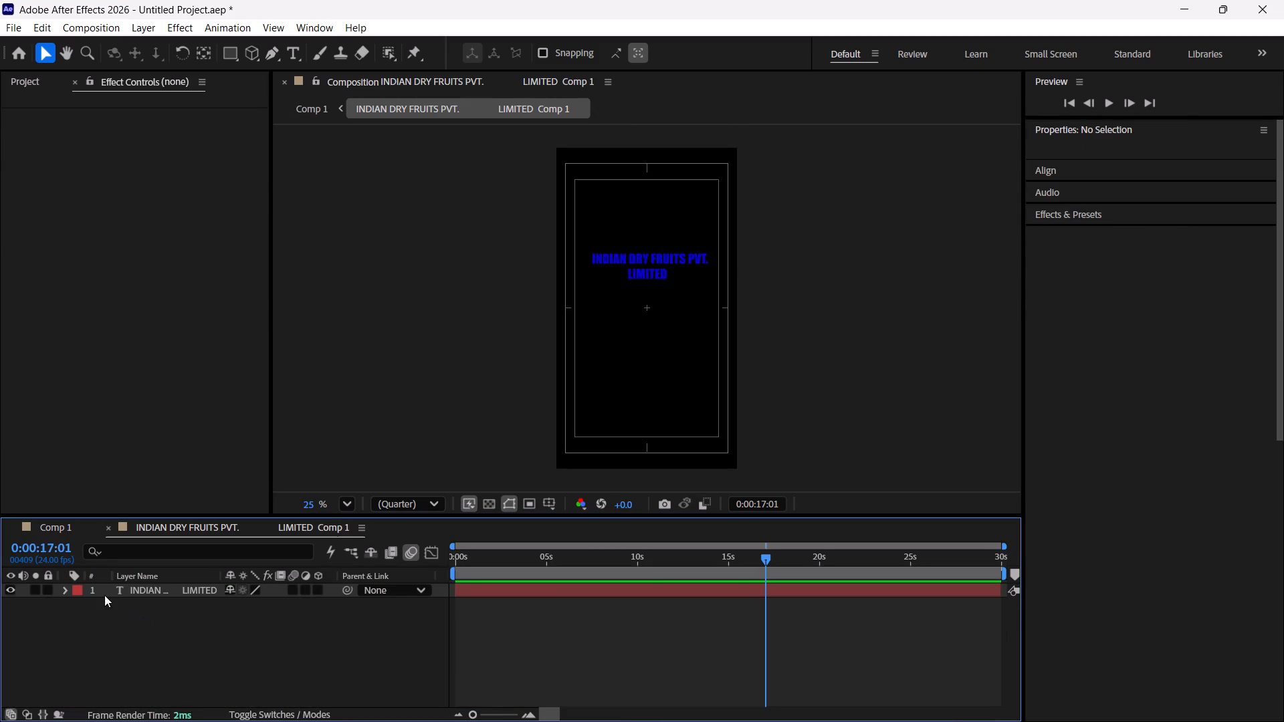
{"action": "left_click", "coordinate": [58, 589]}
{"action": "left_click", "coordinate": [64, 590]}
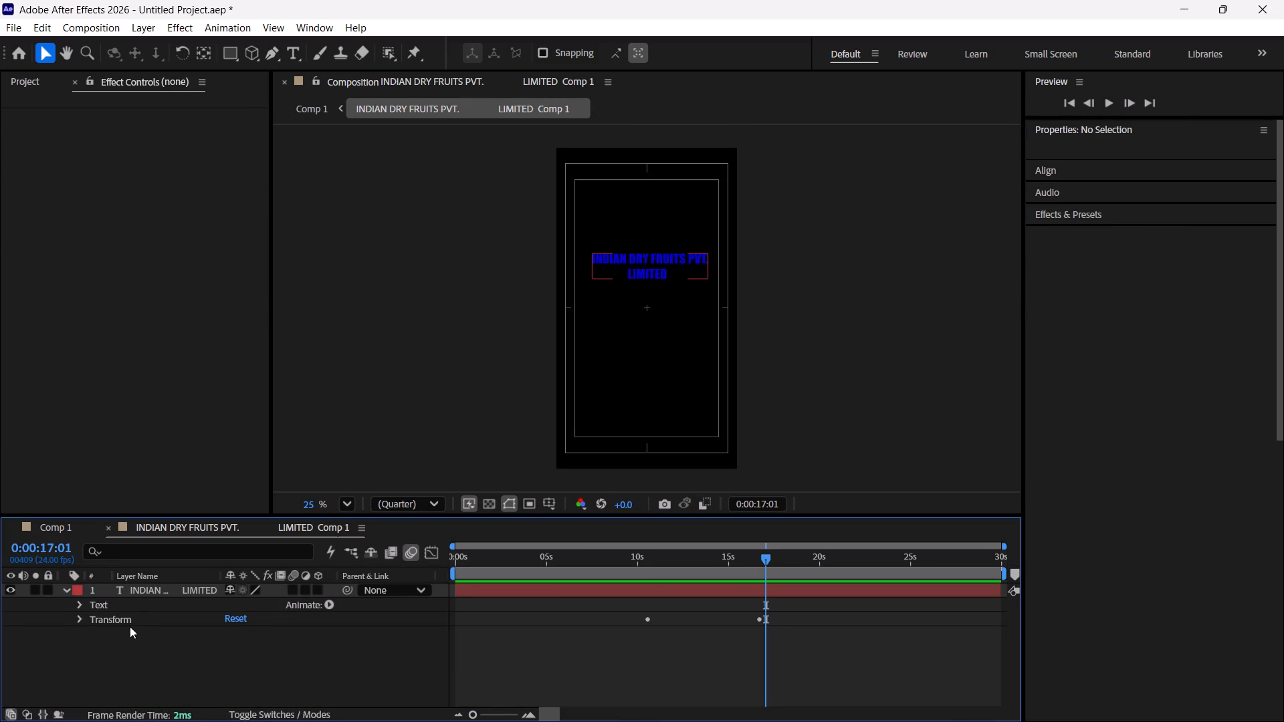
{"action": "left_click", "coordinate": [123, 619]}
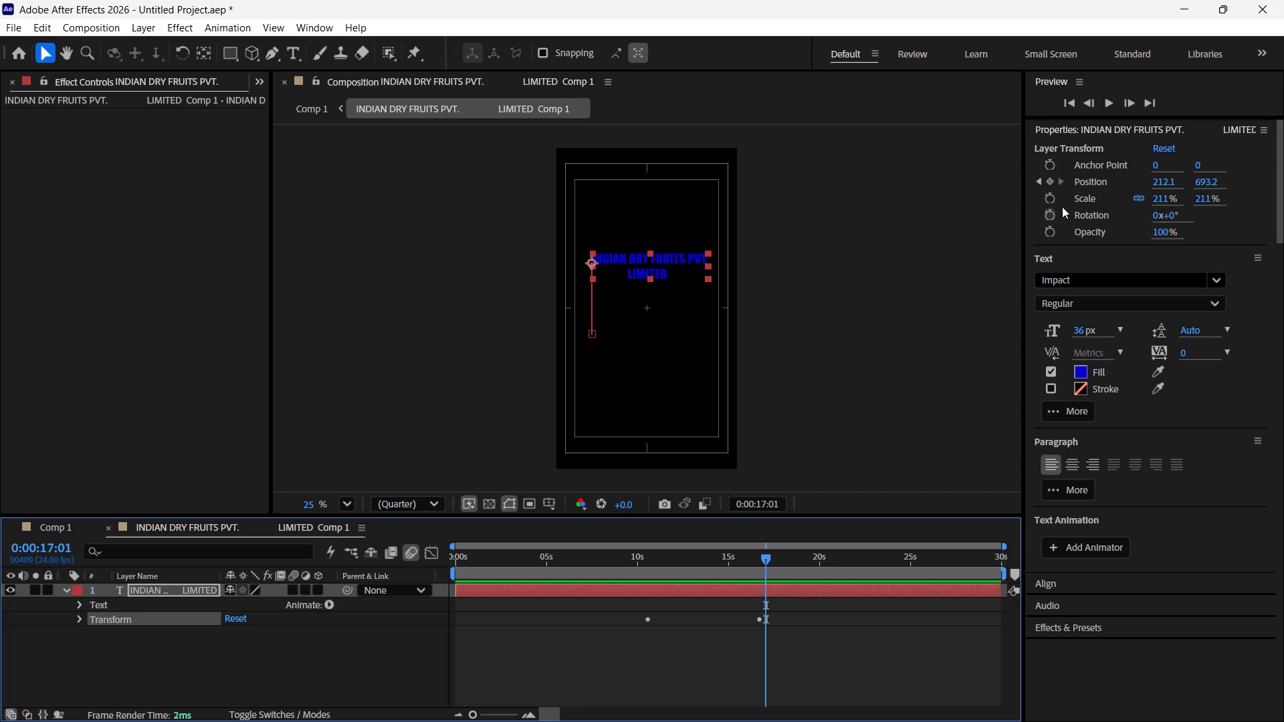
{"action": "left_click", "coordinate": [1082, 180]}
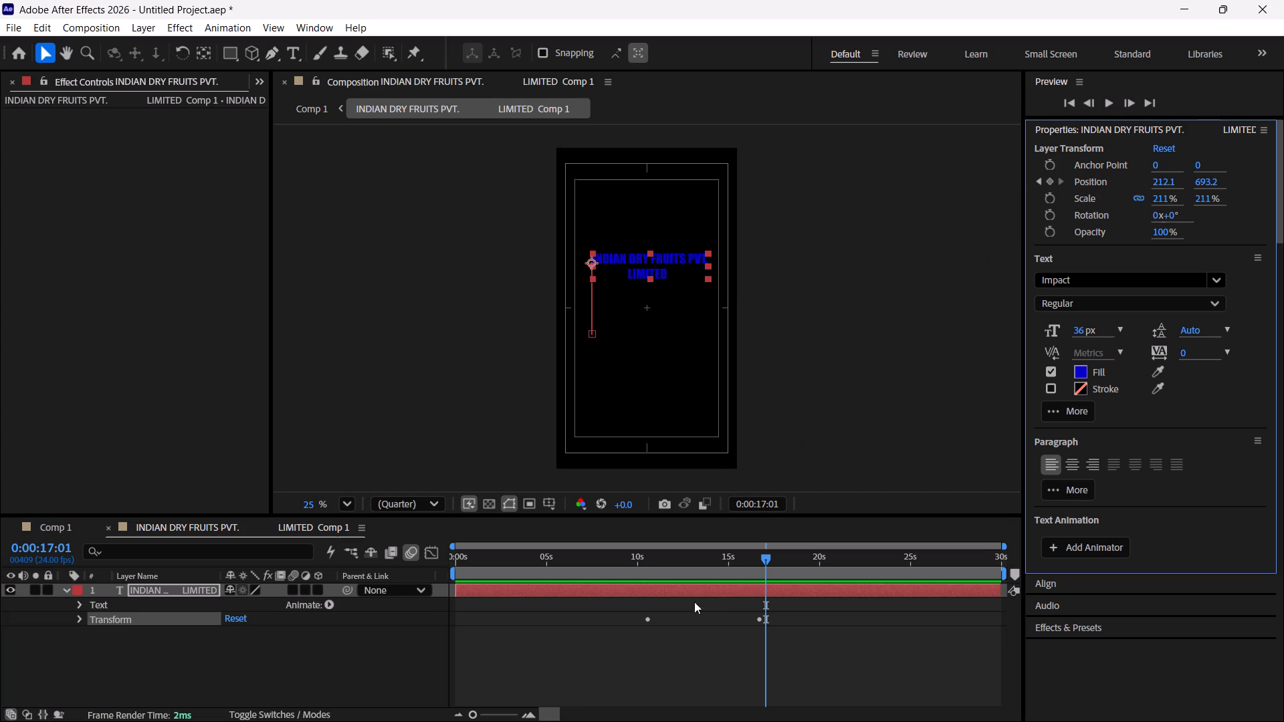
{"action": "left_click_drag", "start_coordinate": [640, 619], "coordinate": [787, 622]}
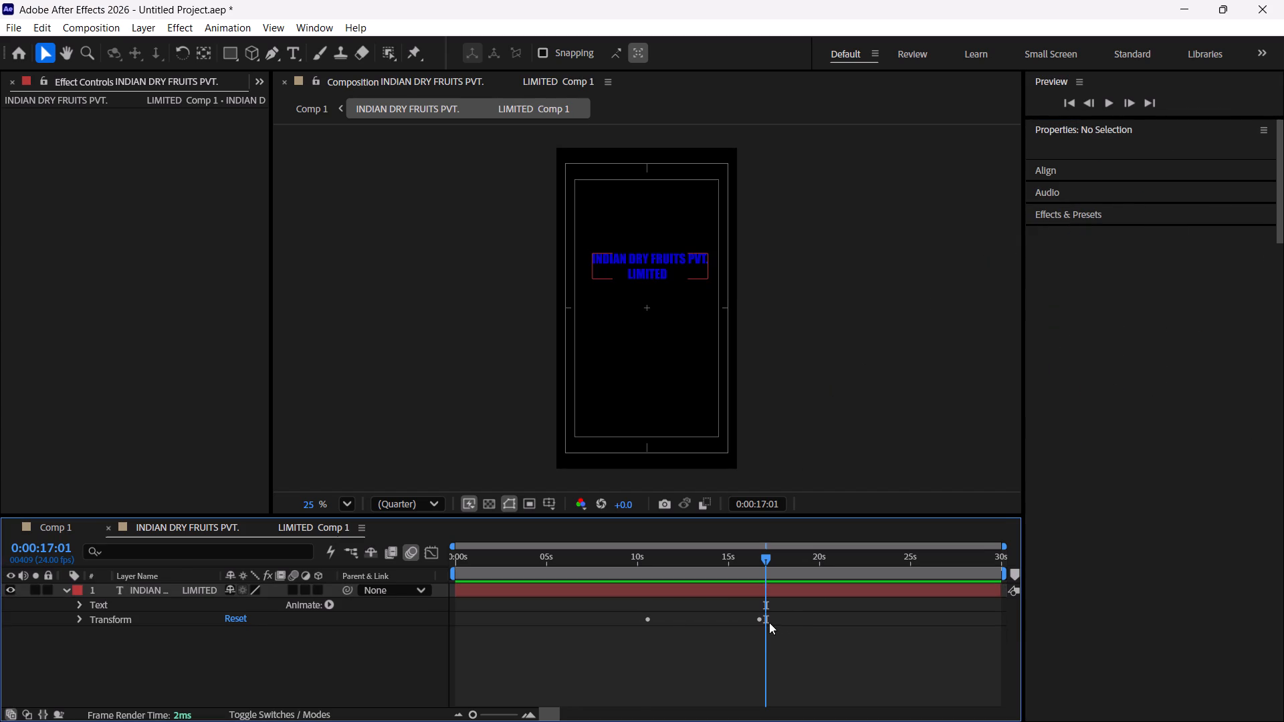
{"action": "left_click_drag", "start_coordinate": [769, 622], "coordinate": [615, 646]}
{"action": "left_click", "coordinate": [146, 584]}
{"action": "left_click", "coordinate": [1099, 179]}
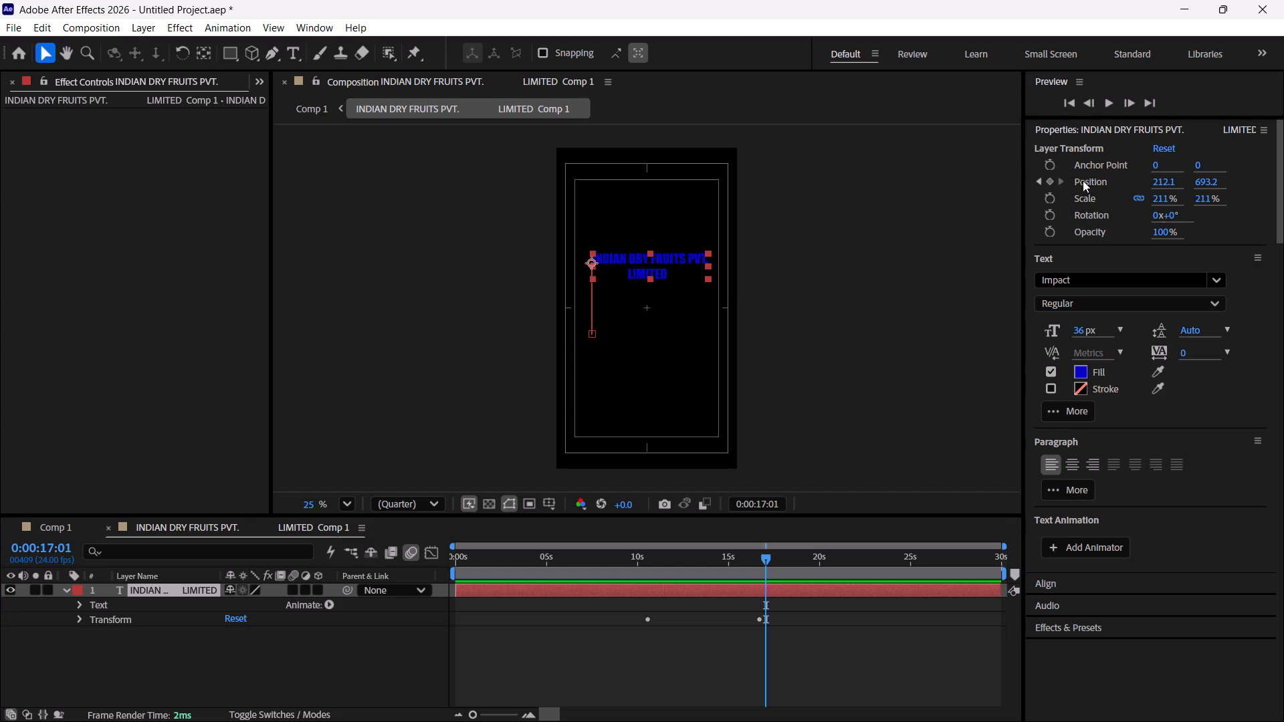
{"action": "left_click", "coordinate": [1043, 178]}
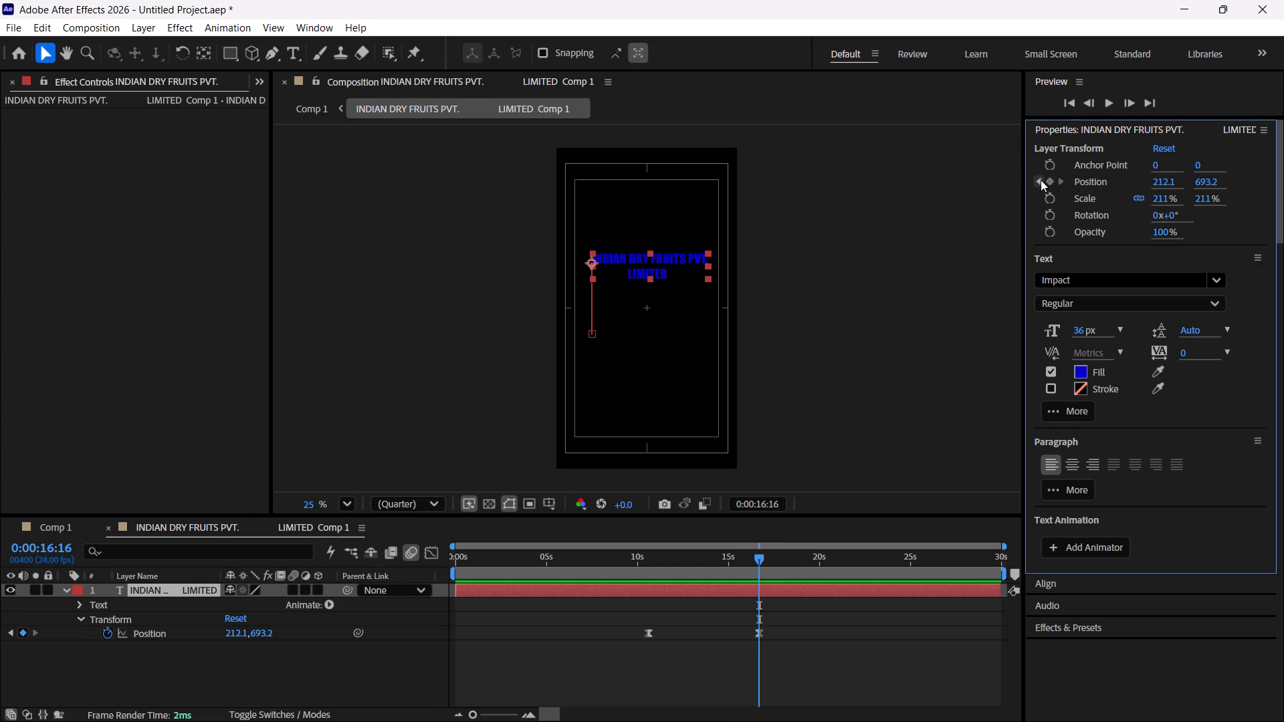
Shift both Position keyframes of the company name text together about two seconds earlier, to about 8.5 s and 14.5 s.
{"action": "left_click_drag", "start_coordinate": [780, 634], "coordinate": [647, 638]}
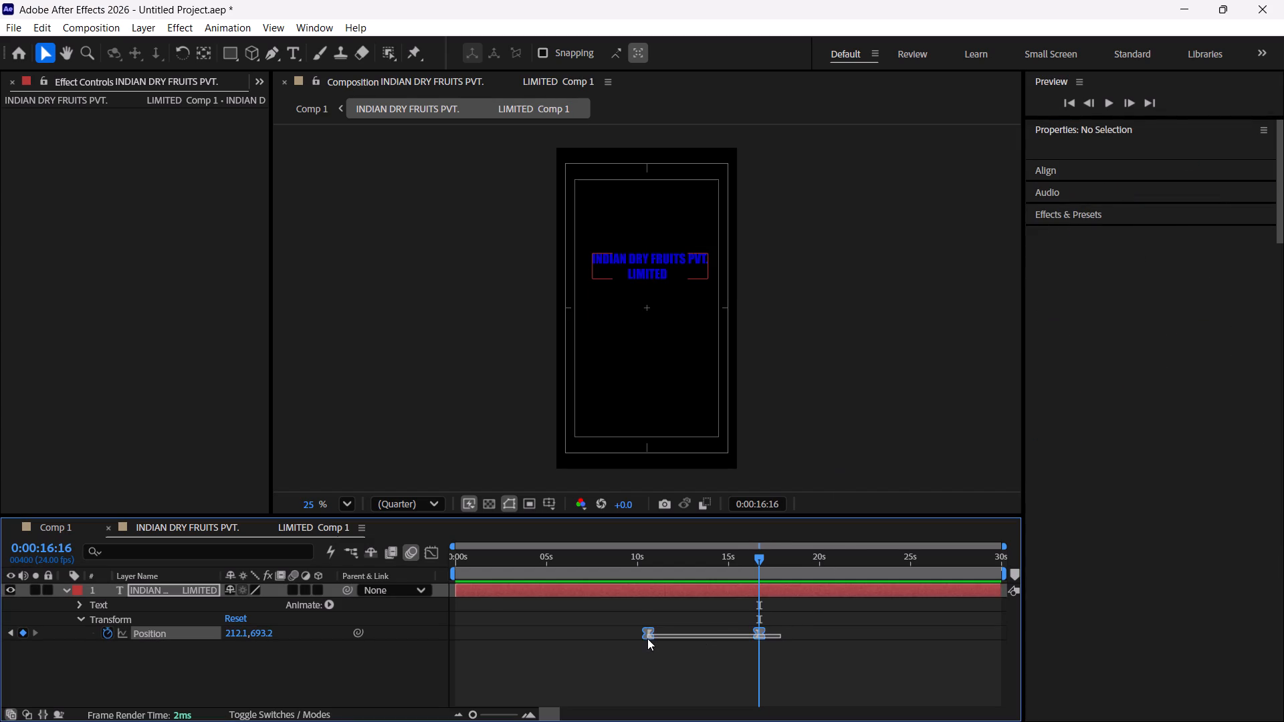
{"action": "left_click_drag", "start_coordinate": [647, 638], "coordinate": [635, 638]}
{"action": "left_click_drag", "start_coordinate": [647, 631], "coordinate": [631, 633]}
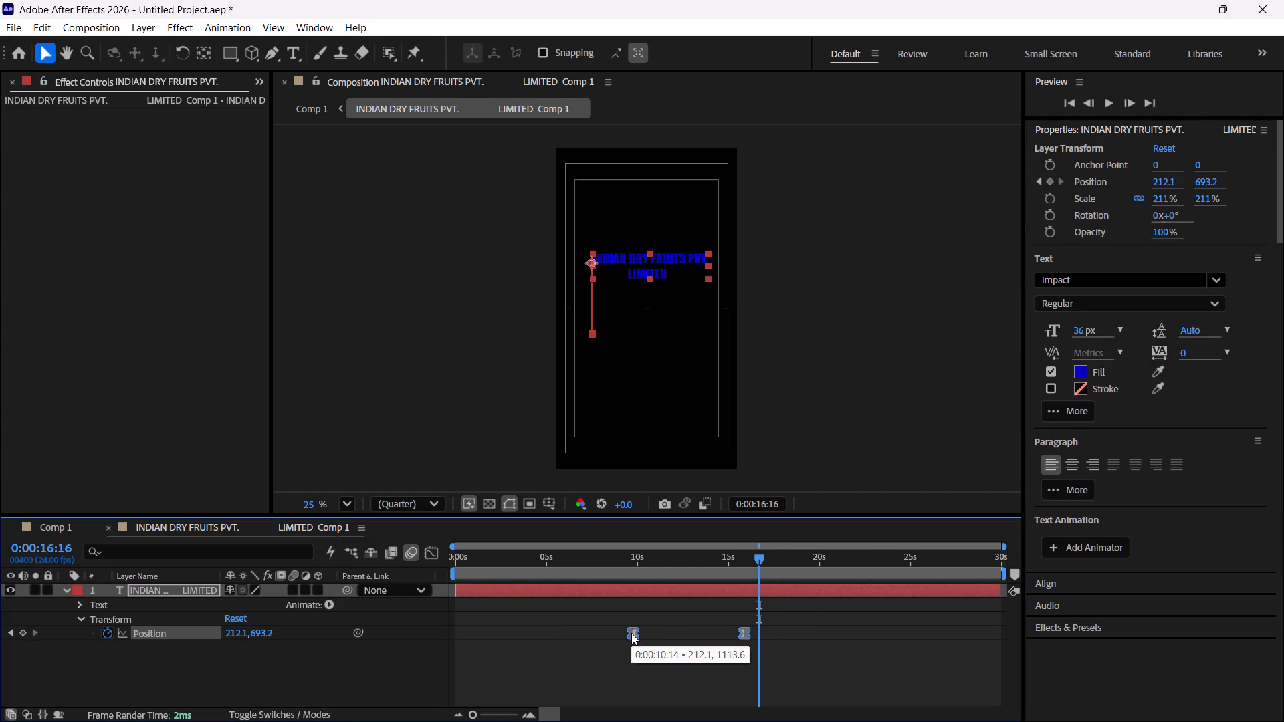
{"action": "left_click_drag", "start_coordinate": [631, 633], "coordinate": [607, 628]}
{"action": "left_click", "coordinate": [852, 685]}
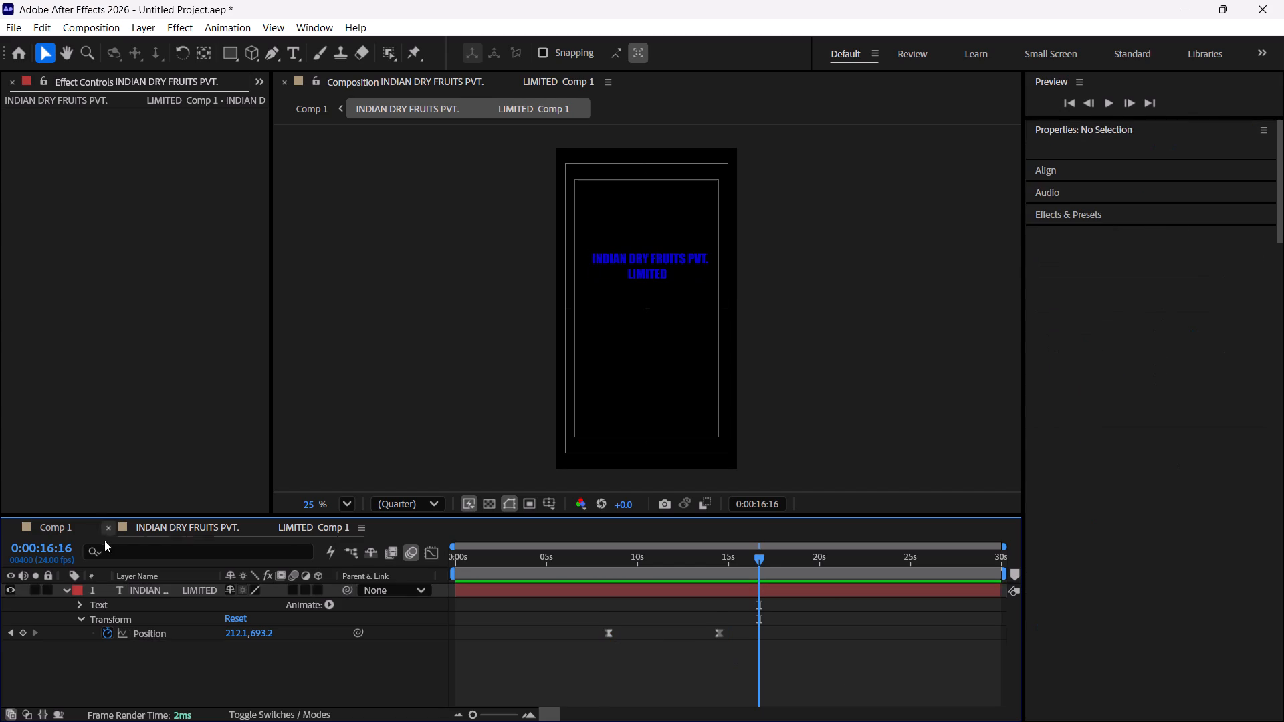
Back in Comp 1, preview the retimed company name reveal from 0:00:06:21 and return the playhead to 0:00:00:00.
{"action": "left_click", "coordinate": [64, 527]}
{"action": "left_click_drag", "start_coordinate": [760, 556], "coordinate": [754, 559]}
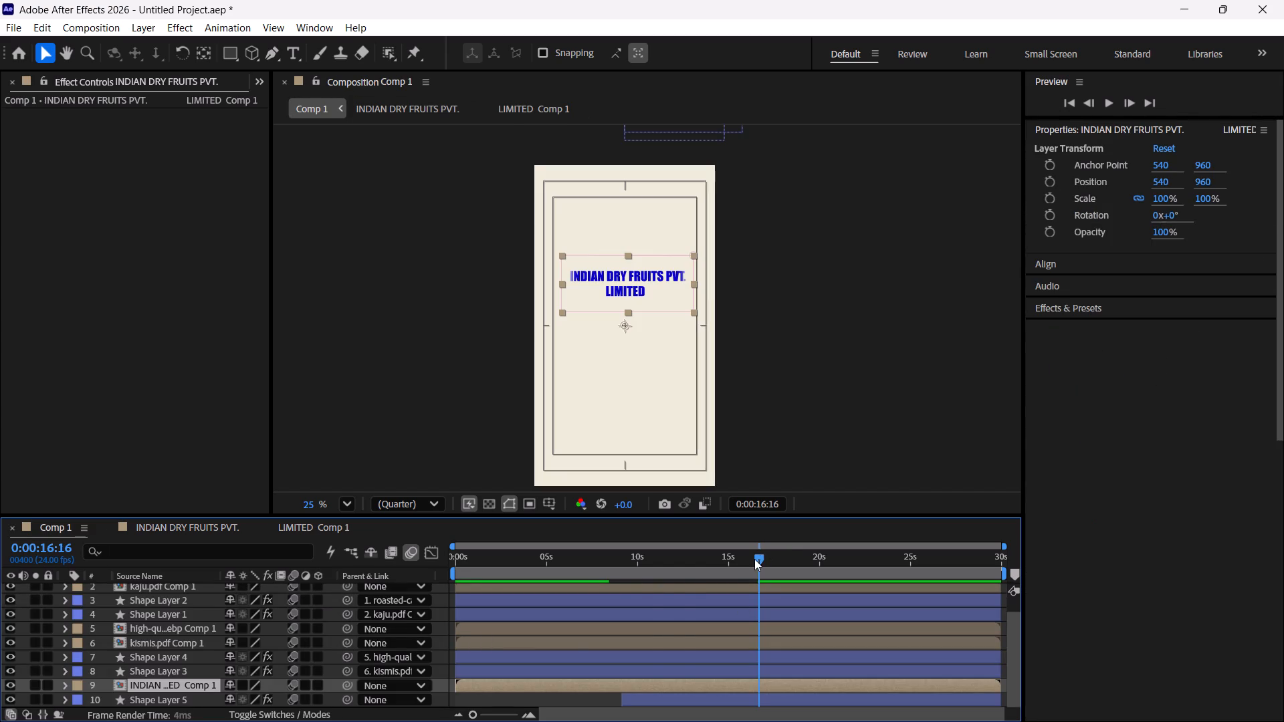
{"action": "left_click_drag", "start_coordinate": [754, 559], "coordinate": [582, 578]}
{"action": "key", "text": "space"}
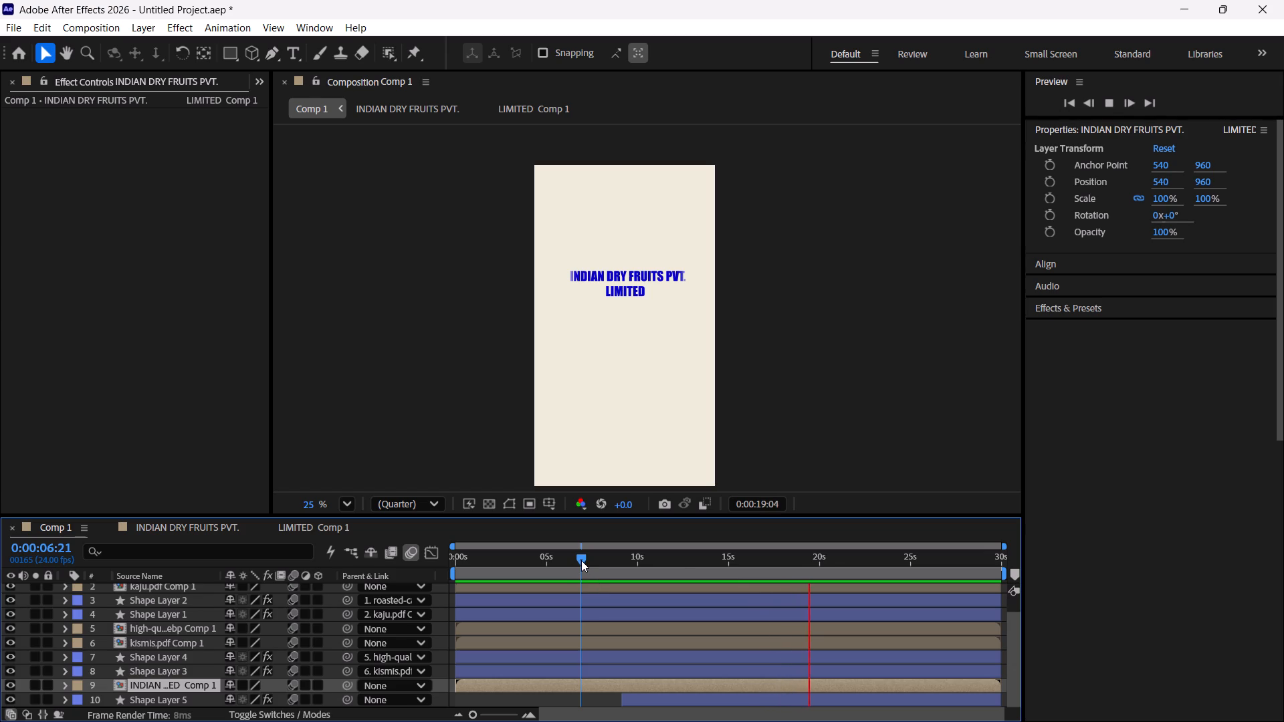
{"action": "key", "text": "space"}
{"action": "left_click_drag", "start_coordinate": [581, 560], "coordinate": [823, 573]}
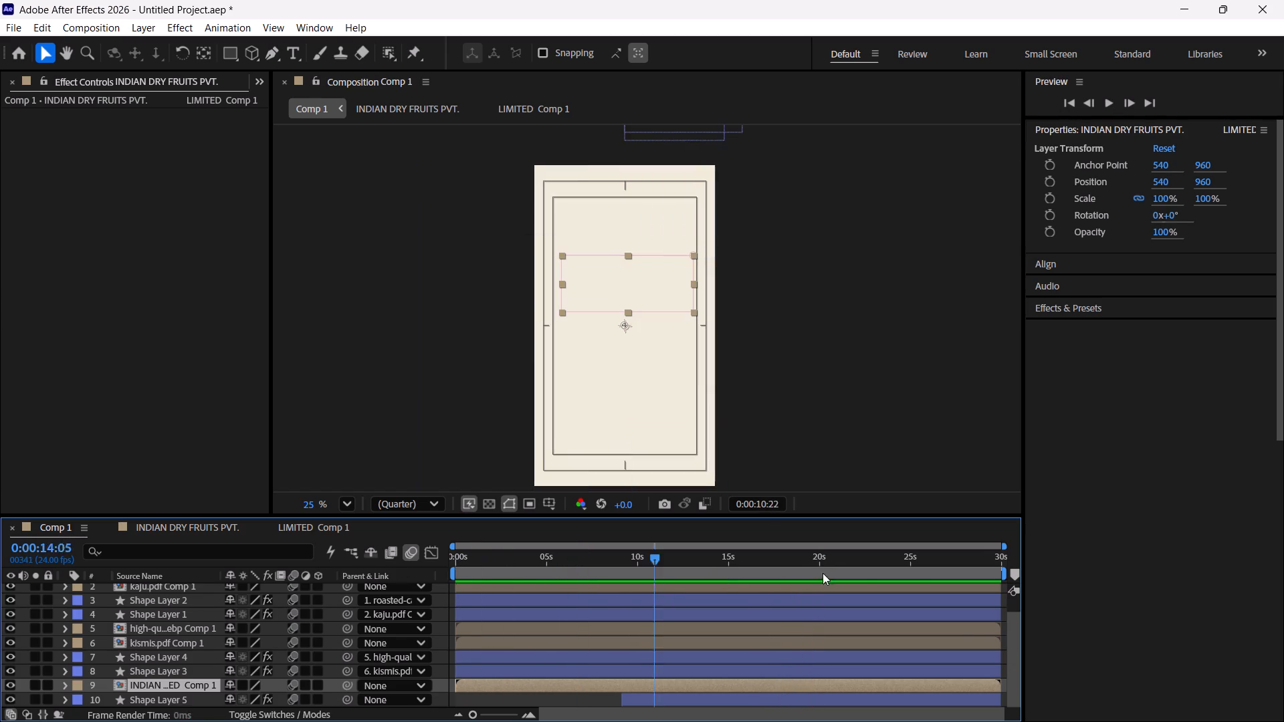
{"action": "left_click_drag", "start_coordinate": [823, 573], "coordinate": [164, 572]}
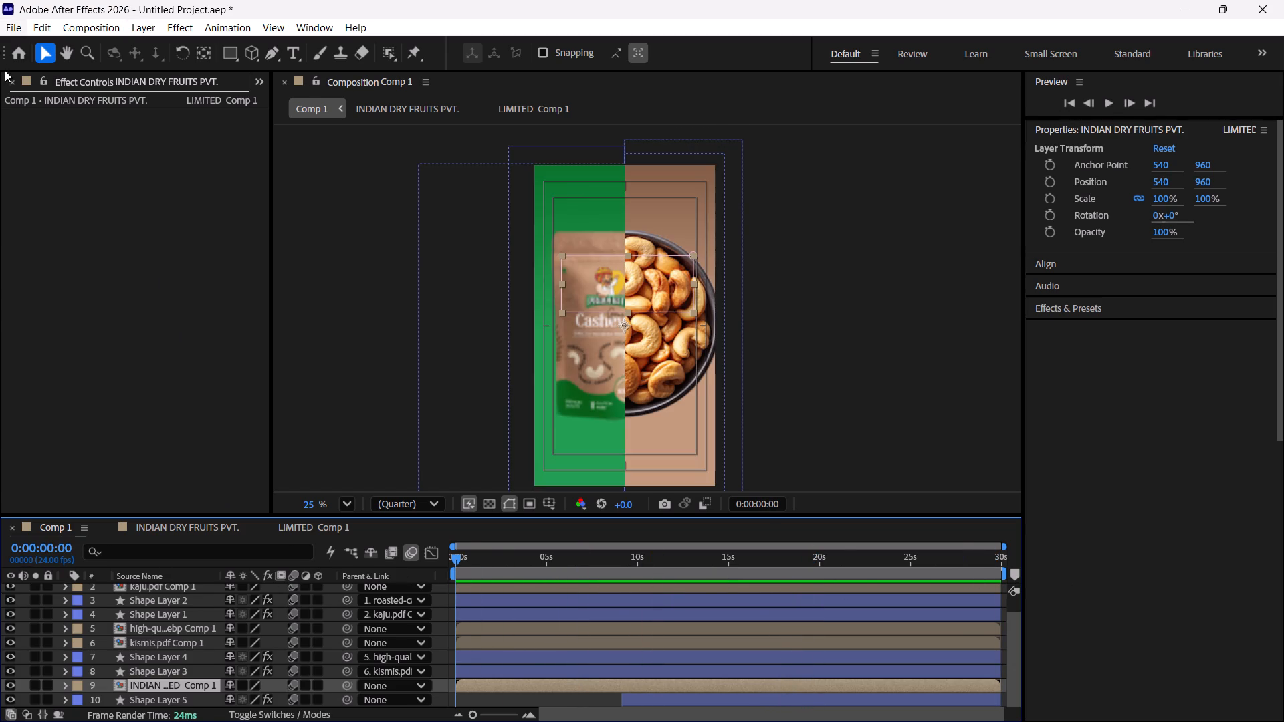
Add Comp 1 to the Render Queue, keeping the log option at Errors Only.
{"action": "left_click", "coordinate": [11, 31]}
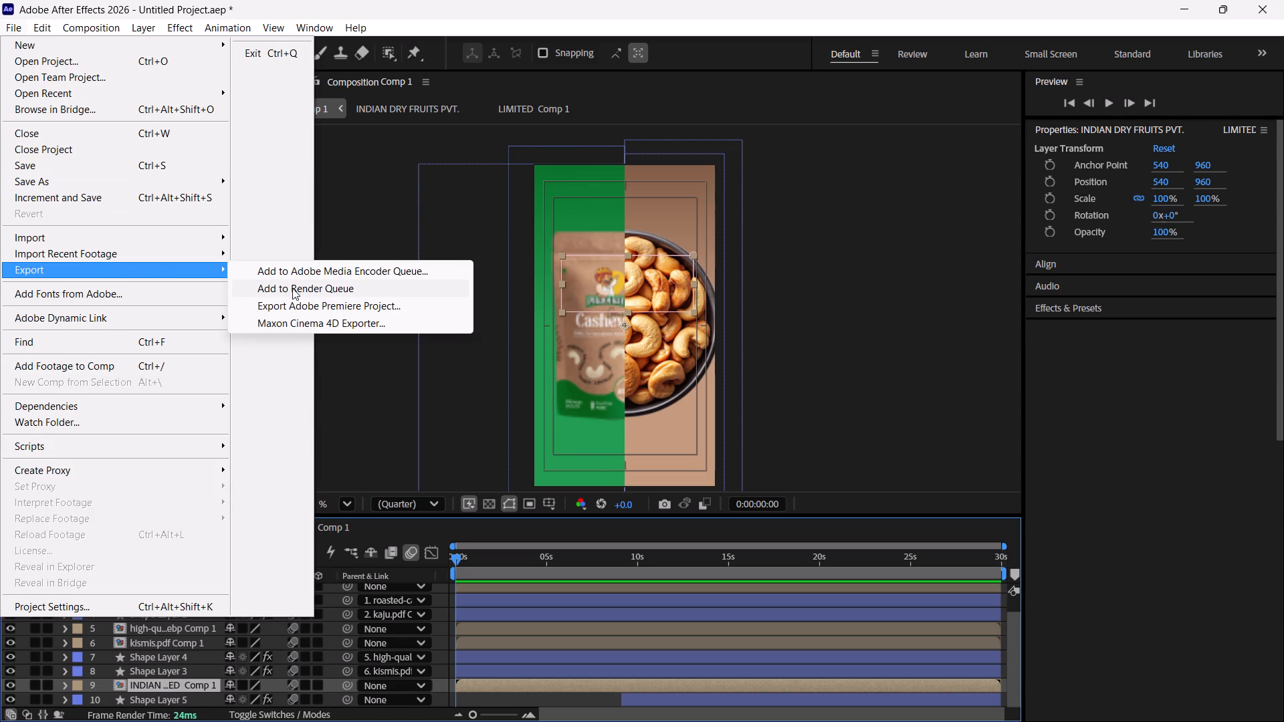
{"action": "left_click", "coordinate": [292, 288]}
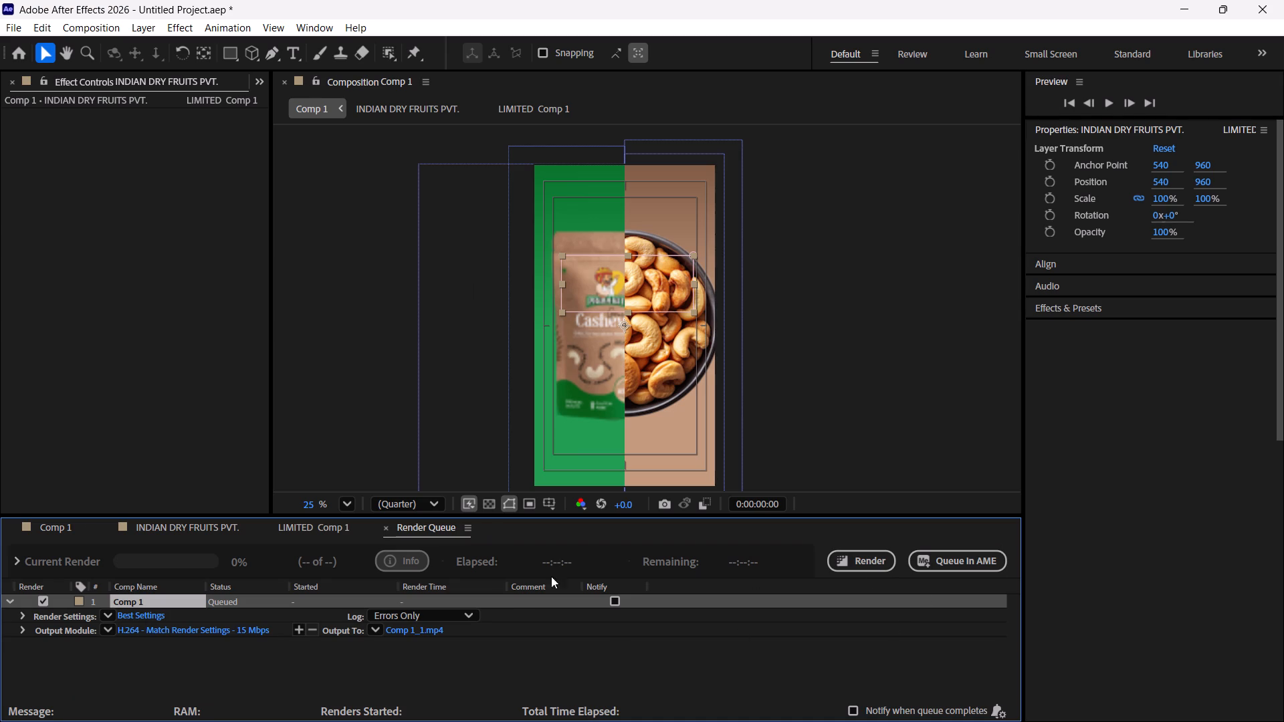
{"action": "left_click", "coordinate": [452, 618]}
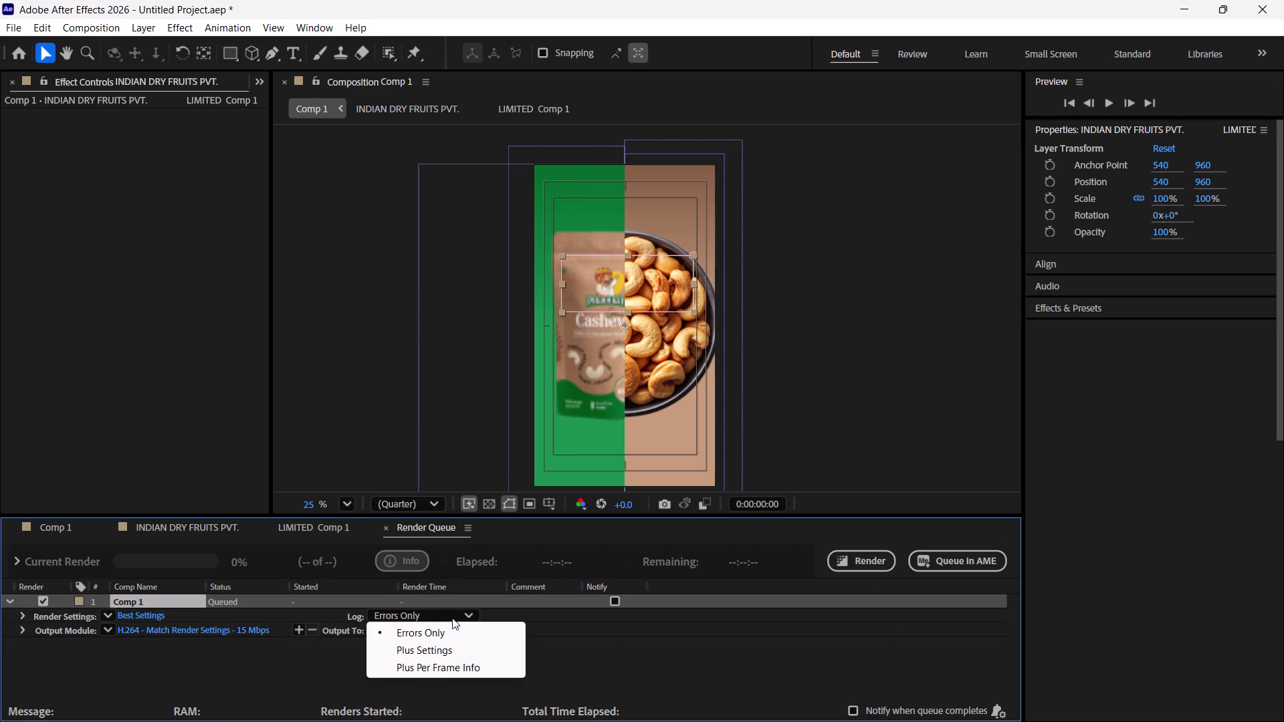
{"action": "left_click", "coordinate": [679, 672]}
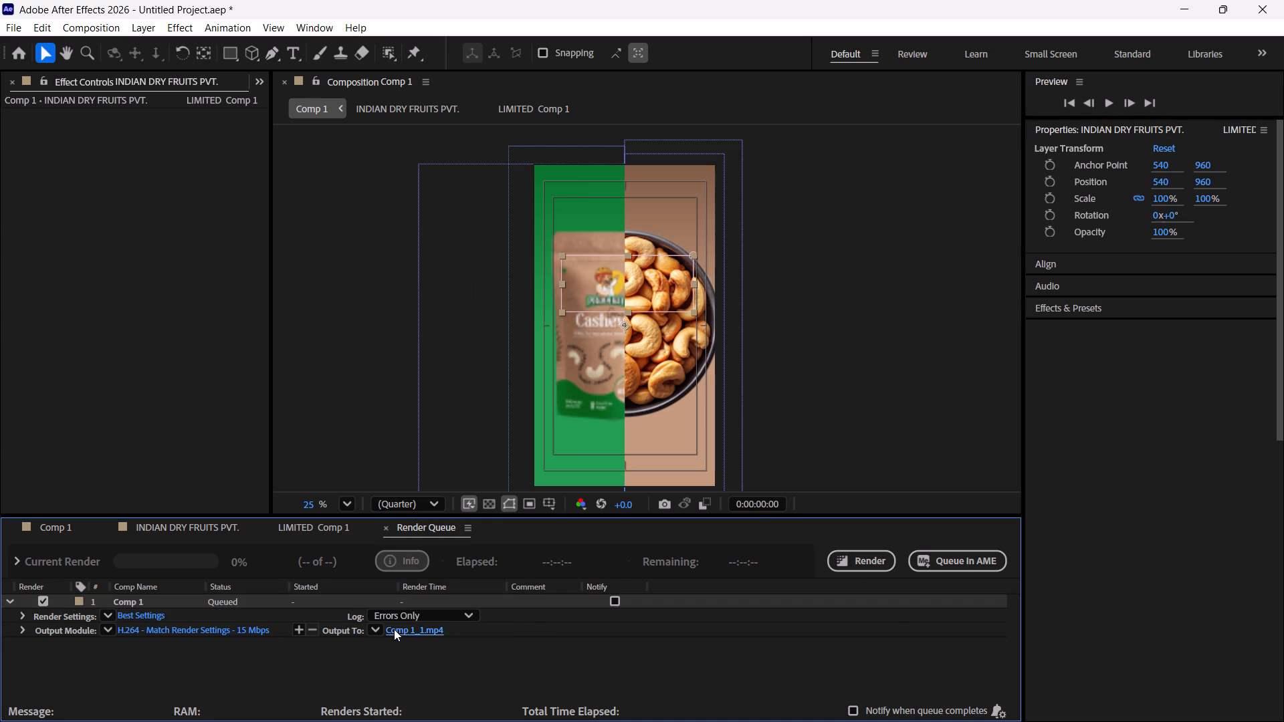
Render the queued Comp 1 to Comp 1_1.mp4 with Best Settings and the H.264 - Match Render Settings - 15 Mbps output module.
{"action": "left_click", "coordinate": [877, 565]}
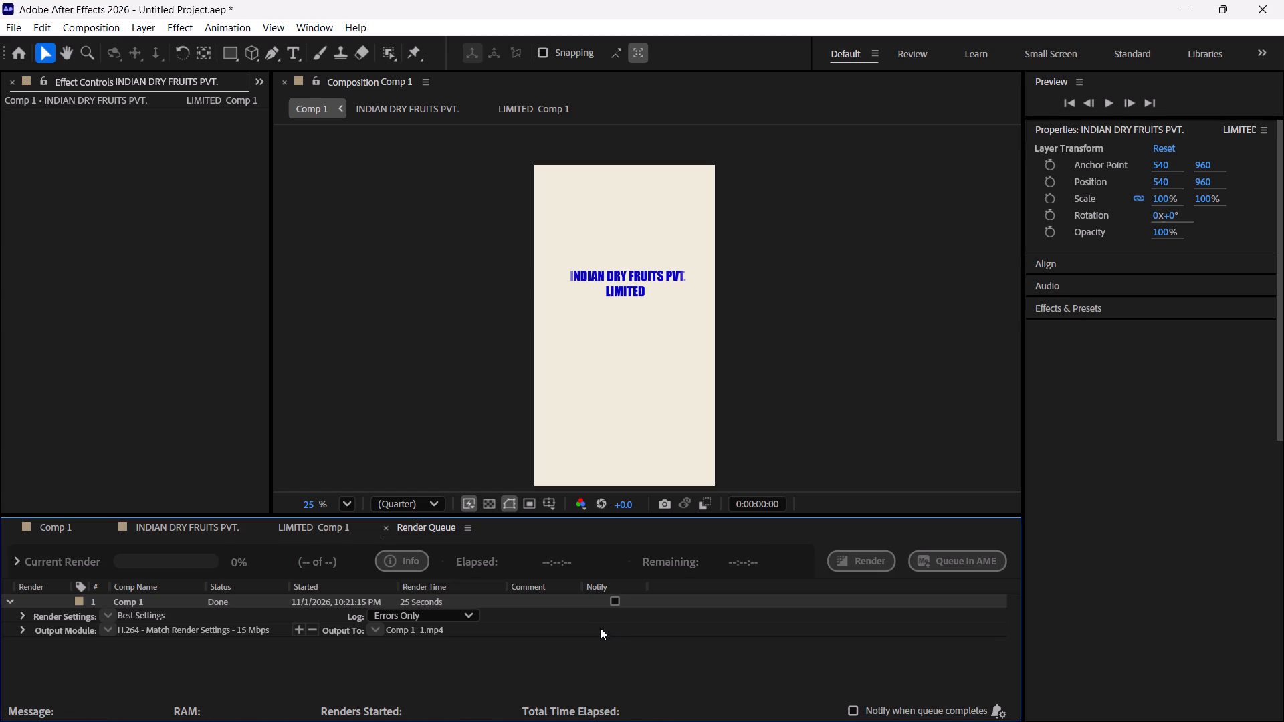
Save the project under its existing name, Untitled Project.aep.
{"action": "left_click", "coordinate": [12, 24]}
{"action": "left_click", "coordinate": [41, 168]}
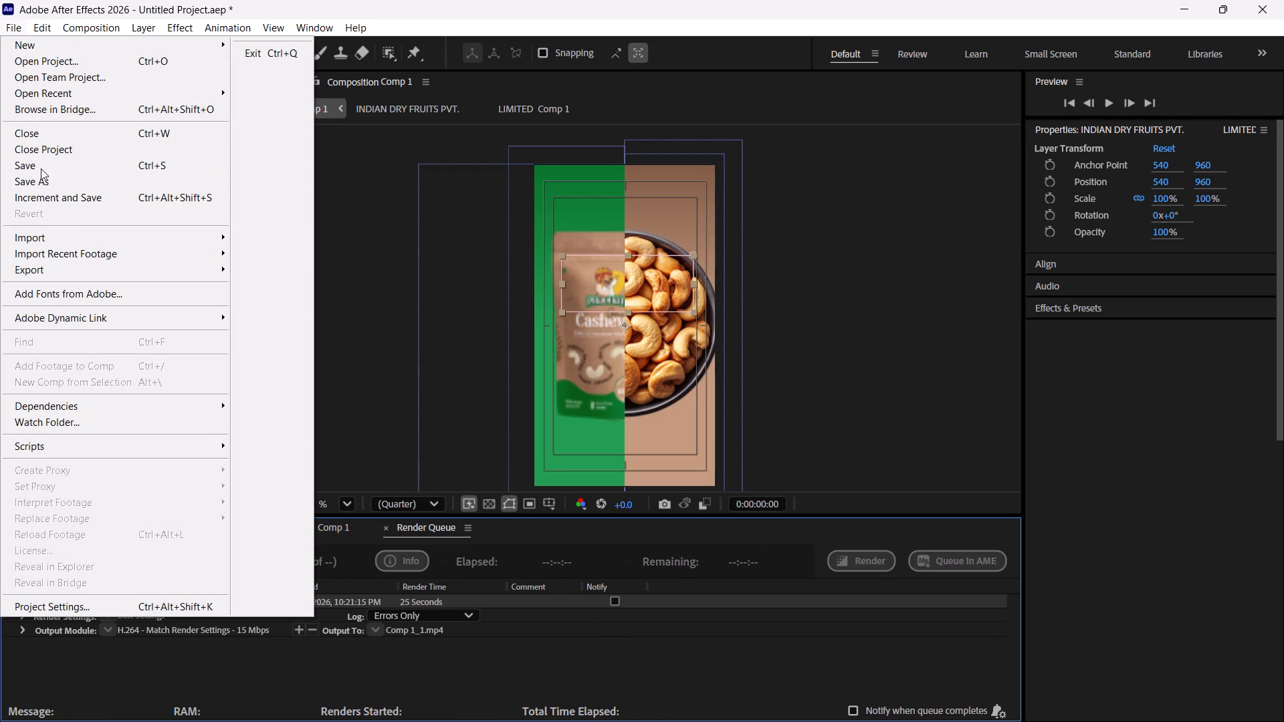
{"action": "left_click", "coordinate": [494, 403]}
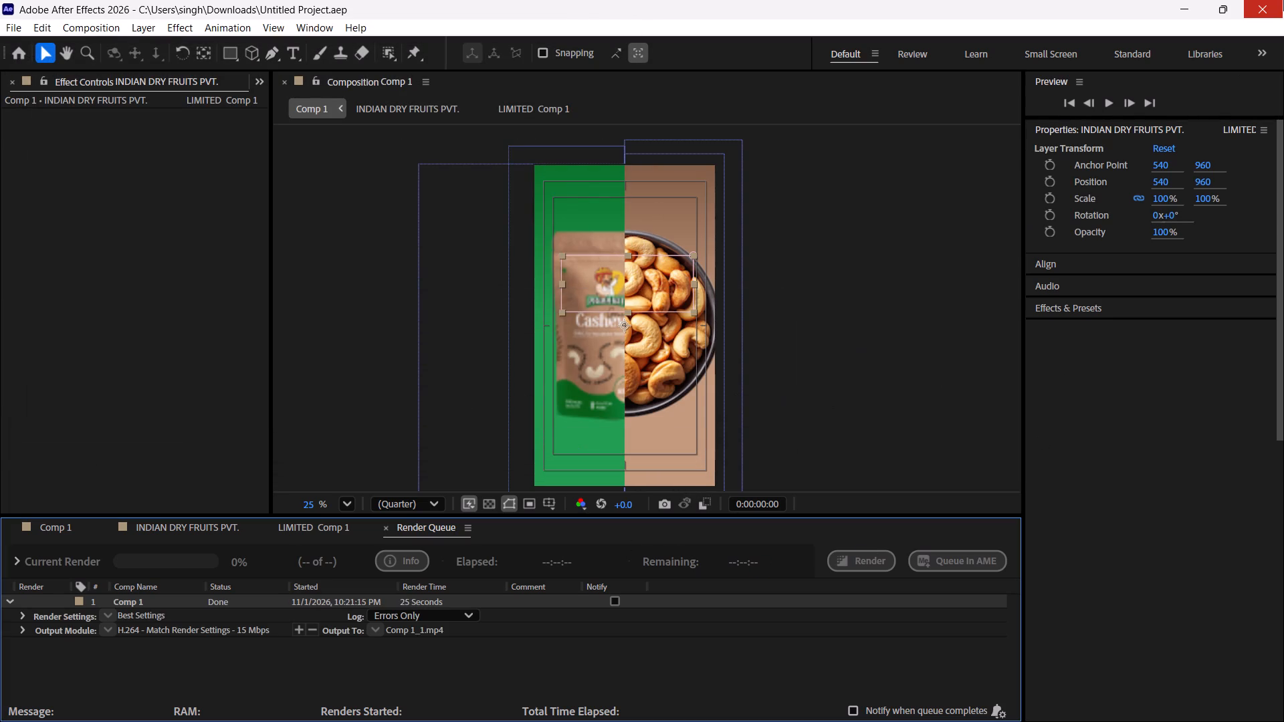
Close After Effects.
{"action": "left_click", "coordinate": [1283, 0]}
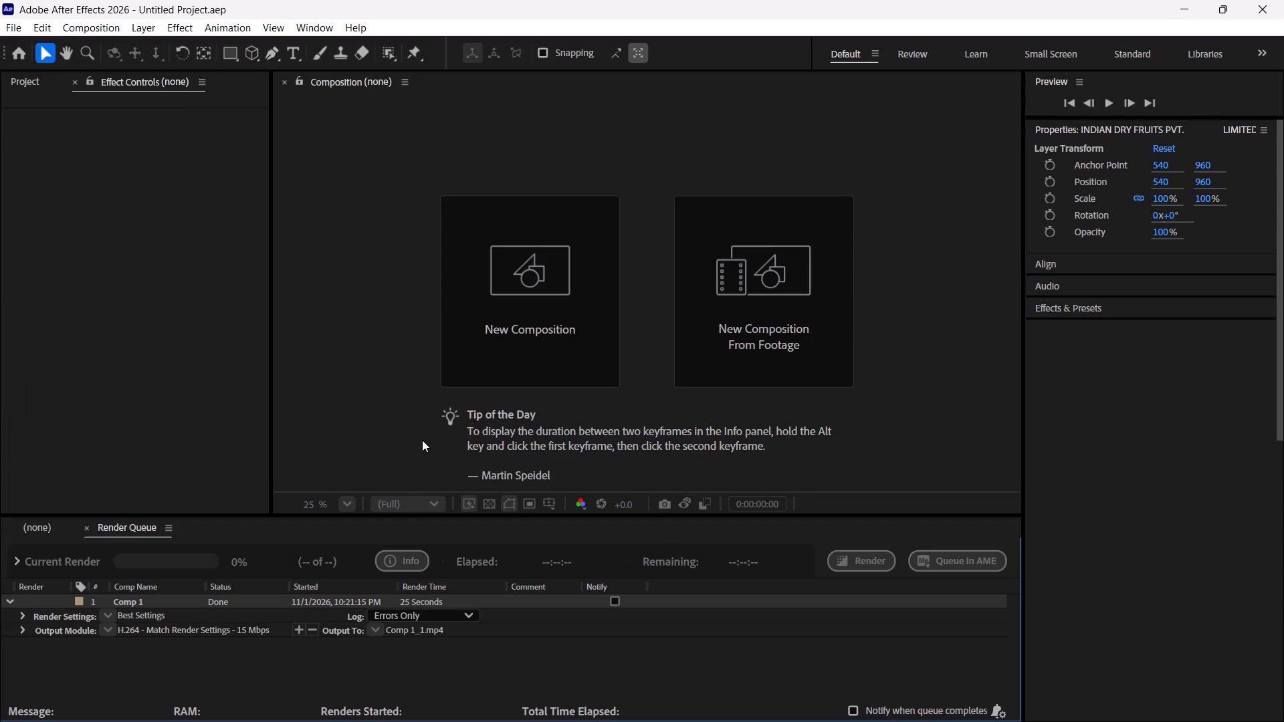